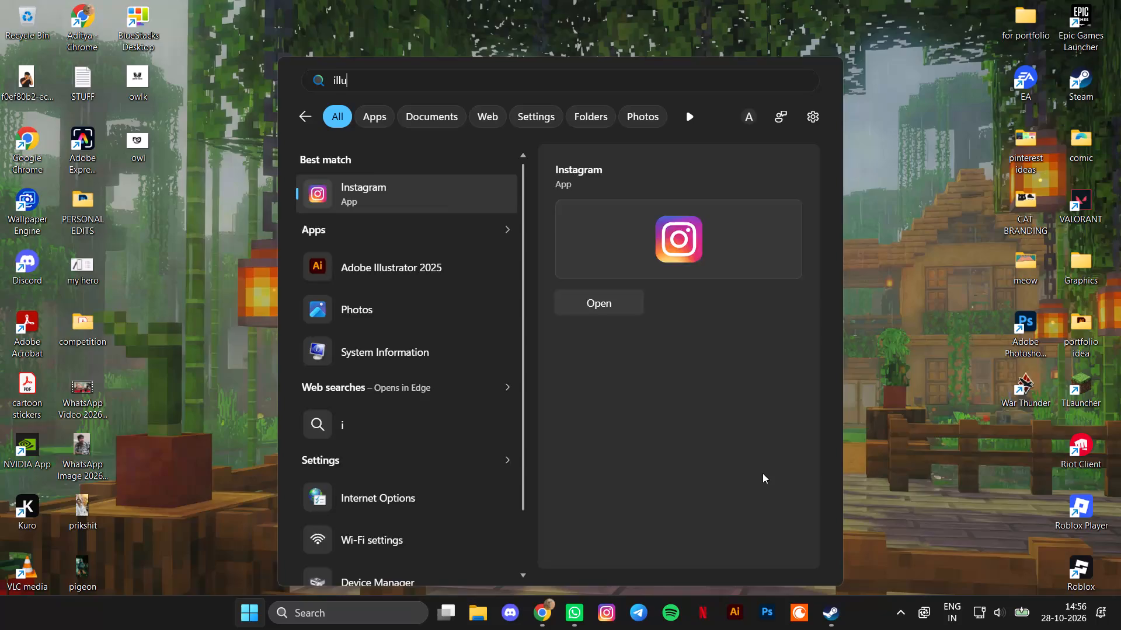
# Launch Adobe Illustrator 2025 from the system search for "illu".
pyautogui.press('Return')
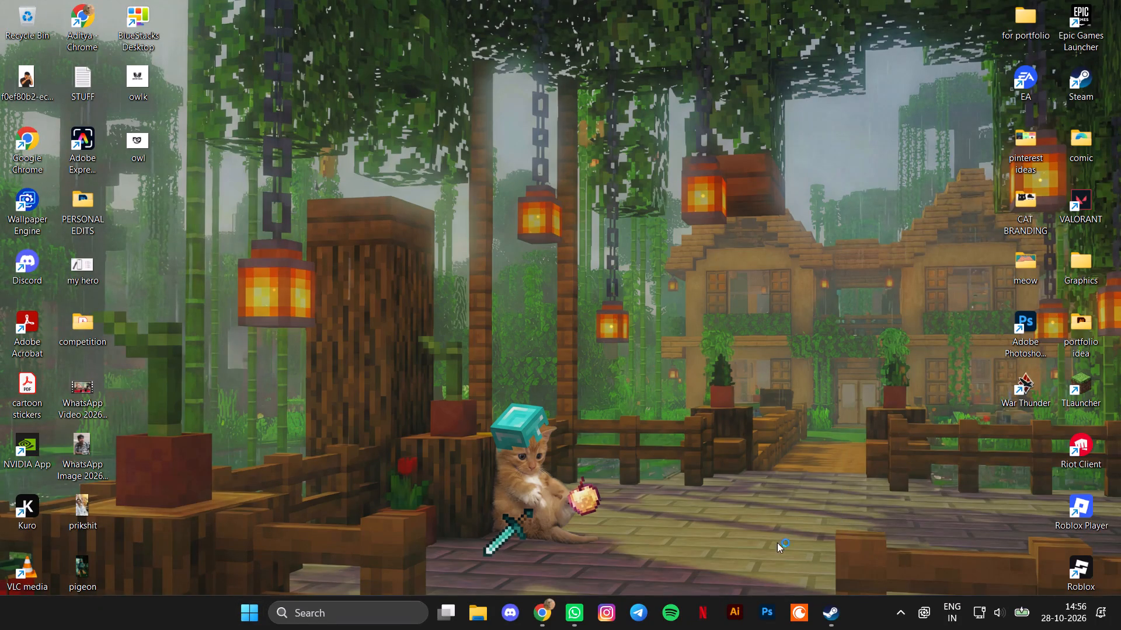
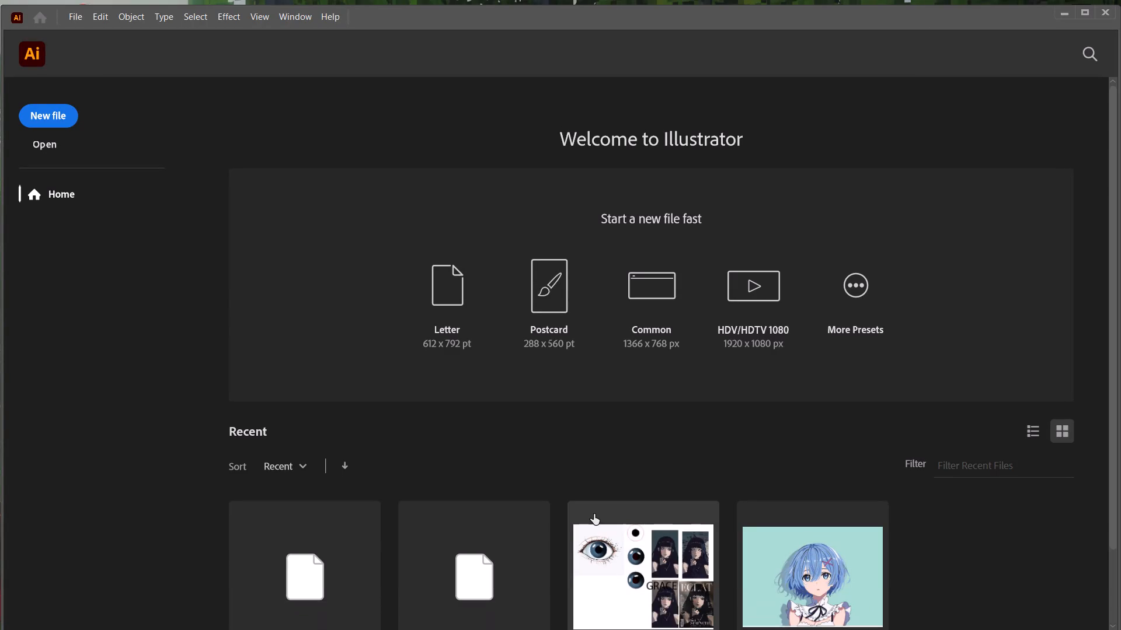
# Switch to Google Chrome and search the web in a new tab for "illustrator script logo grid".
pyautogui.click(548, 619)
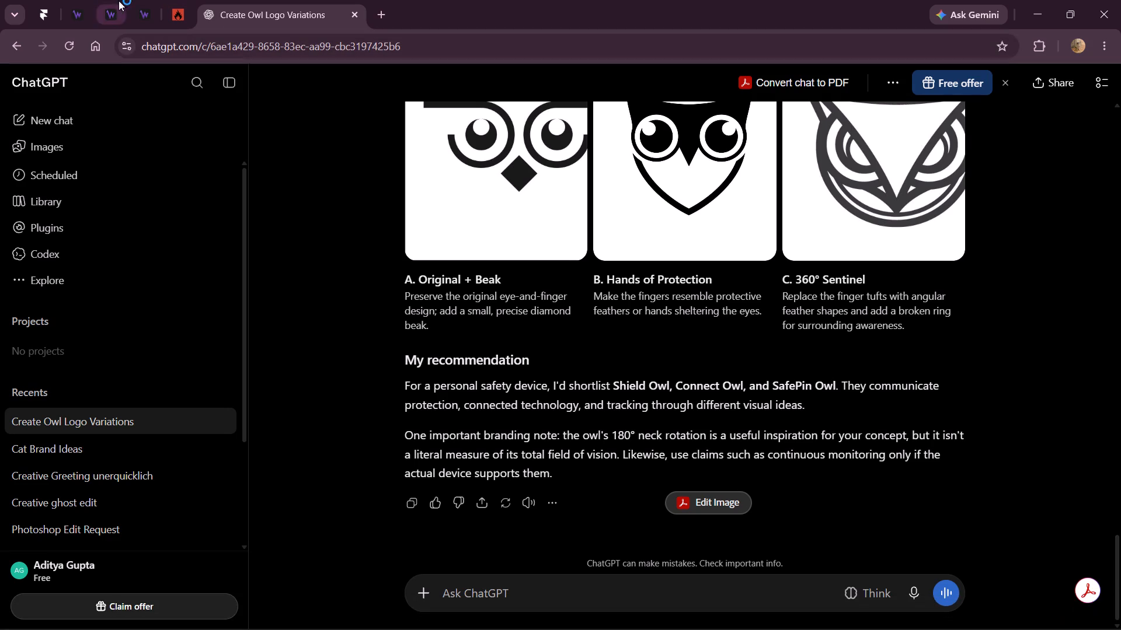
pyautogui.click(378, 6)
pyautogui.write('illustrator sct')
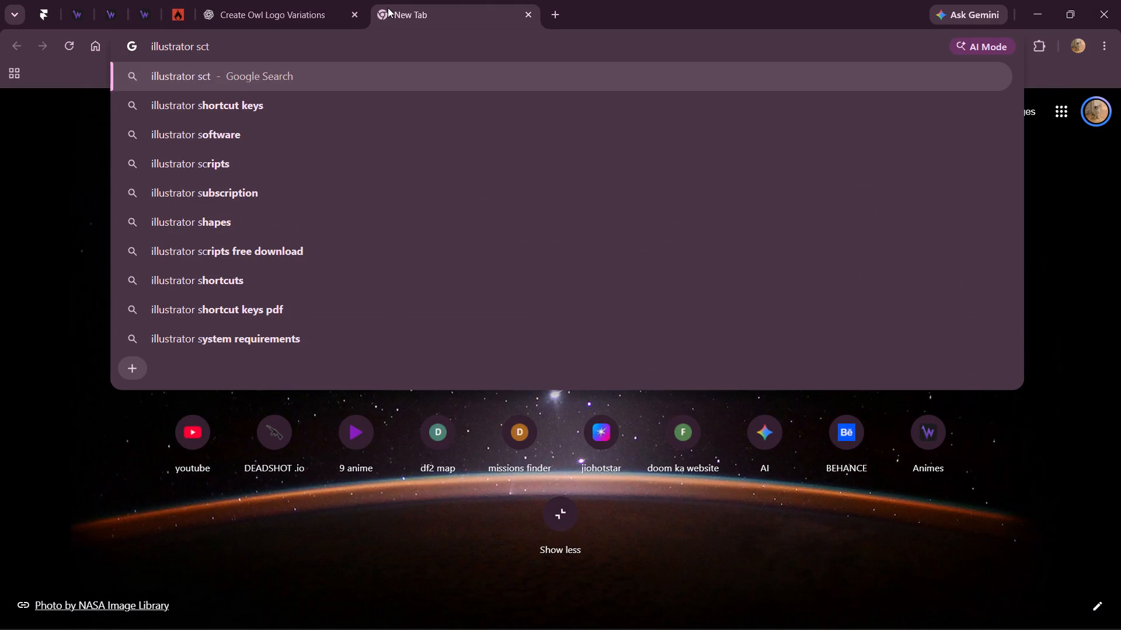
pyautogui.press('BackSpace')
pyautogui.press('BackSpace')
pyautogui.press('BackSpace')
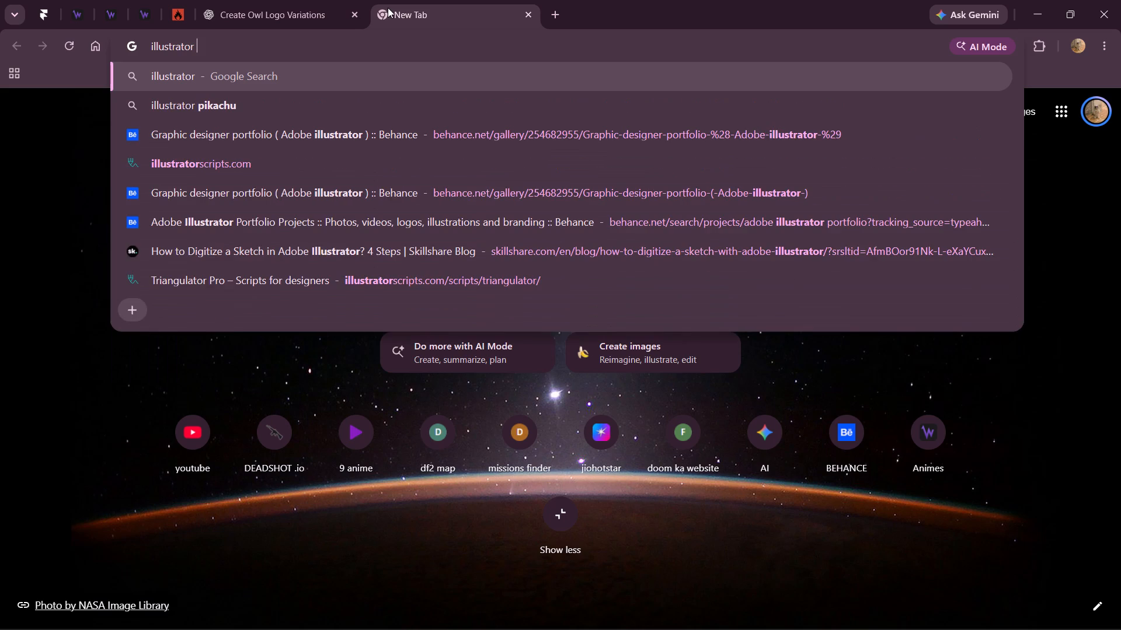
pyautogui.write('logo s')
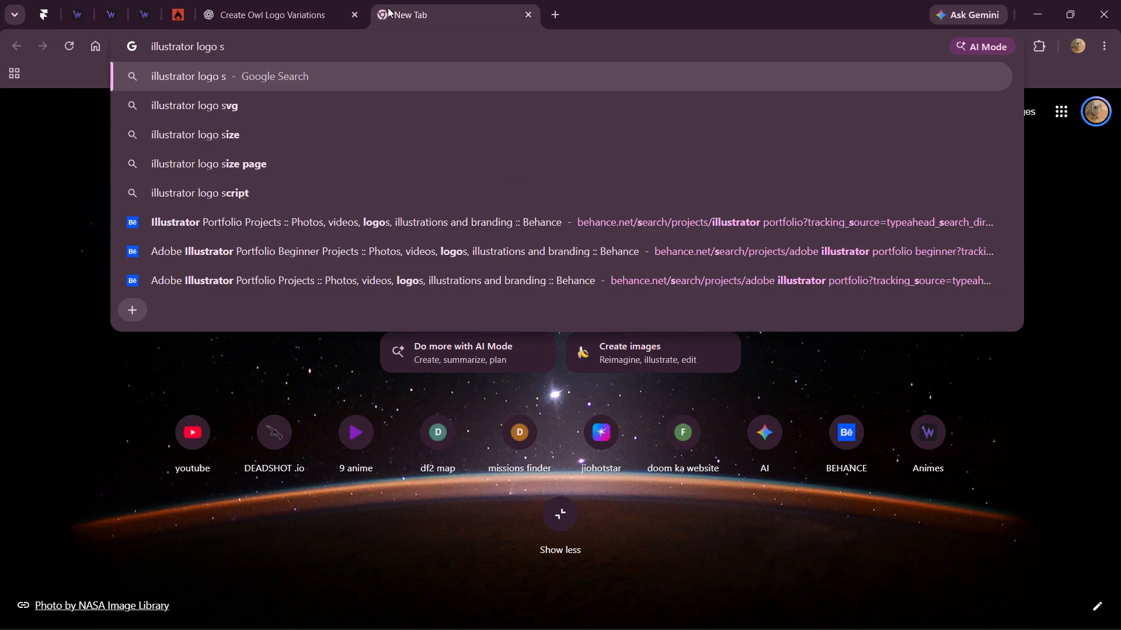
pyautogui.write('cript')
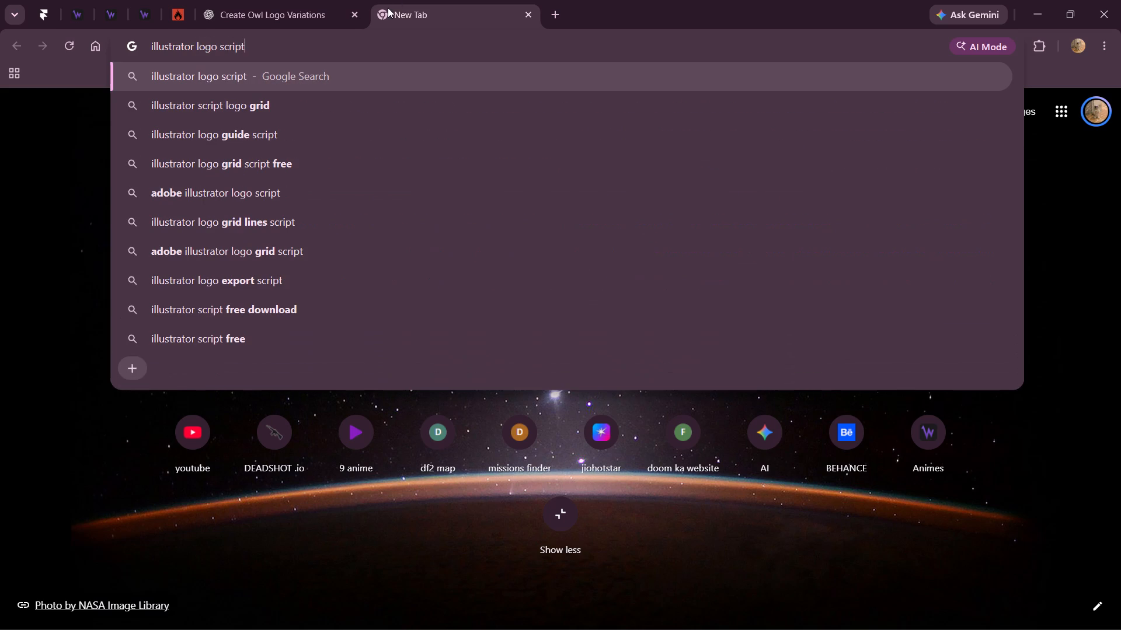
pyautogui.press('Down')
pyautogui.press('Return')
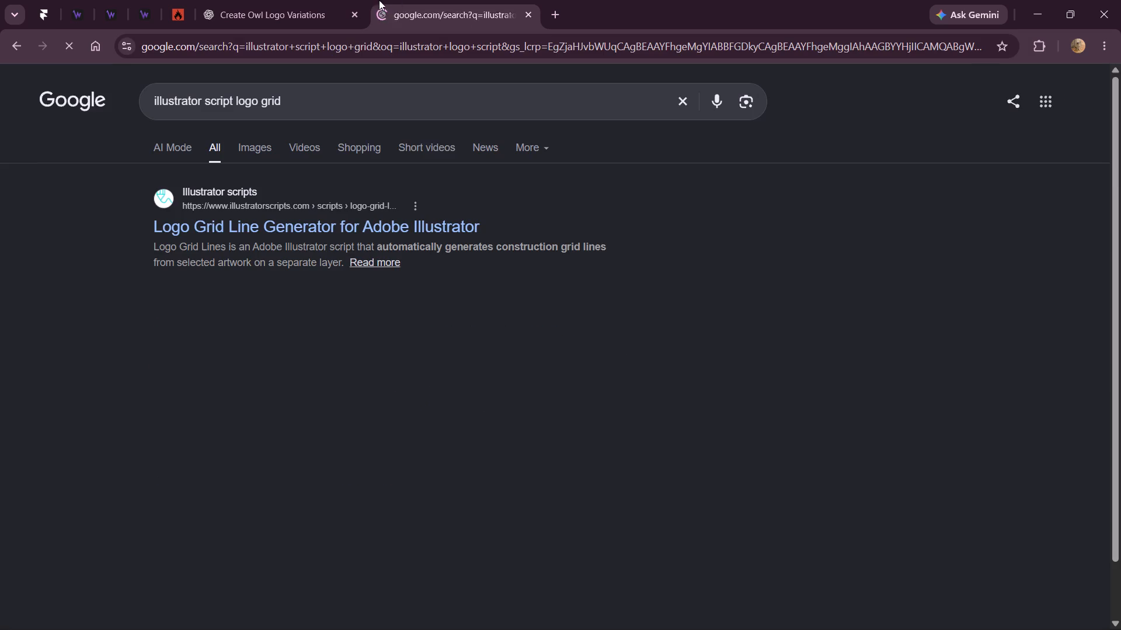
# Open the "Logo Grid Line Generator for Adobe Illustrator" result and examine the script's description, example image and download information.
pyautogui.click(210, 224)
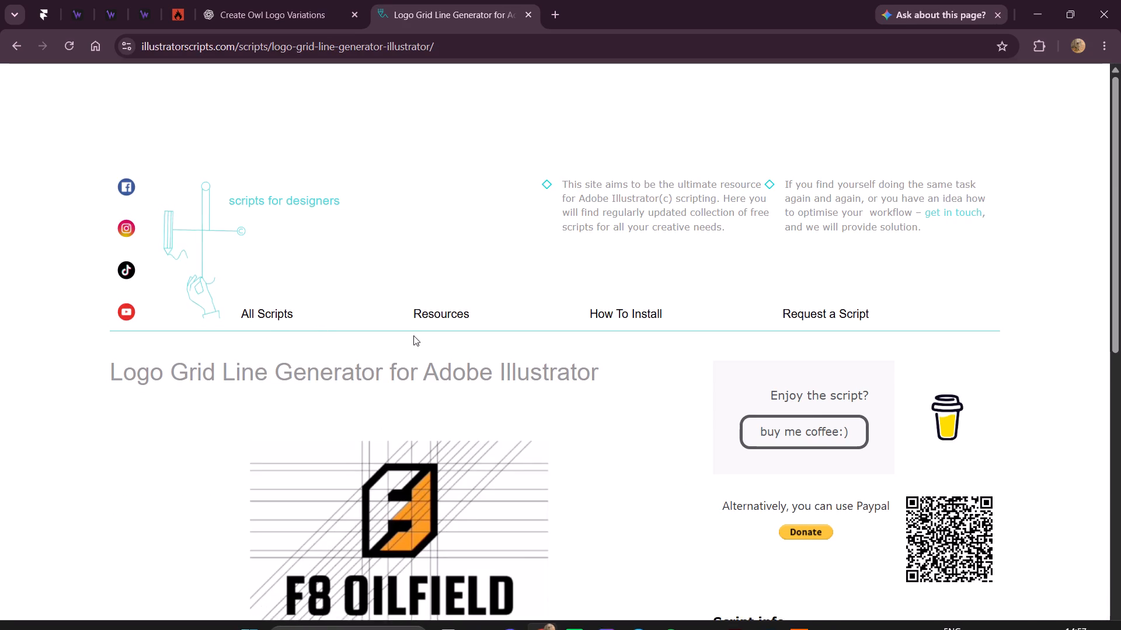
pyautogui.scroll(-1, 387, 319)
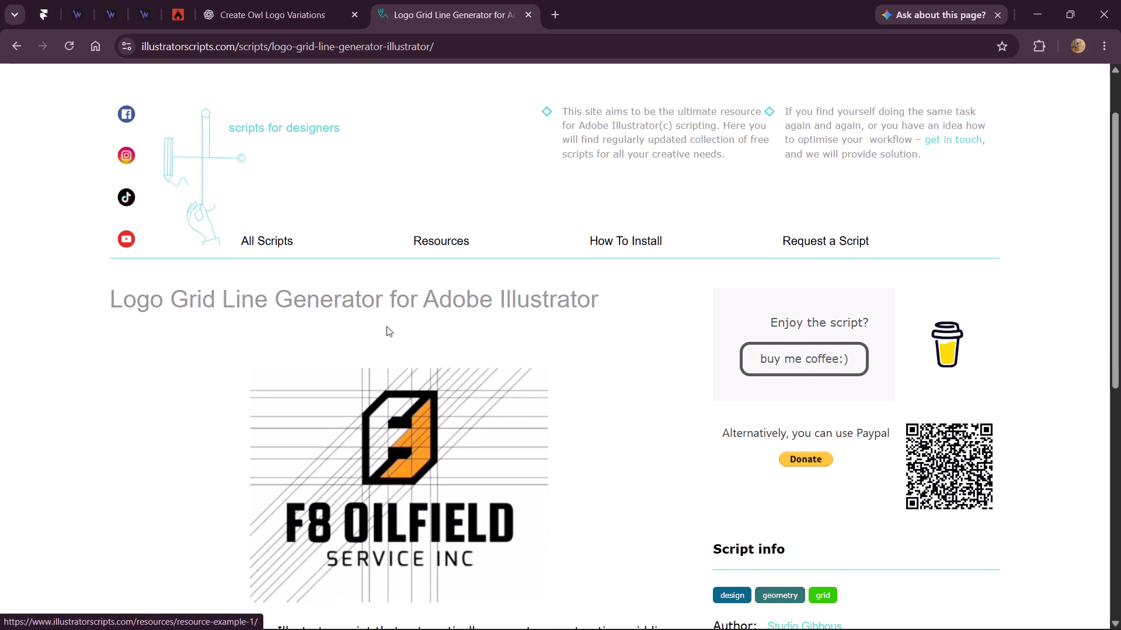
pyautogui.scroll(-1, 387, 326)
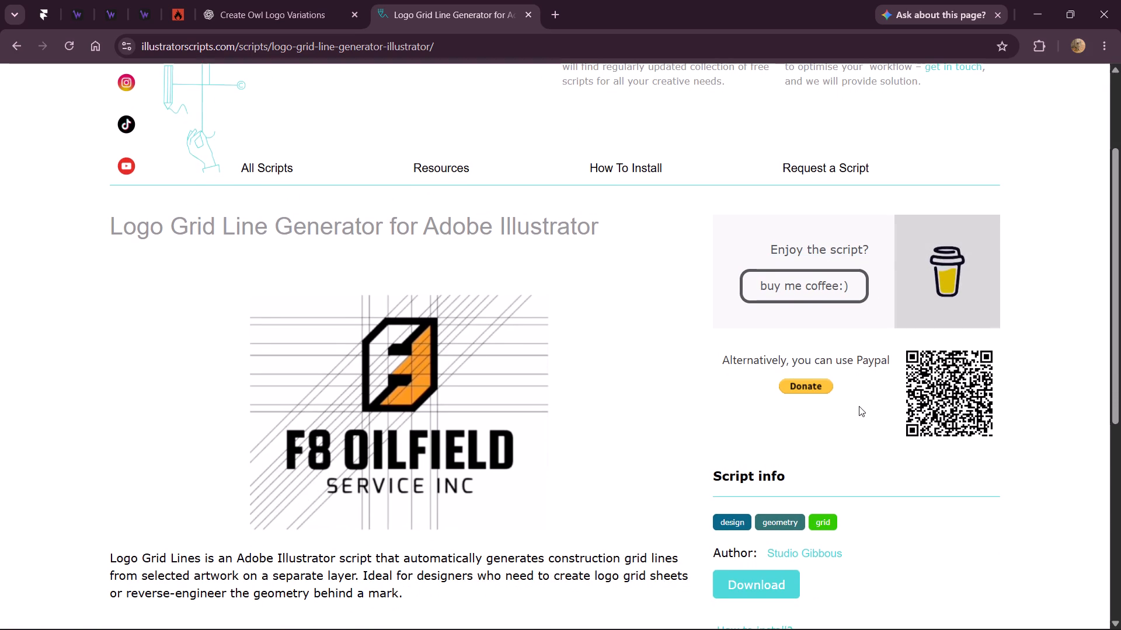
pyautogui.scroll(-4, 740, 380)
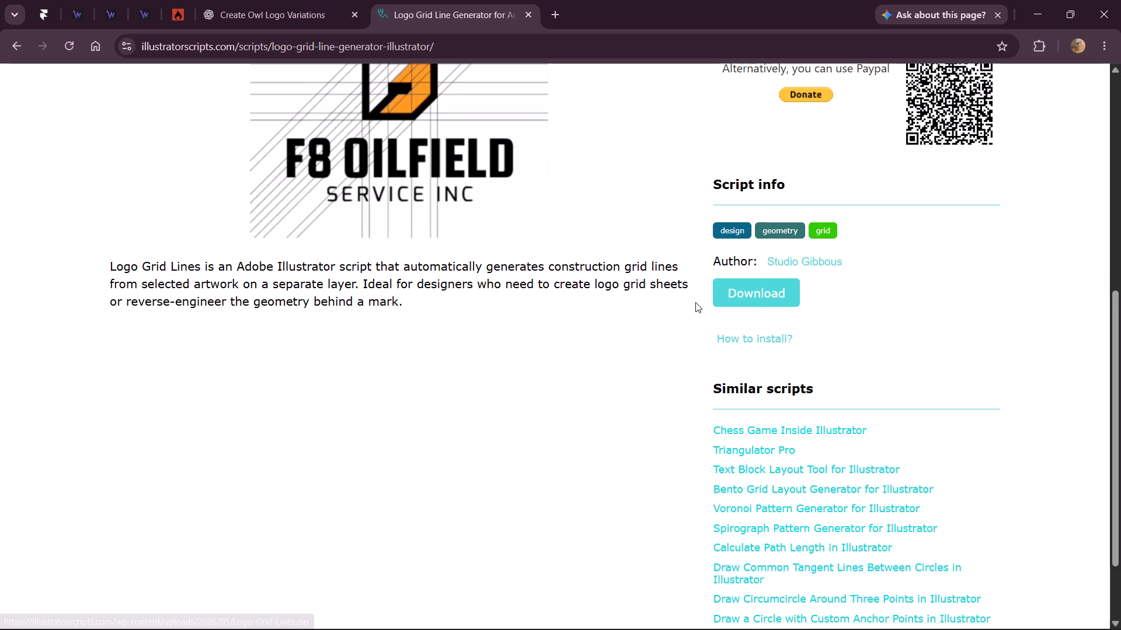
pyautogui.scroll(-9, 695, 302)
pyautogui.scroll(7, 699, 332)
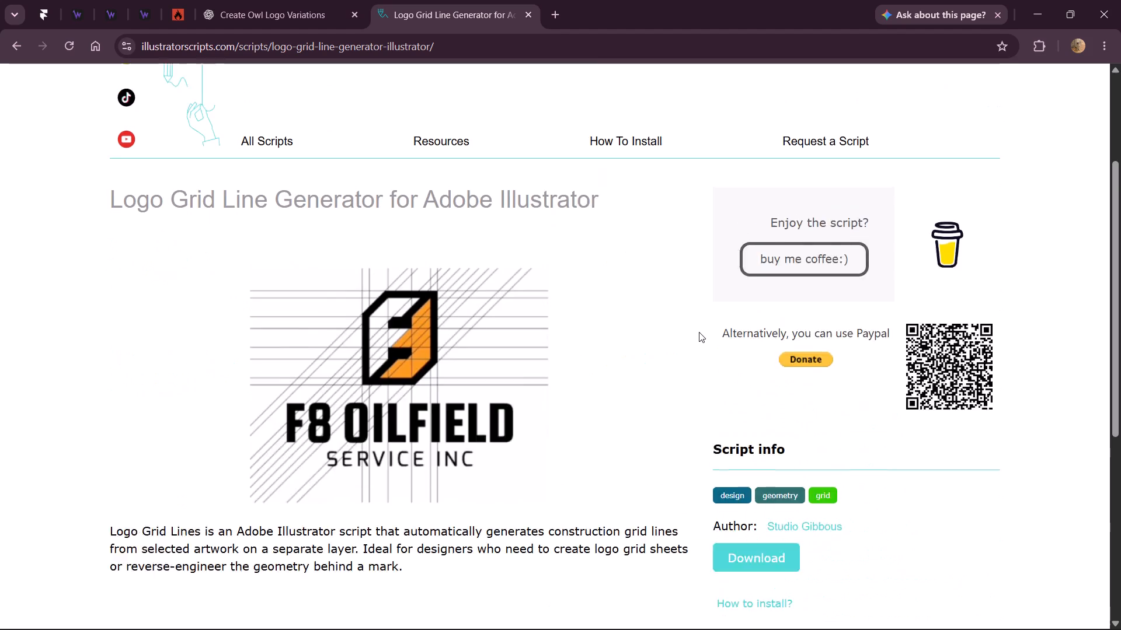
pyautogui.scroll(7, 699, 332)
pyautogui.scroll(-5, 674, 535)
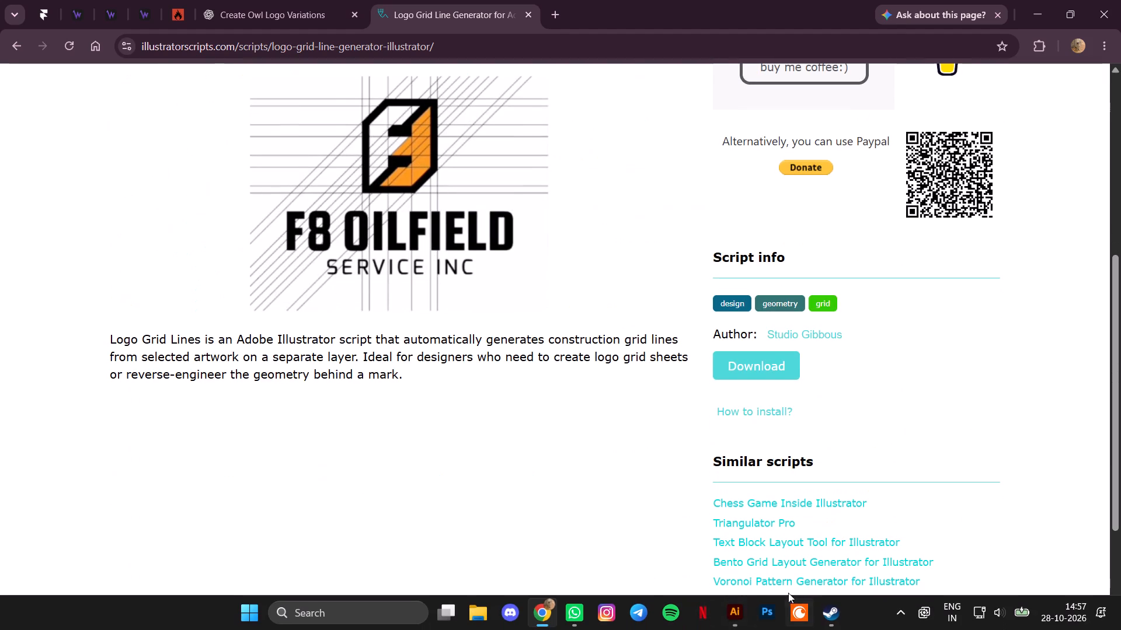
# Switch to Adobe Illustrator 2025.
pyautogui.click(734, 621)
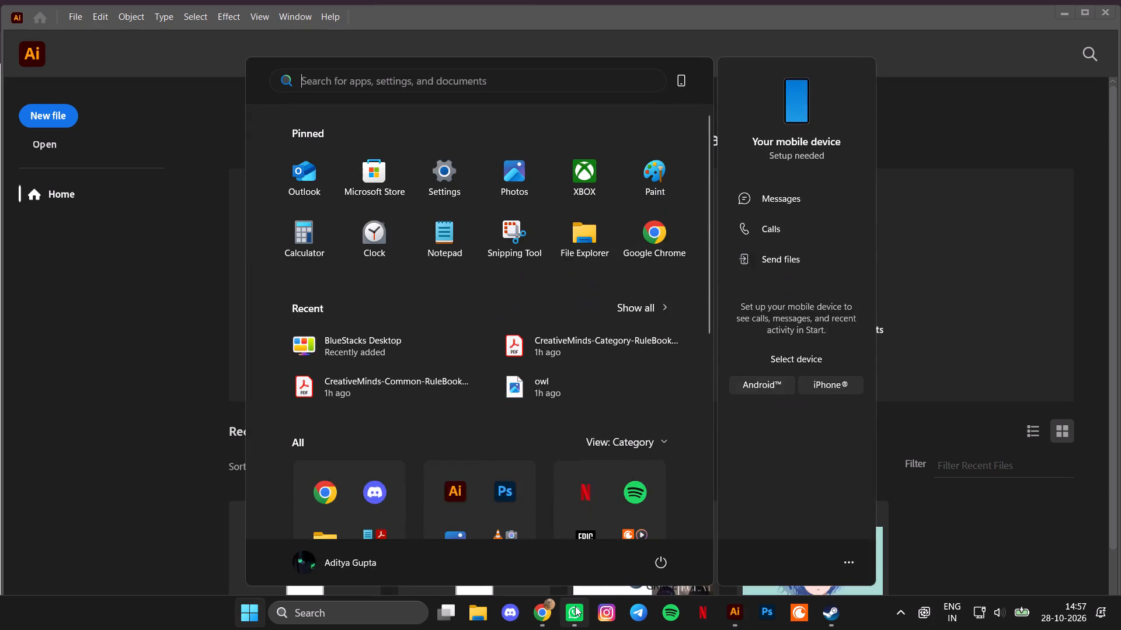
# Open the mobile hotspot settings from a system search for "mobil", turn on the mobile hotspot, dismiss the notice and close Settings.
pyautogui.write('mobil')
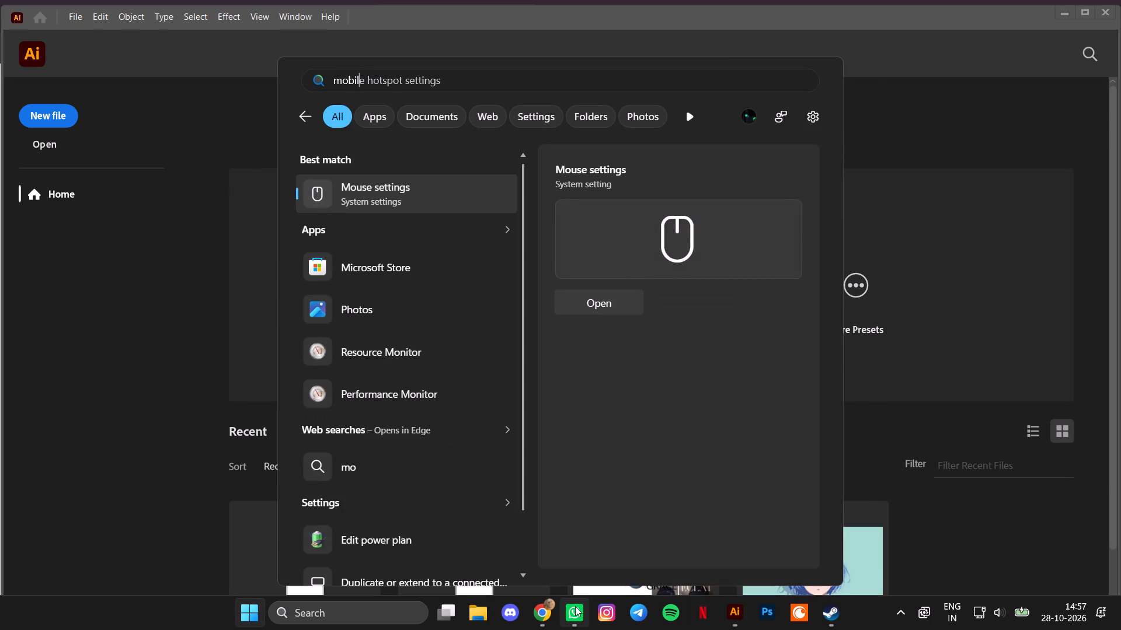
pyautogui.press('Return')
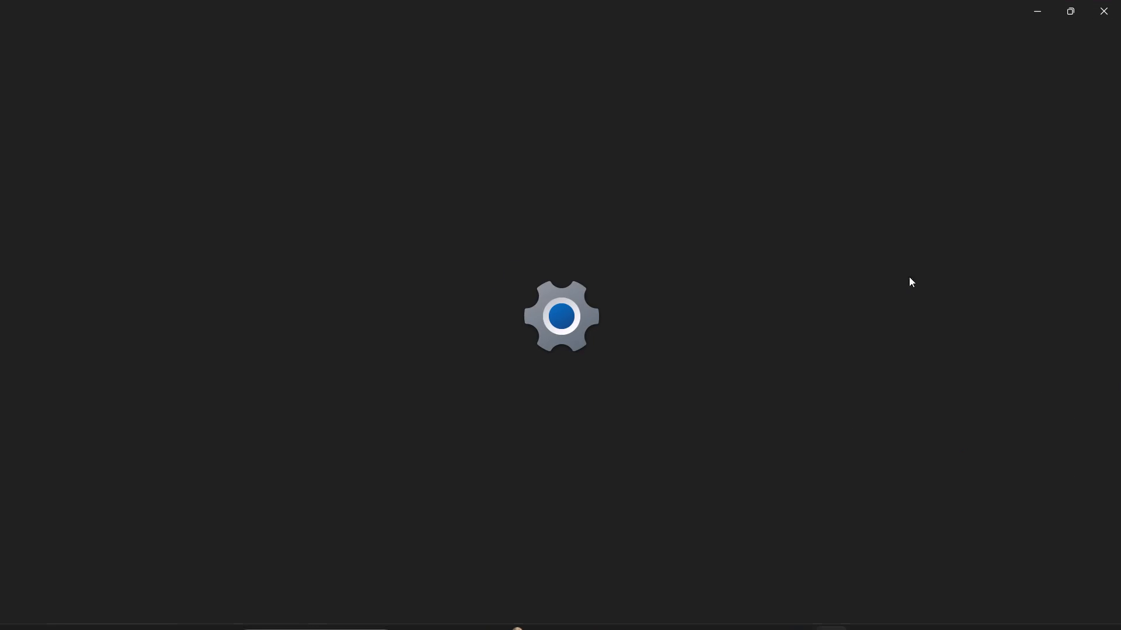
pyautogui.click(1011, 108)
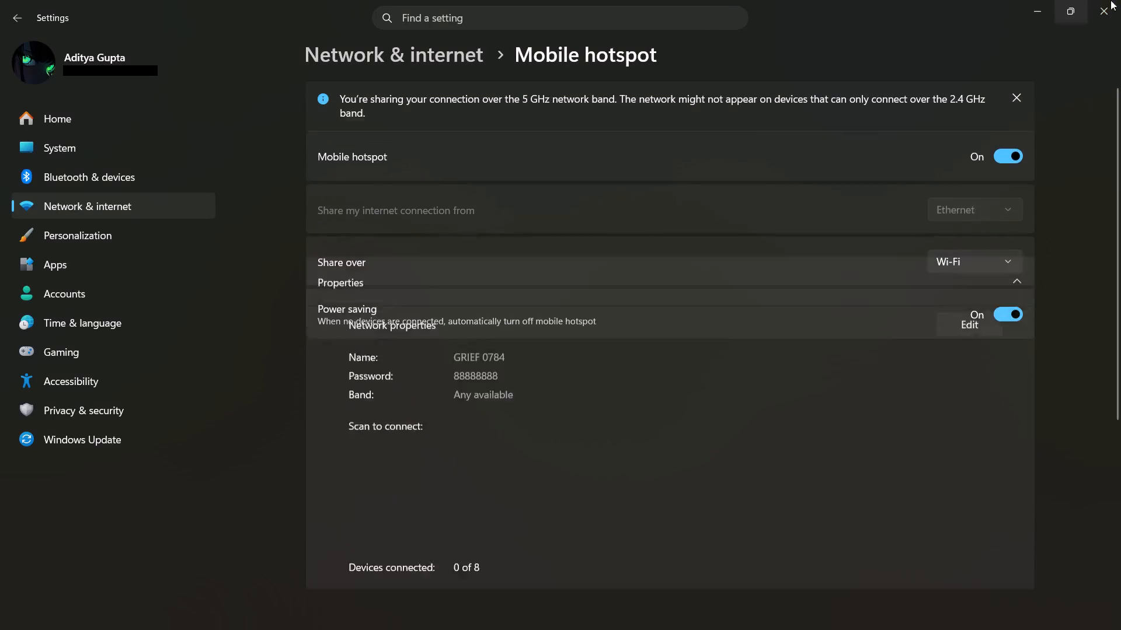
pyautogui.click(1018, 105)
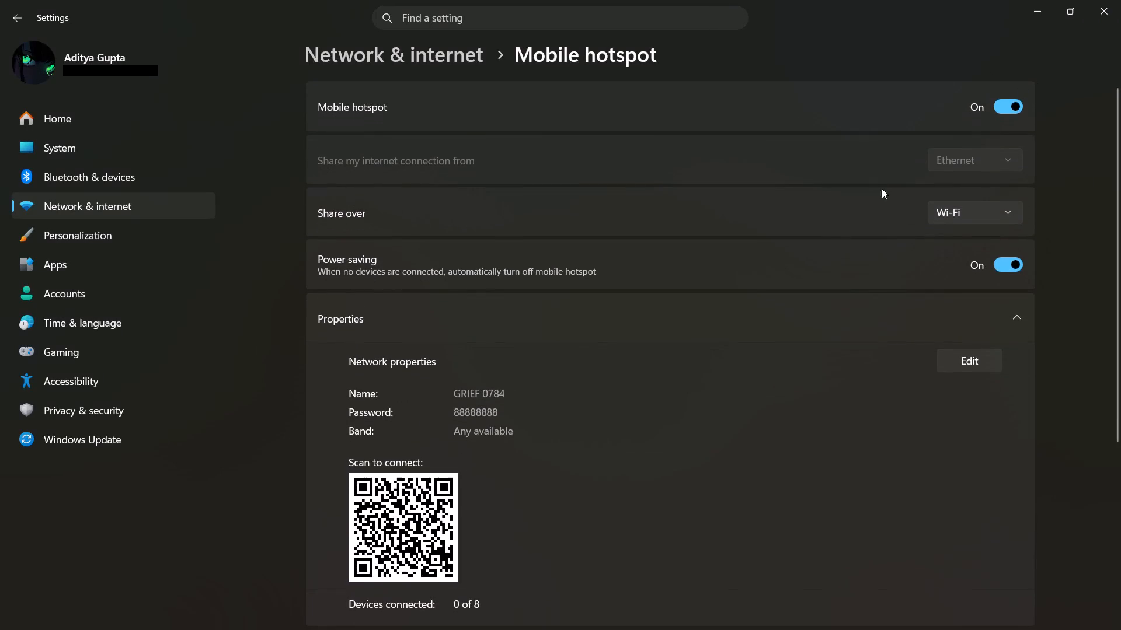
pyautogui.scroll(-1, 857, 220)
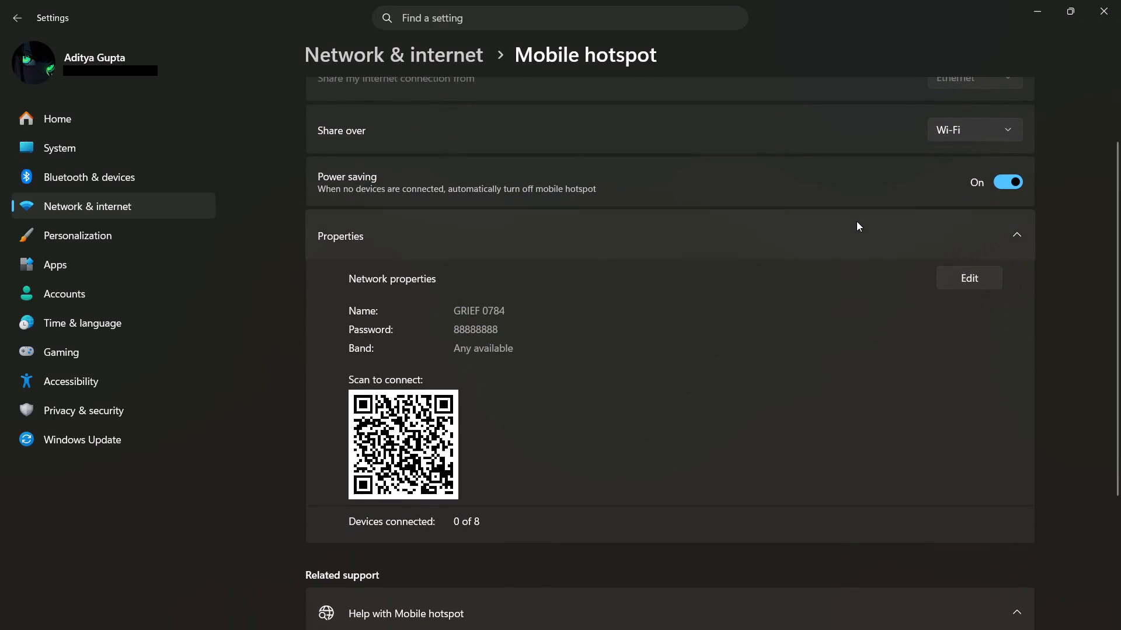
pyautogui.click(1120, 0)
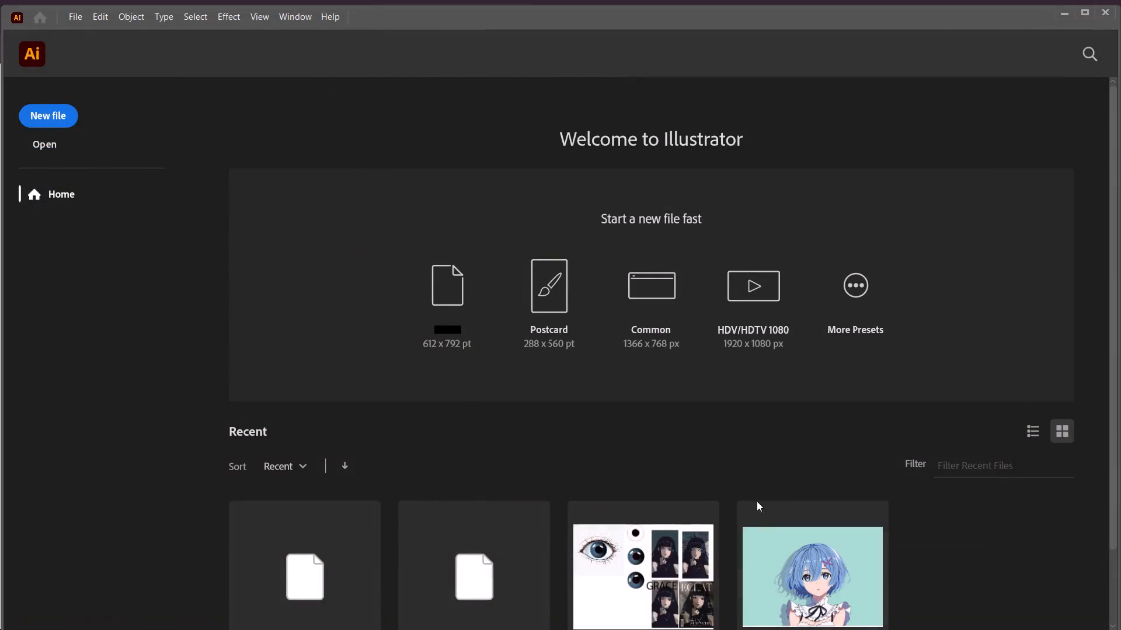
# Create a new document named "branding logo" from the A4 print preset, 595.28 x 841.89 pt.
pyautogui.click(593, 462)
pyautogui.click(57, 120)
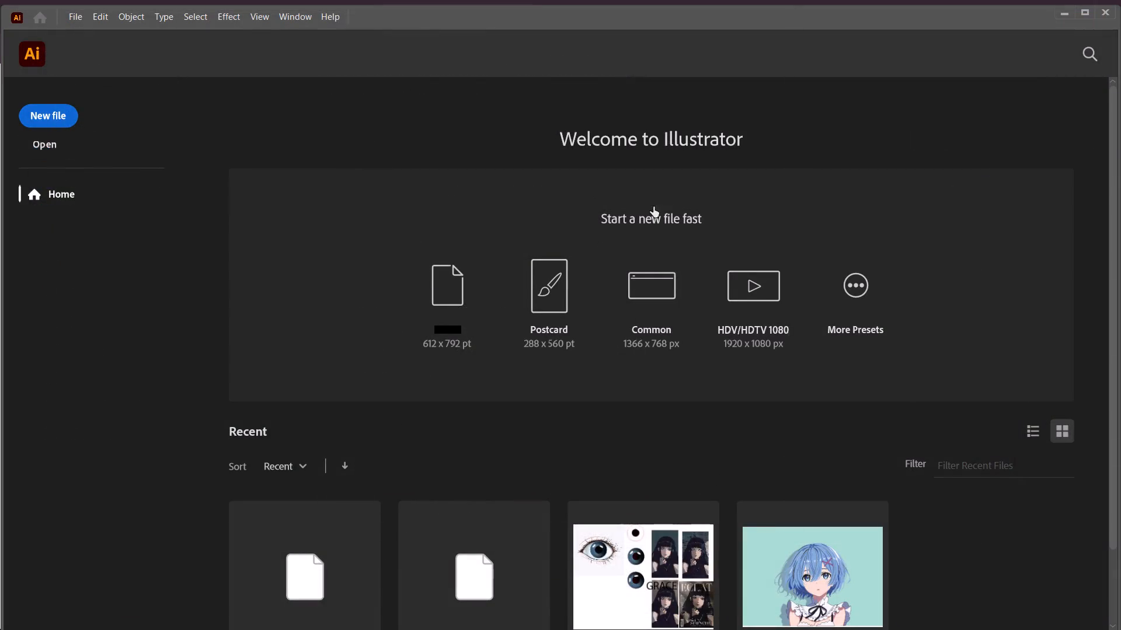
pyautogui.moveTo(750, 184); pyautogui.dragTo(516, 162)
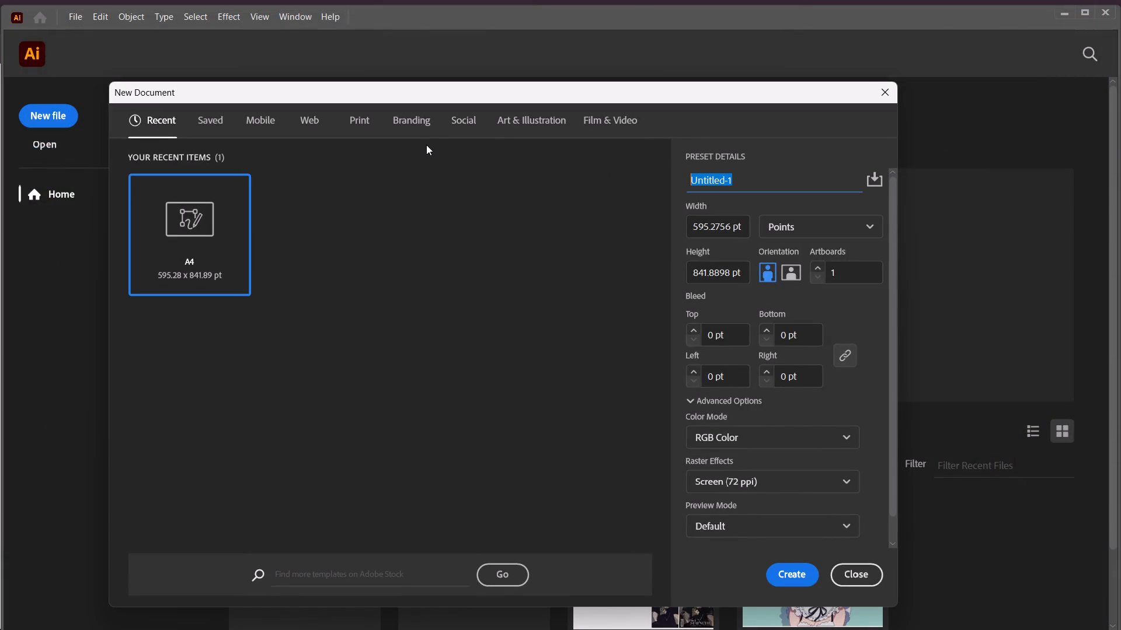
pyautogui.press('BackSpace')
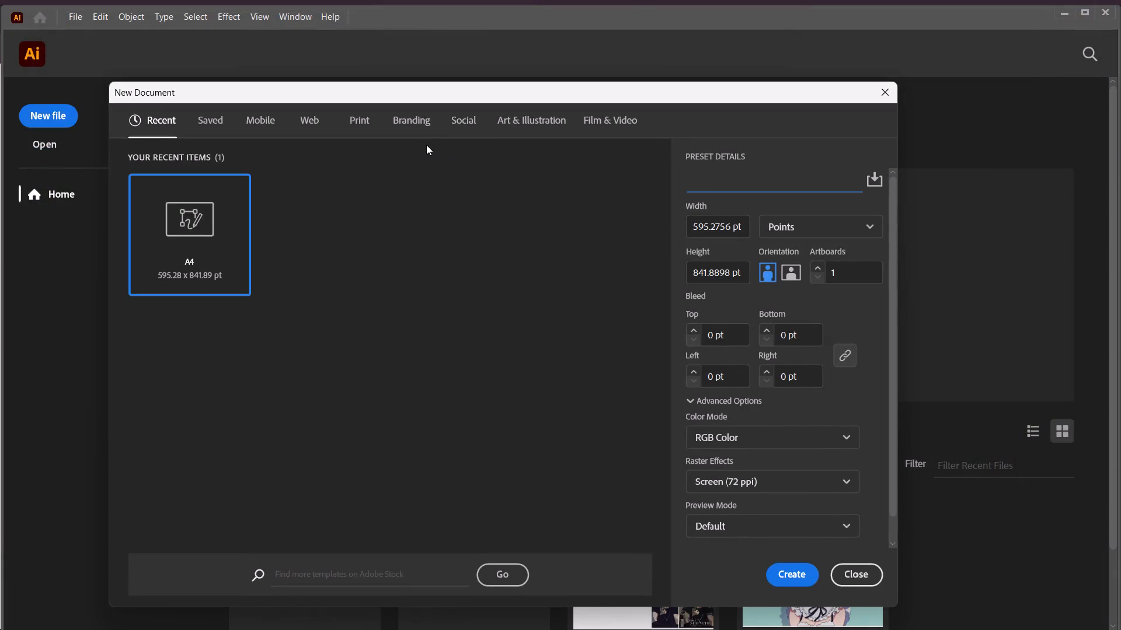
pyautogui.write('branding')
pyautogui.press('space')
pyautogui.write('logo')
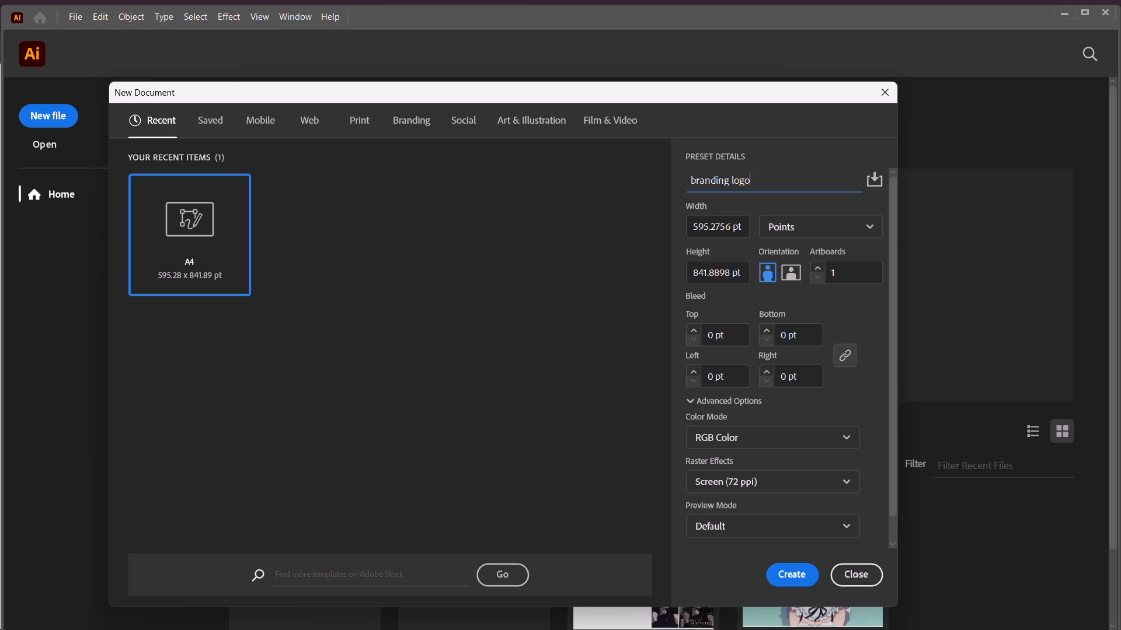
pyautogui.click(364, 124)
pyautogui.click(288, 176)
pyautogui.click(781, 575)
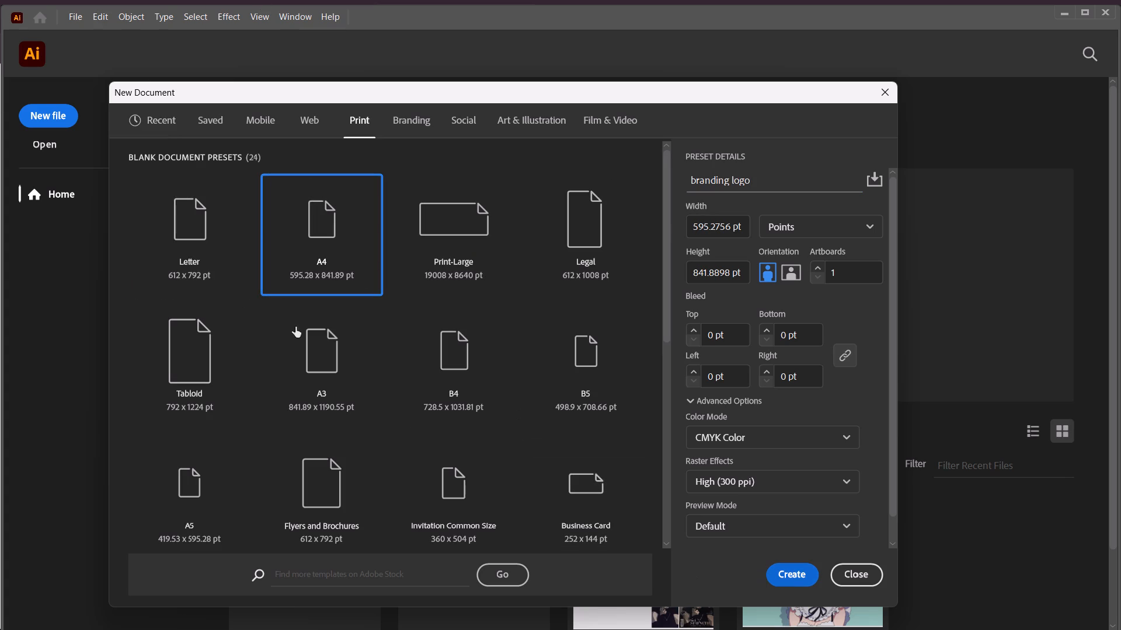
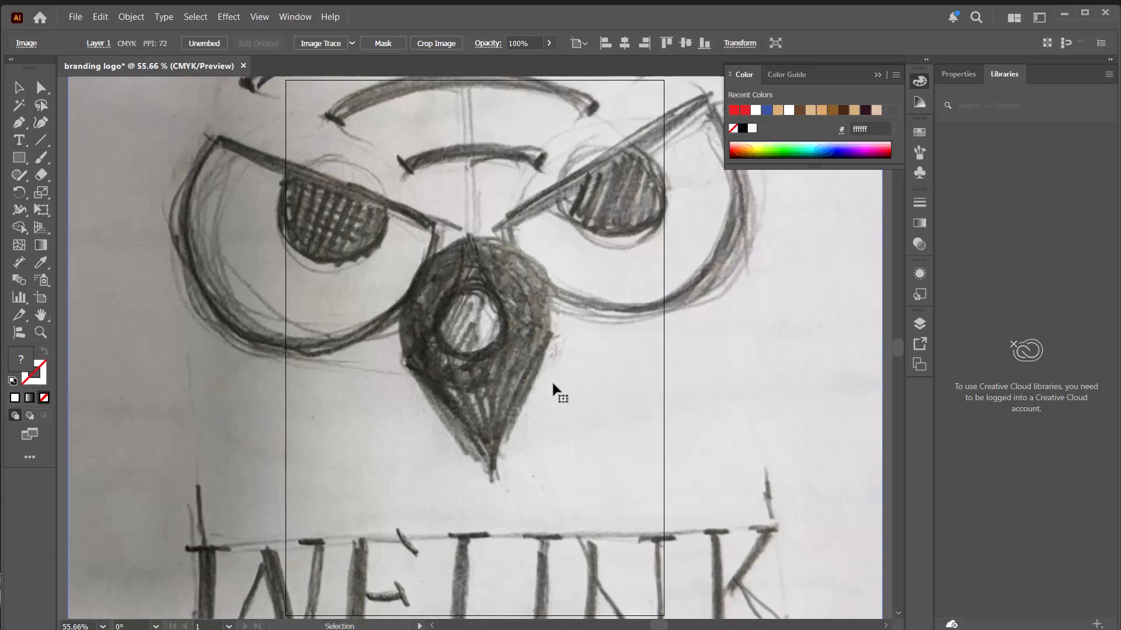
# Switch to Adobe Illustrator, scale the owl sketch image down about its centre until it fits inside the artboard, and lock it.
pyautogui.keyDown('alt'); pyautogui.scroll(-5, 458, 344); pyautogui.keyUp('alt')
pyautogui.moveTo(459, 261); pyautogui.dragTo(459, 293)
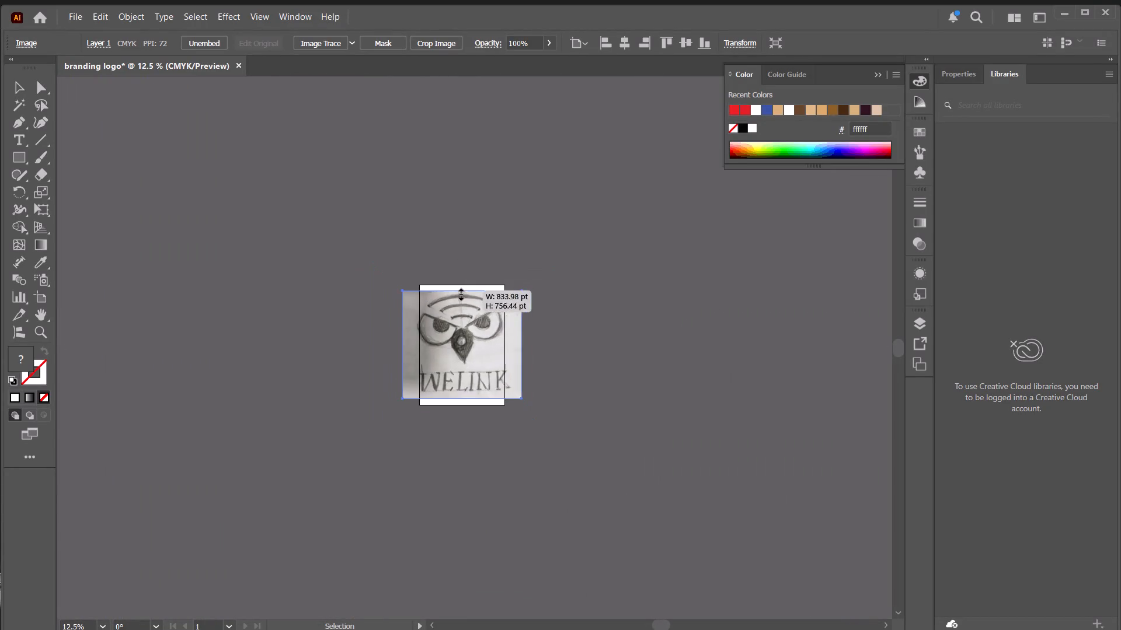
pyautogui.moveTo(459, 293); pyautogui.dragTo(458, 319)
pyautogui.keyDown('alt'); pyautogui.scroll(7, 458, 342); pyautogui.keyUp('alt')
pyautogui.keyDown('alt'); pyautogui.scroll(-2, 496, 360); pyautogui.keyUp('alt')
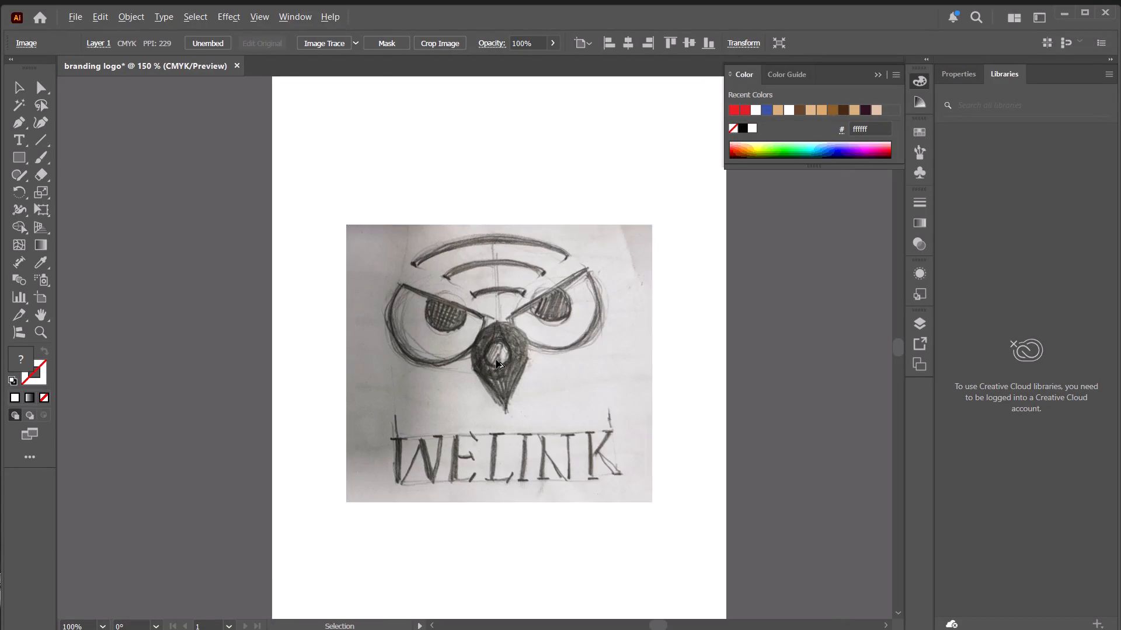
pyautogui.click(727, 408)
pyautogui.moveTo(730, 495); pyautogui.dragTo(527, 348)
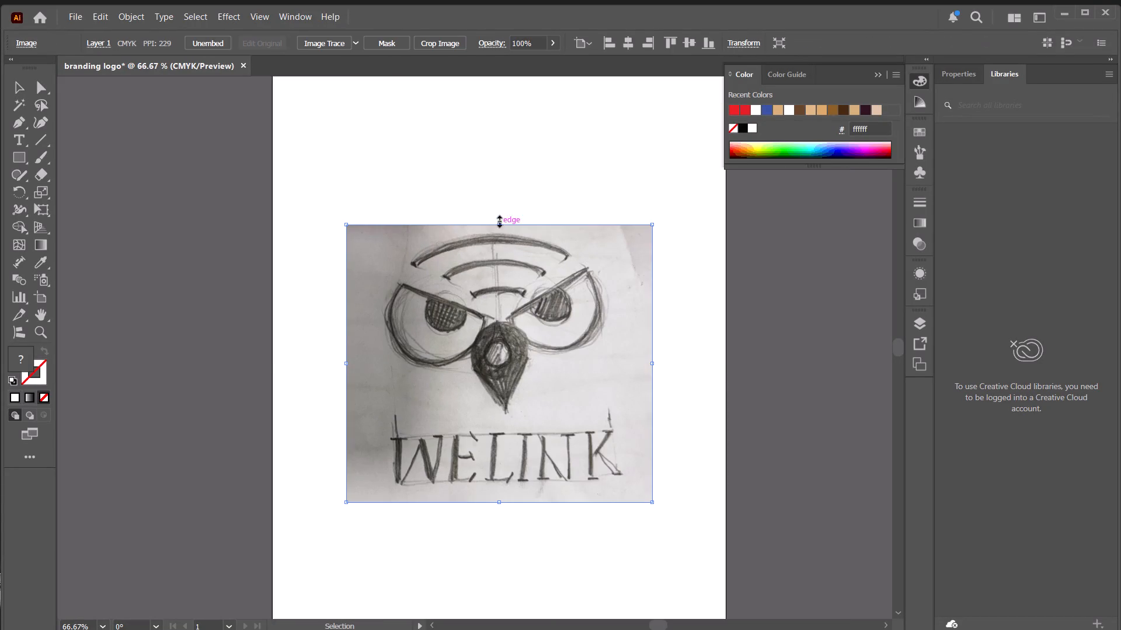
pyautogui.keyDown('alt'); pyautogui.moveTo(496, 222); pyautogui.dragTo(506, 202); pyautogui.keyUp('alt')
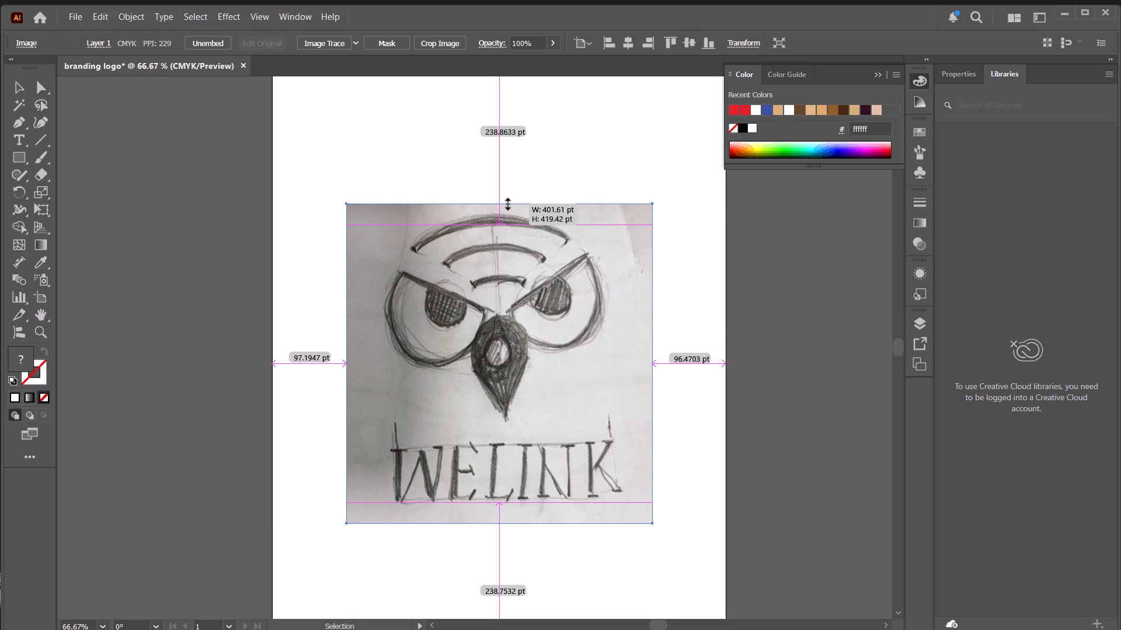
pyautogui.keyDown('alt'); pyautogui.moveTo(506, 202); pyautogui.dragTo(509, 190); pyautogui.keyUp('alt')
pyautogui.hotkey('ctrl', '2')
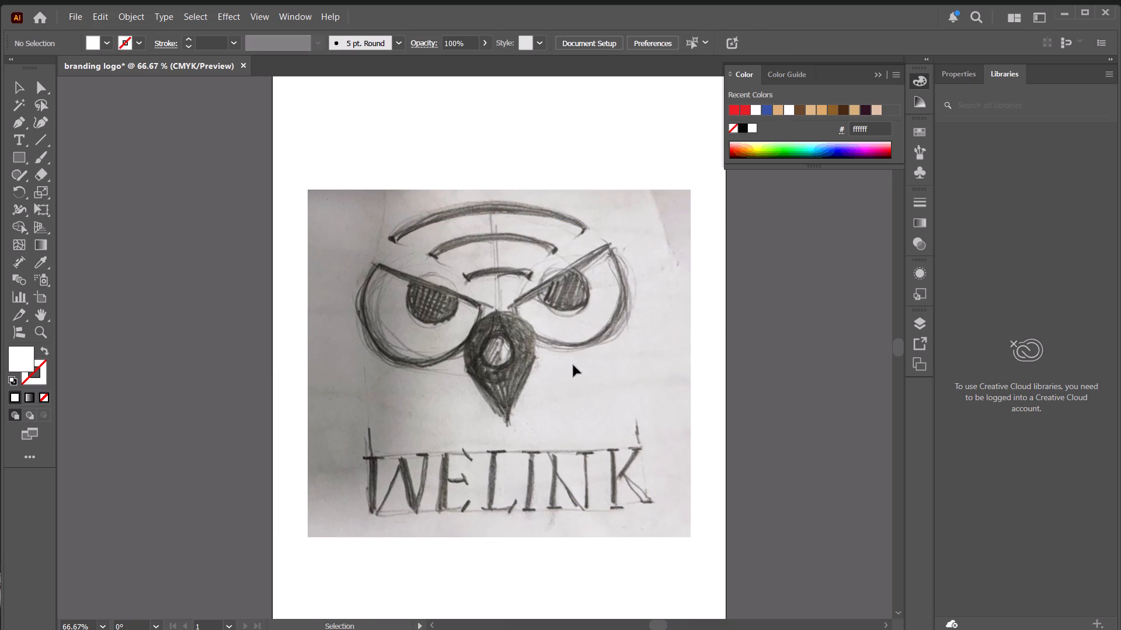
# Draw a white-filled square about 154 pt wide over the sketch and move it to the right of the owl's beak.
pyautogui.keyDown('alt'); pyautogui.scroll(2, 462, 341); pyautogui.keyUp('alt')
pyautogui.keyDown('ctrl'); pyautogui.scroll(-6, 473, 348); pyautogui.keyUp('ctrl')
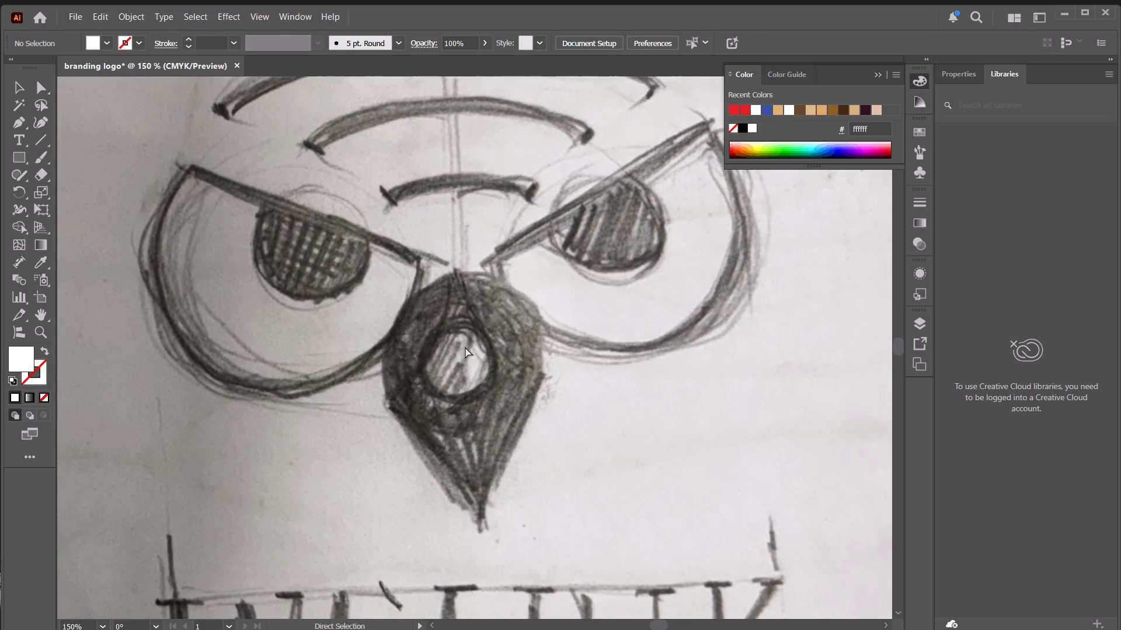
pyautogui.keyDown('alt'); pyautogui.scroll(-1, 441, 341); pyautogui.keyUp('alt')
pyautogui.press('m')
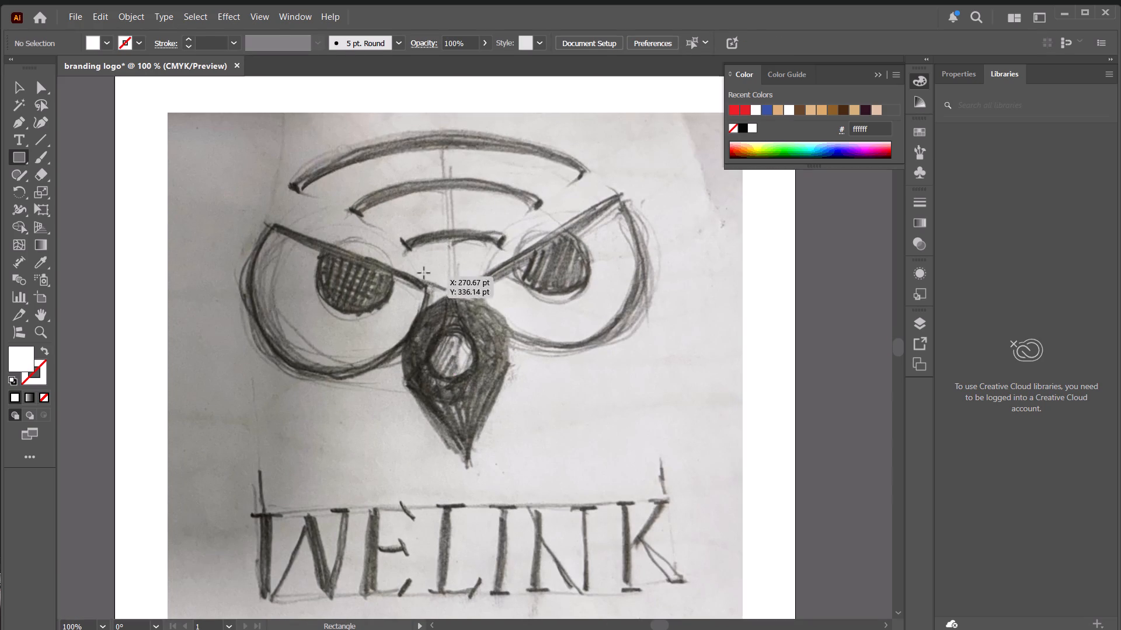
pyautogui.keyDown('shift'); pyautogui.moveTo(424, 272); pyautogui.dragTo(585, 448); pyautogui.keyUp('shift')
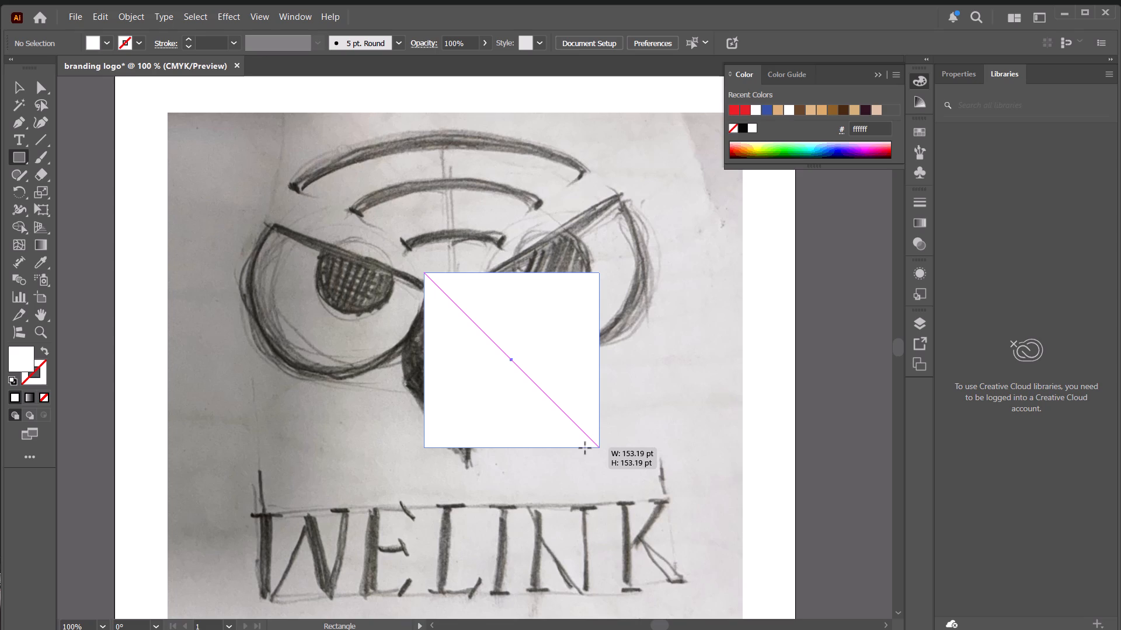
pyautogui.keyDown('shift'); pyautogui.moveTo(585, 448); pyautogui.dragTo(586, 448); pyautogui.keyUp('shift')
pyautogui.press('v')
pyautogui.moveTo(514, 364); pyautogui.dragTo(540, 393)
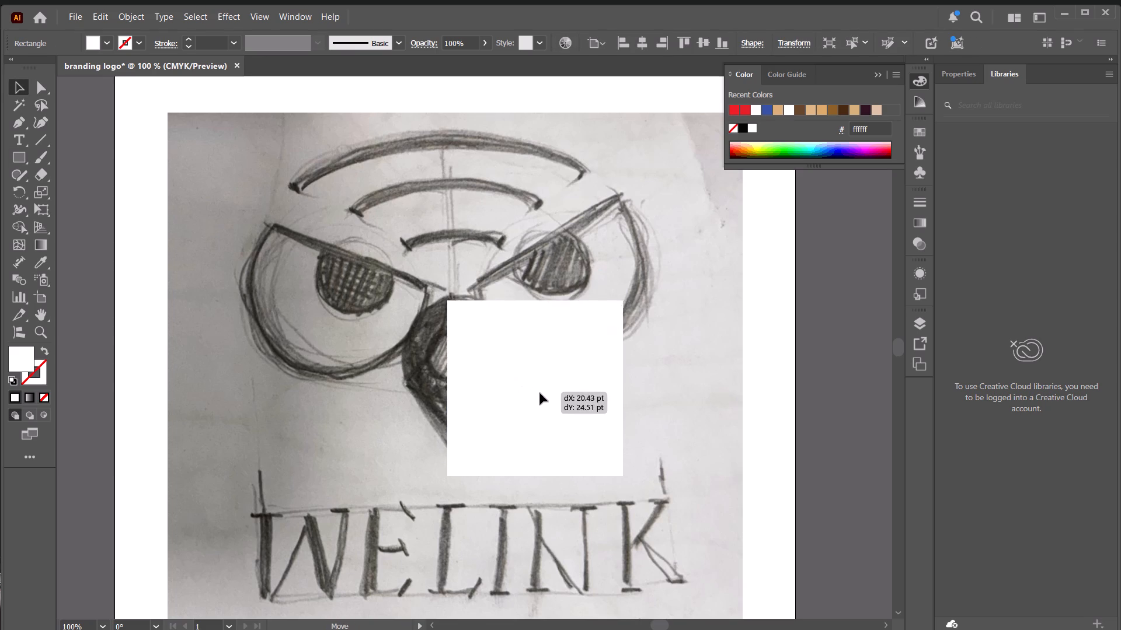
pyautogui.moveTo(540, 393); pyautogui.dragTo(600, 418)
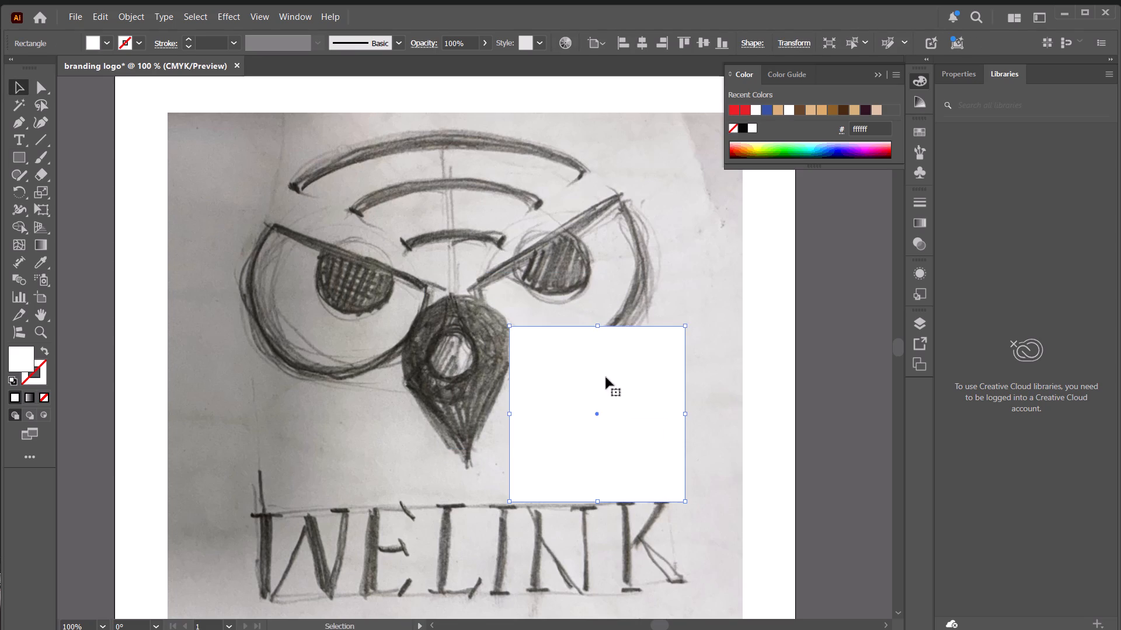
pyautogui.press('a')
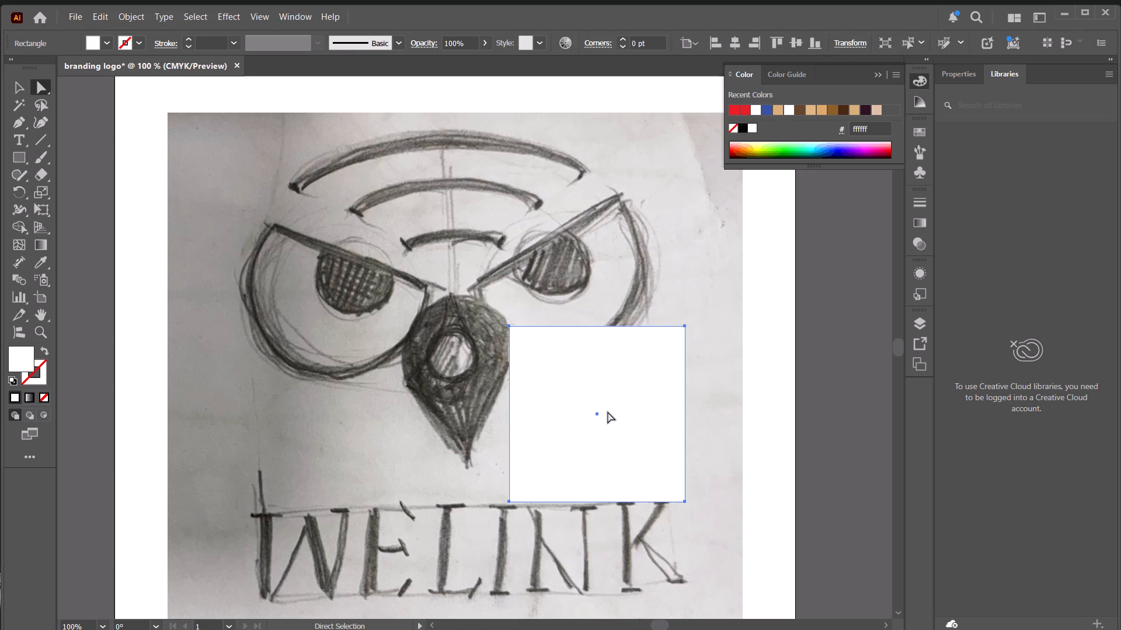
pyautogui.moveTo(593, 405); pyautogui.dragTo(626, 390)
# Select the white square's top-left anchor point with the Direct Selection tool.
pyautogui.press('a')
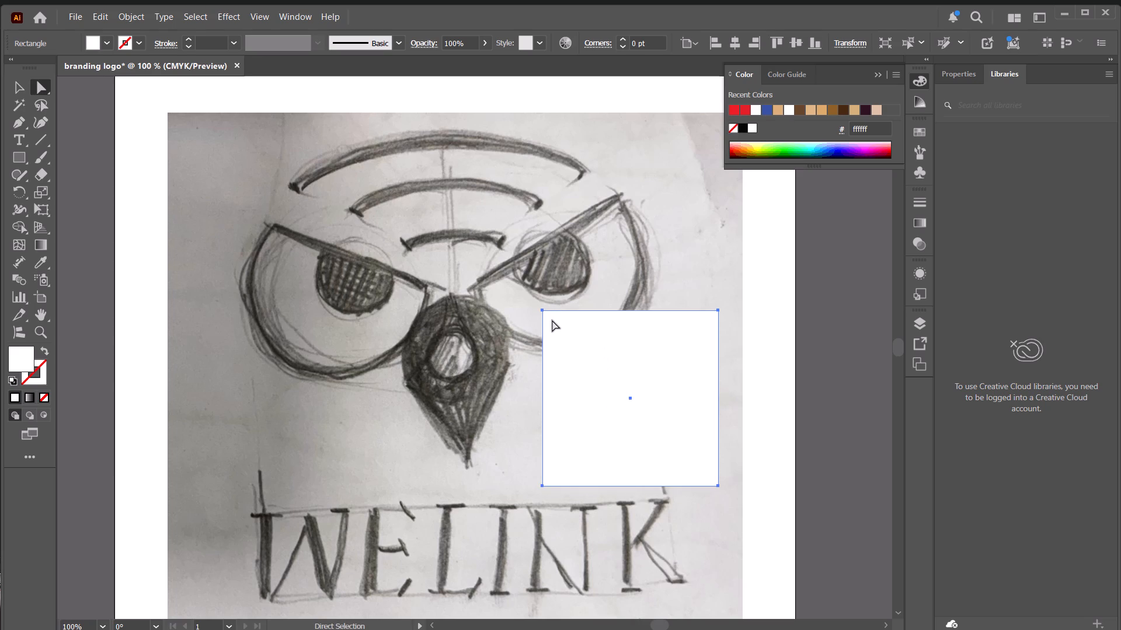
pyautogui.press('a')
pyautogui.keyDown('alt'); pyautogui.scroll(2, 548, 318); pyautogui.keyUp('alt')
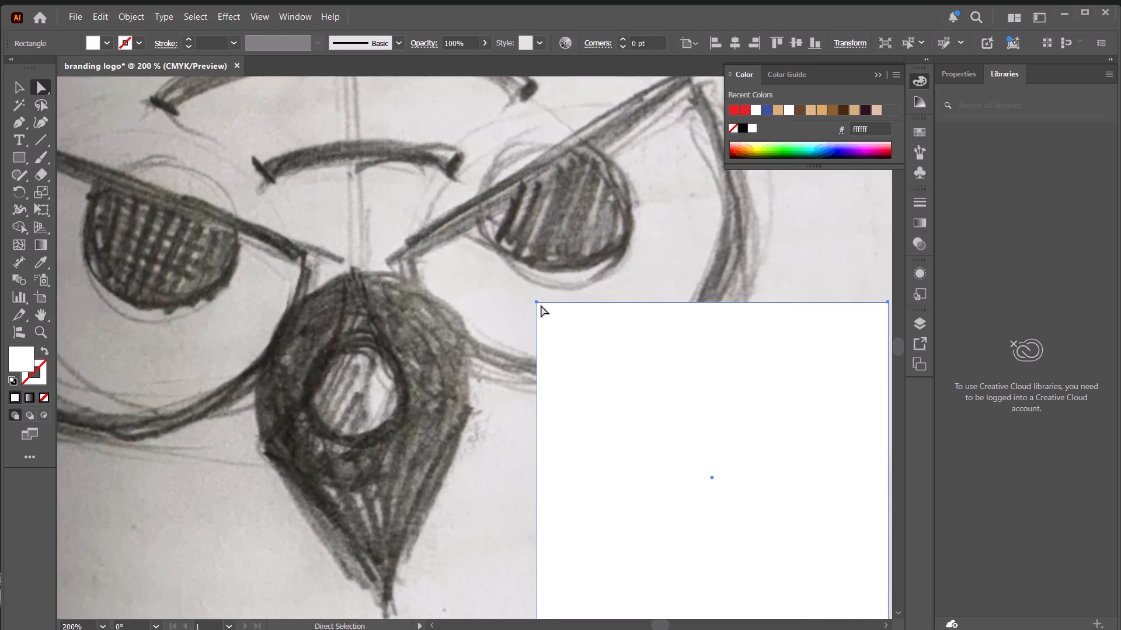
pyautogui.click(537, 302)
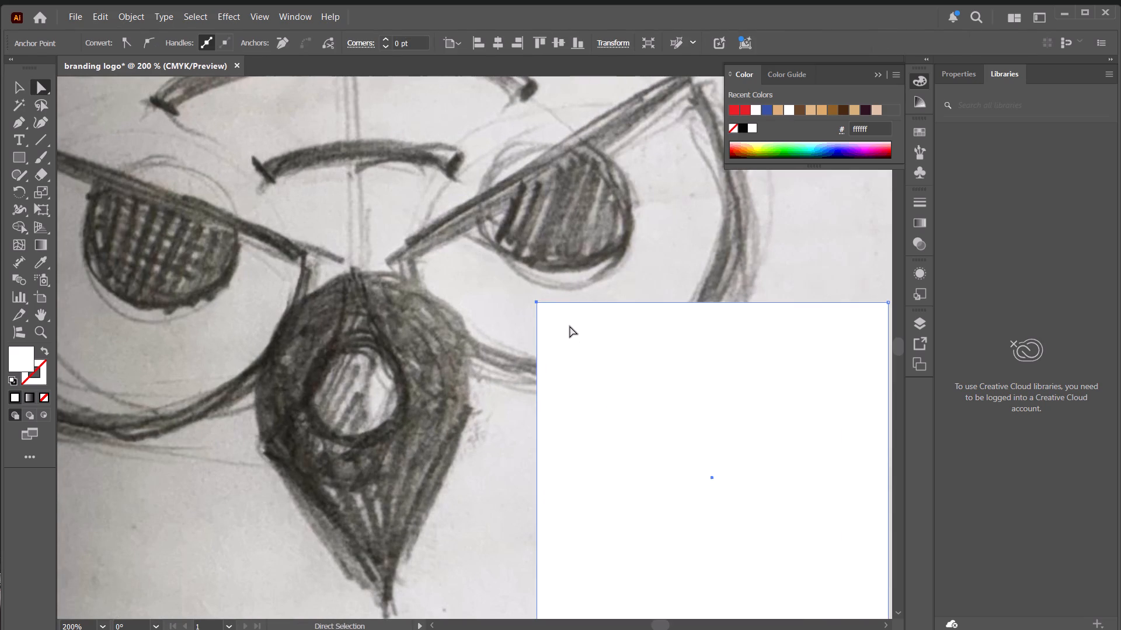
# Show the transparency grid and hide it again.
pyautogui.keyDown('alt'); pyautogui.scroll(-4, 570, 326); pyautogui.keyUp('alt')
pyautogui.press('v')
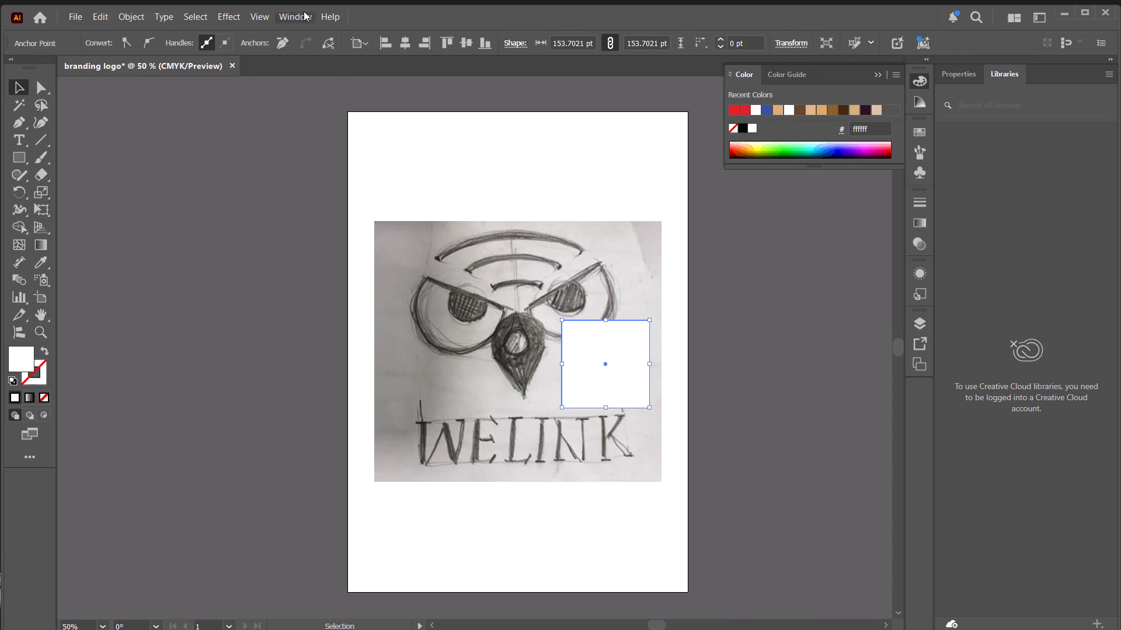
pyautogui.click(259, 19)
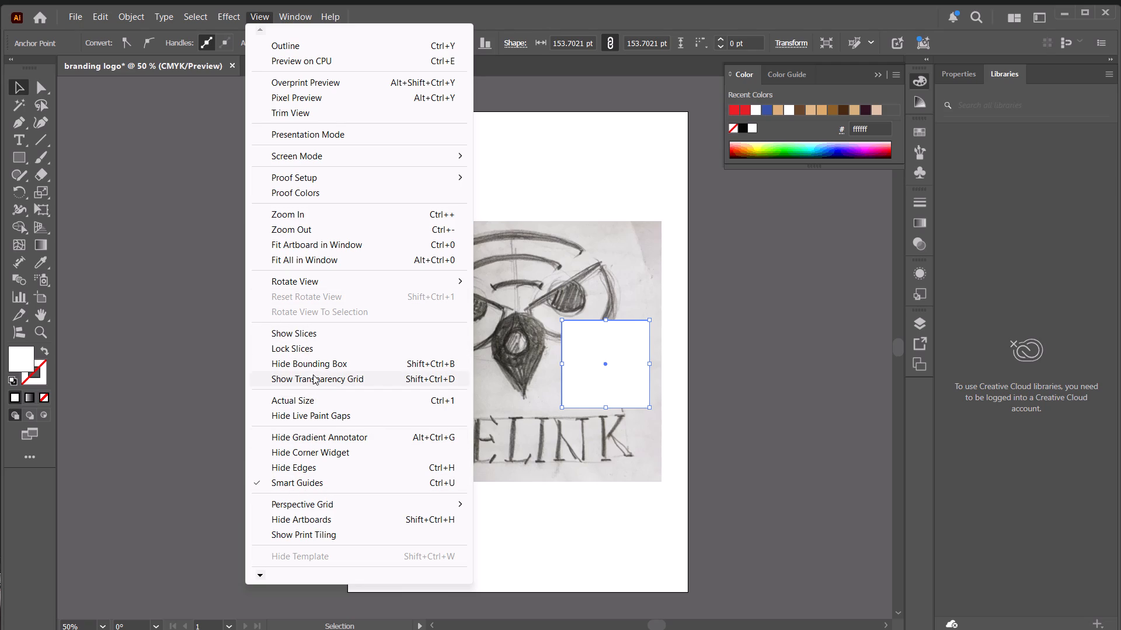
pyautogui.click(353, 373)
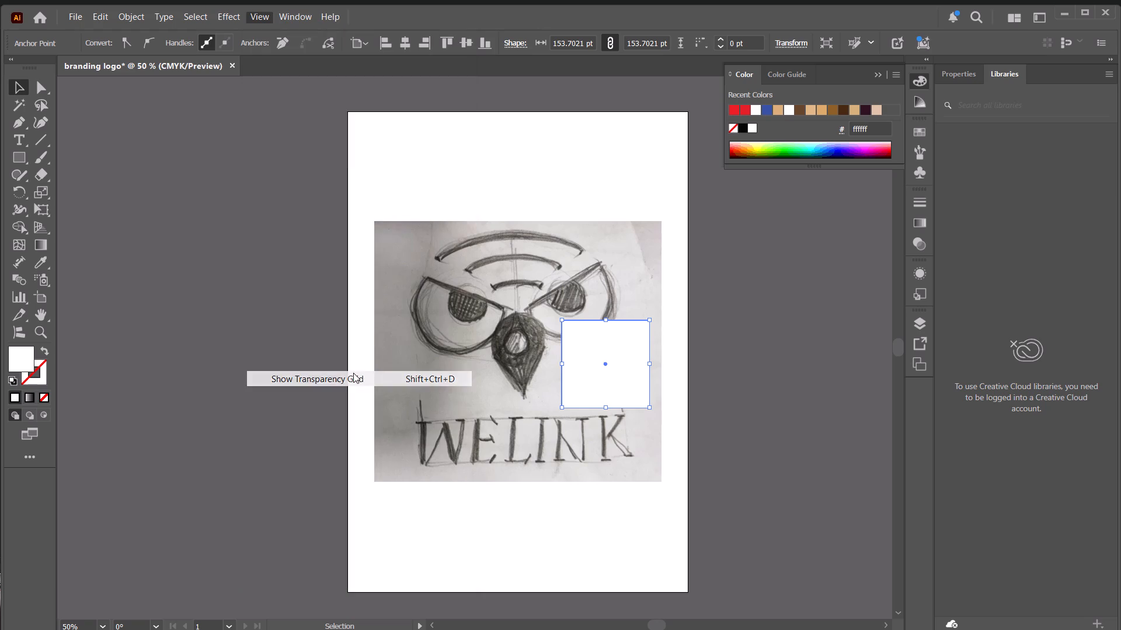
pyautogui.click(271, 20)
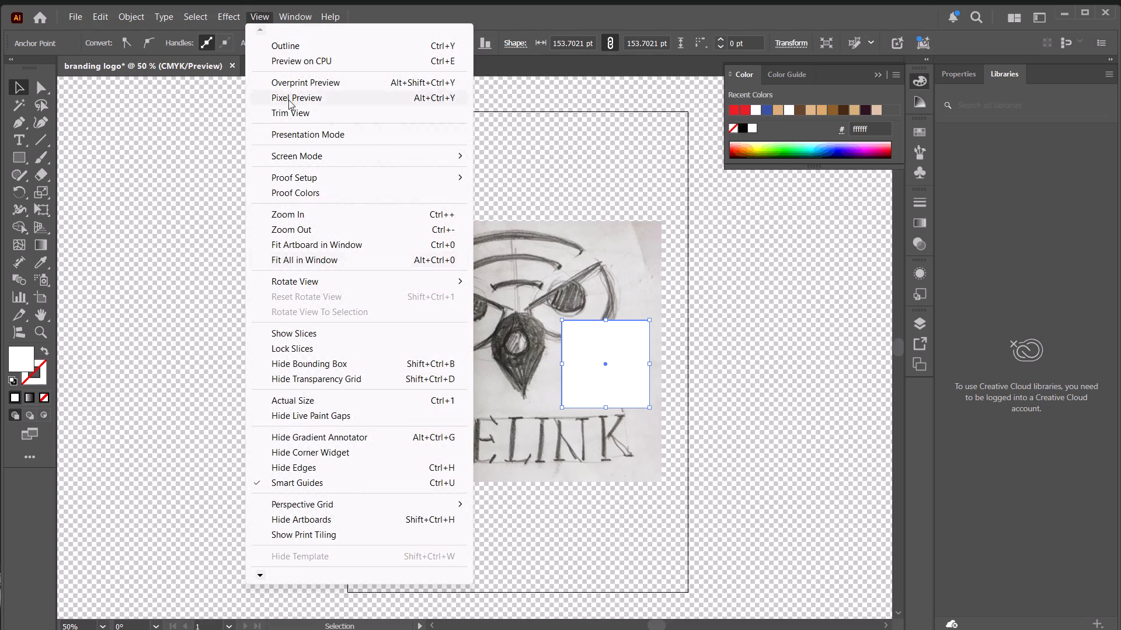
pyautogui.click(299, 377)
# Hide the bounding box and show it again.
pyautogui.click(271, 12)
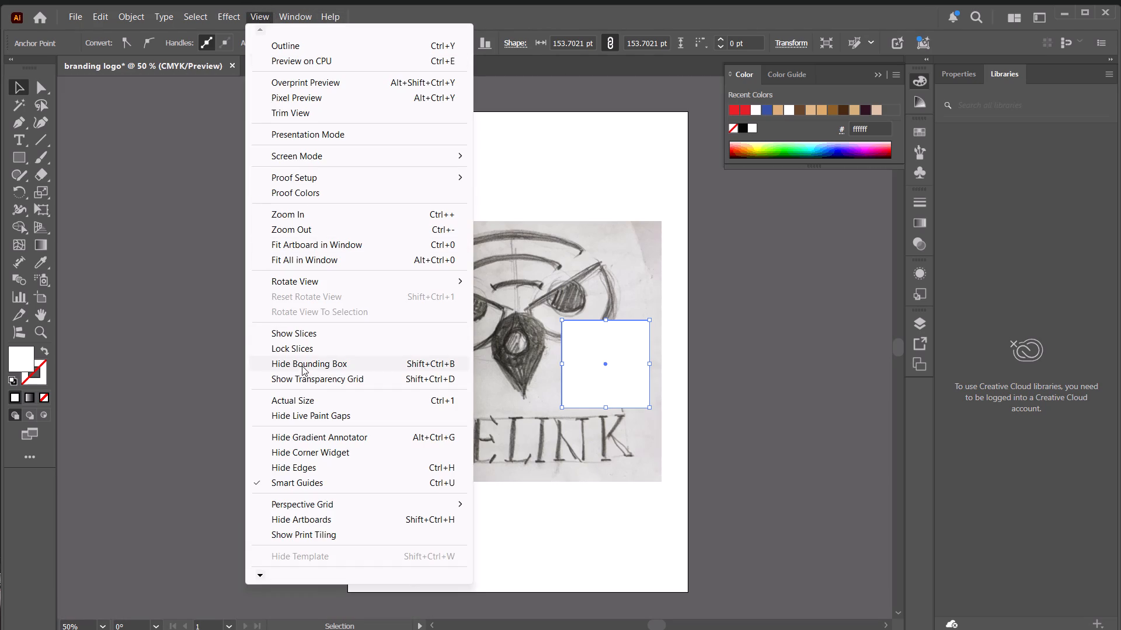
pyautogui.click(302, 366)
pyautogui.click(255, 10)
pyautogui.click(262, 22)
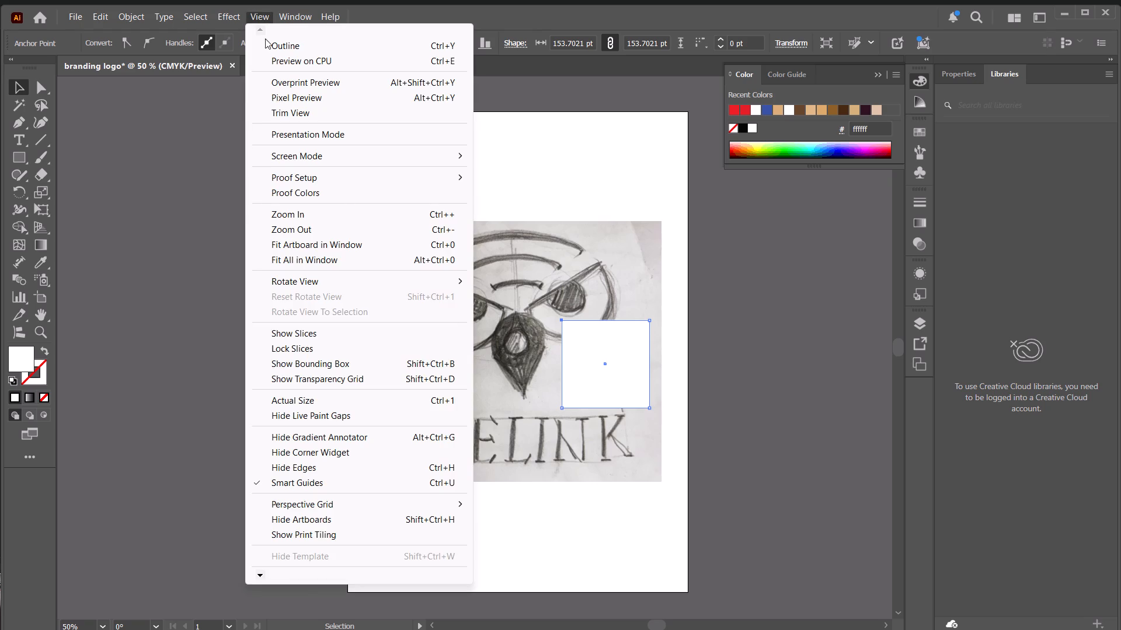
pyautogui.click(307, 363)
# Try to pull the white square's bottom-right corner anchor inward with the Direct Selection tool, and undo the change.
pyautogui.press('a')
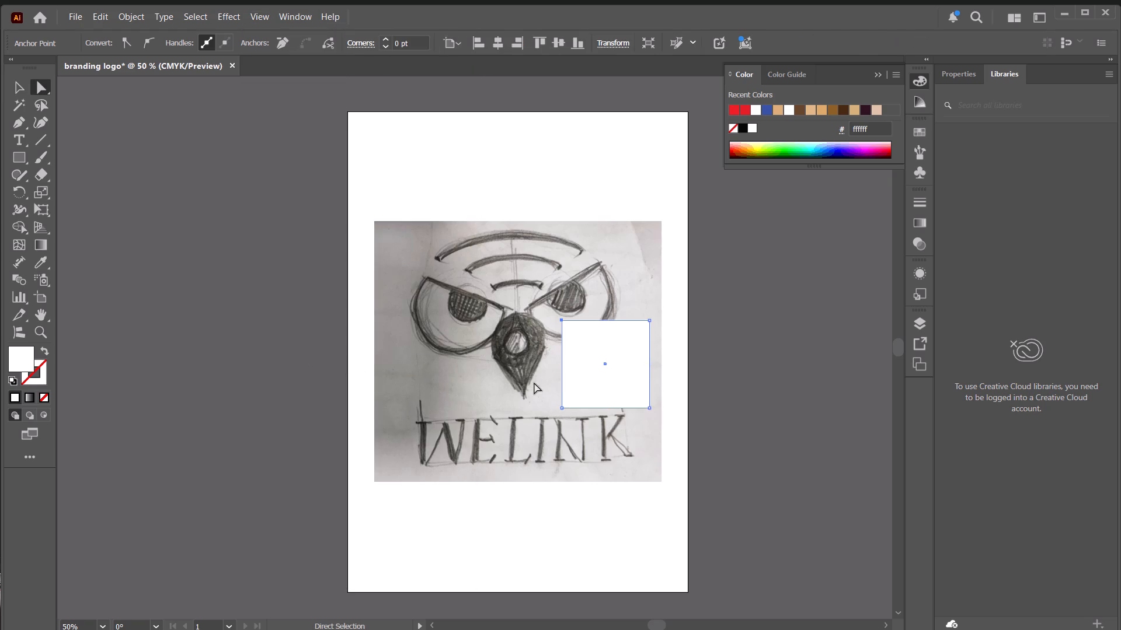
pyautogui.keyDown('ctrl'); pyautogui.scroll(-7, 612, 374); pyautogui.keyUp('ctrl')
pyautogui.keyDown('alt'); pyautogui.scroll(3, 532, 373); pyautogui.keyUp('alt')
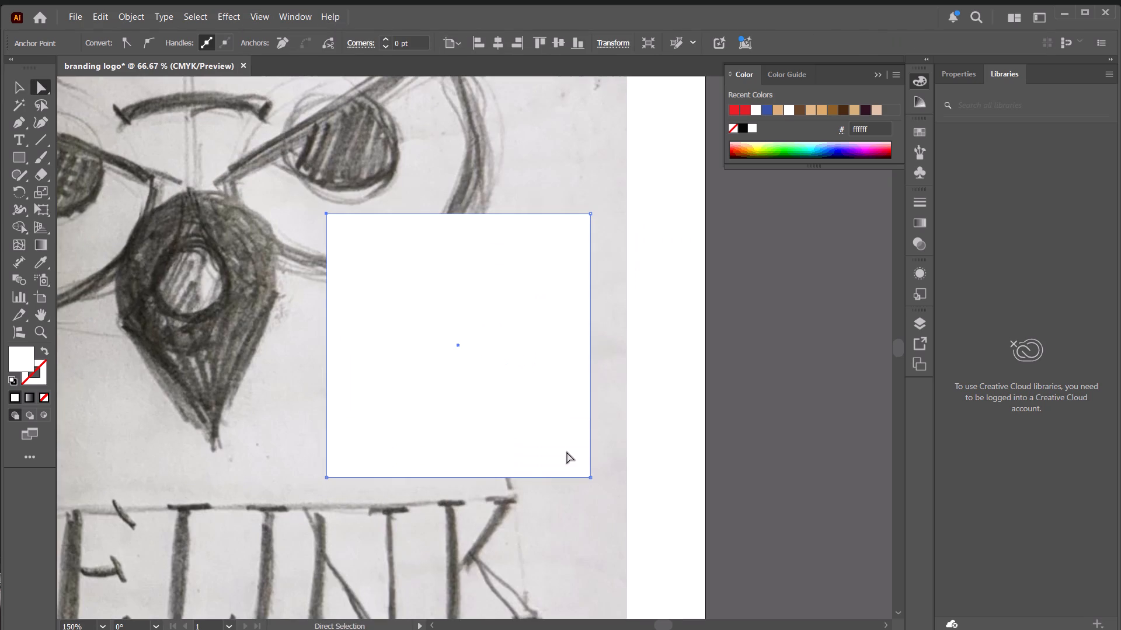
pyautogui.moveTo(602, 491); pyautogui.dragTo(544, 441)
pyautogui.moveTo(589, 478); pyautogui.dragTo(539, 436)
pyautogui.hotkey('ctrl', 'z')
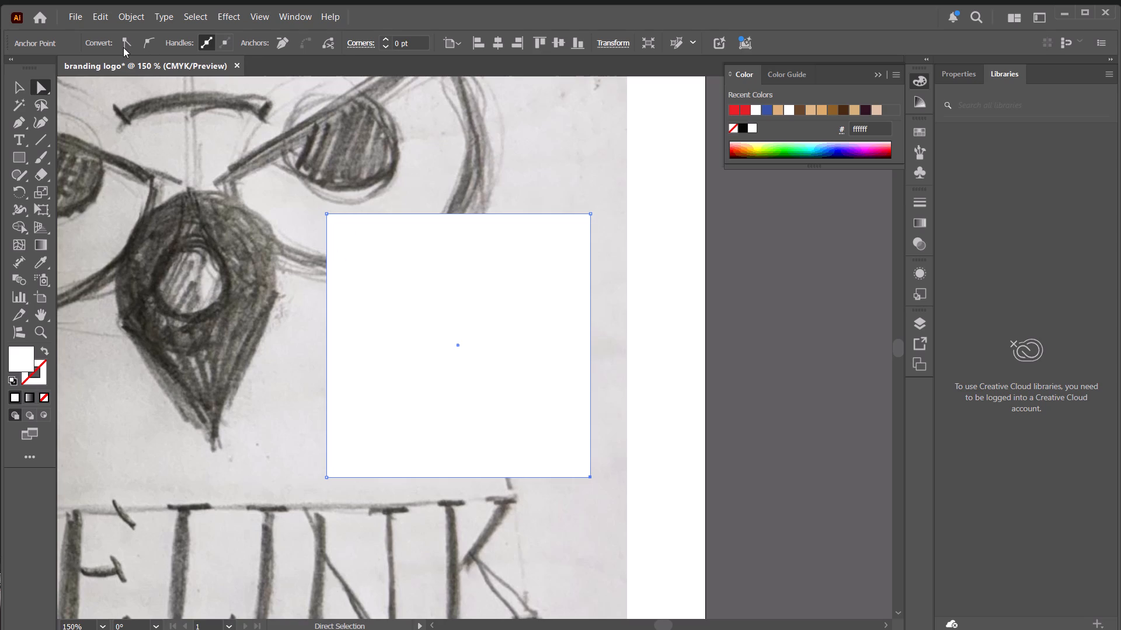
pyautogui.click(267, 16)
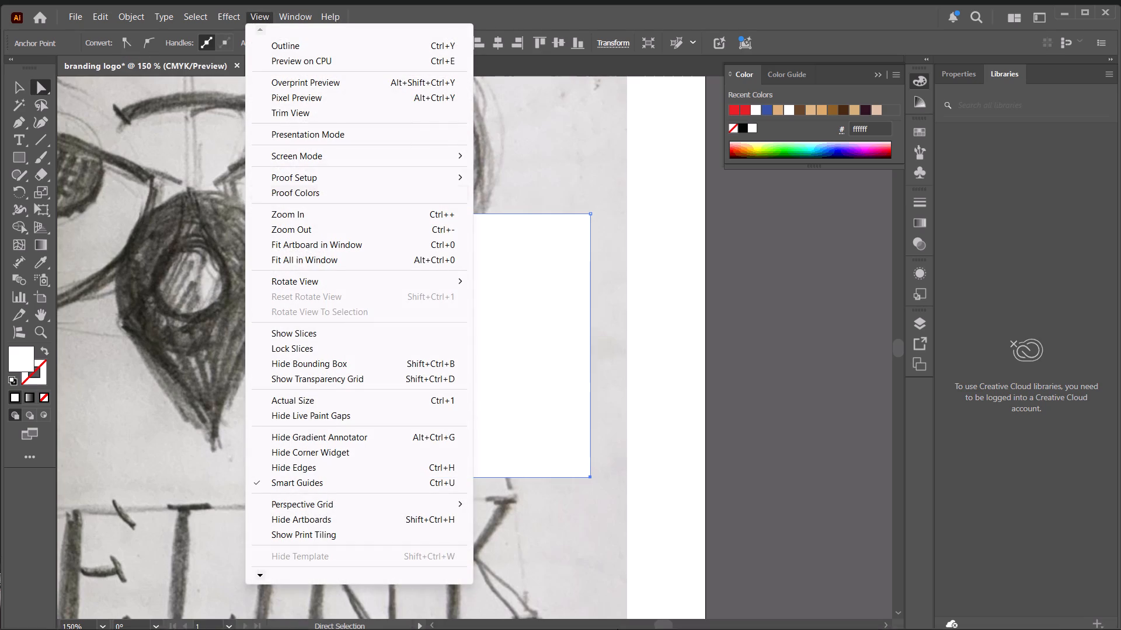
# Switch to Google Chrome, search in a new tab for "how to anchor point in illustrator" and read the expanded AI overview.
pyautogui.click(548, 614)
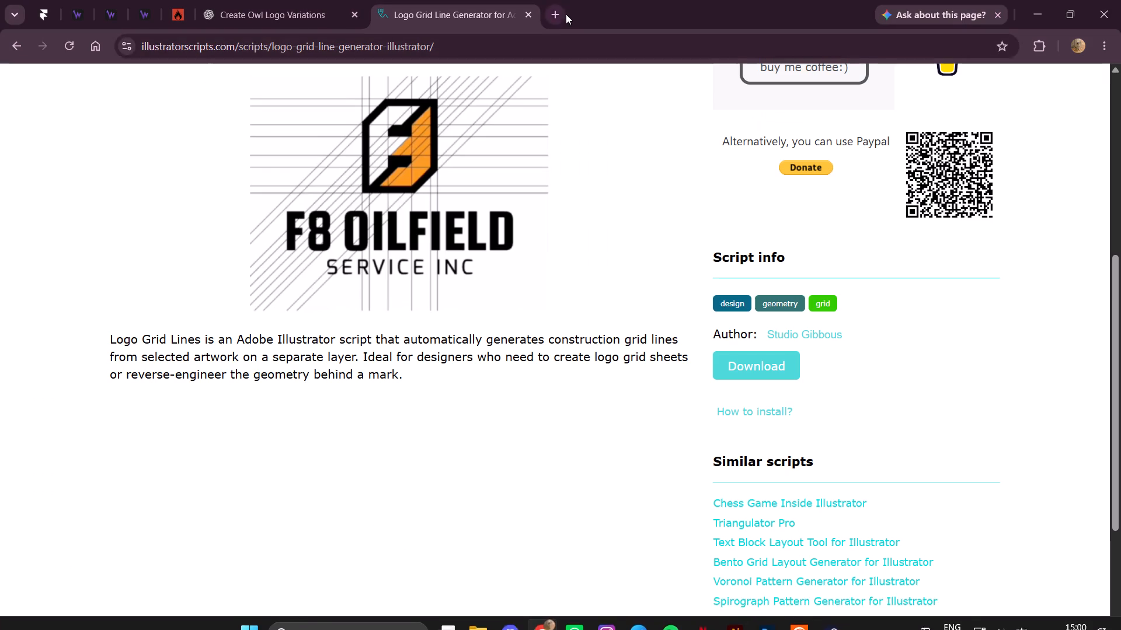
pyautogui.click(562, 12)
pyautogui.write('how to on achor')
pyautogui.press('space')
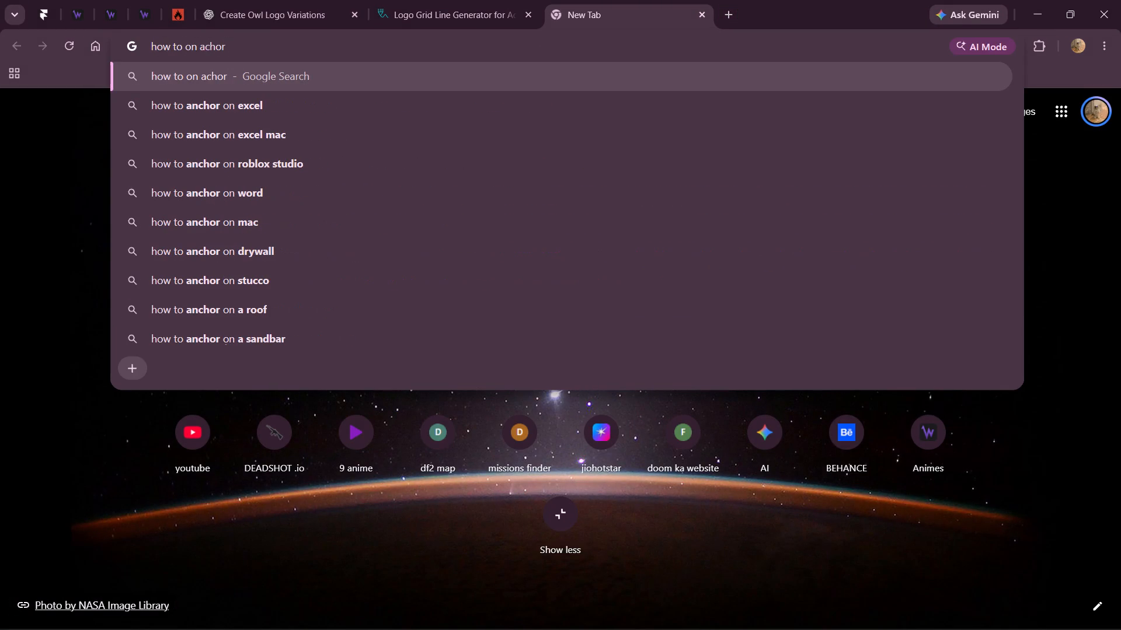
pyautogui.write('point')
pyautogui.press('space')
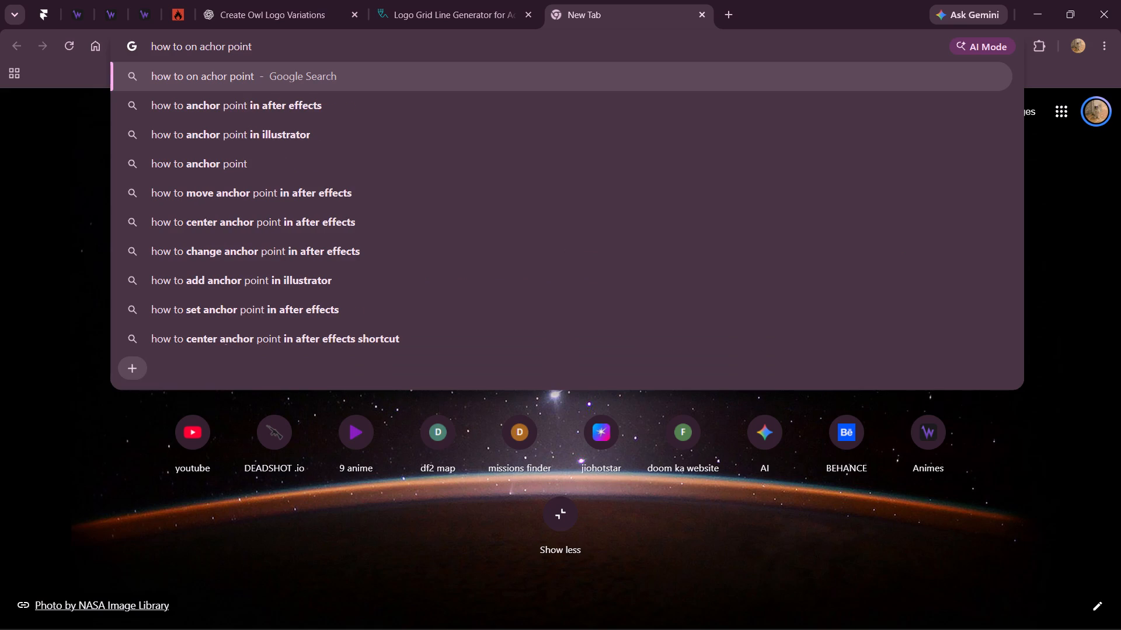
pyautogui.press('Down')
pyautogui.press('Down')
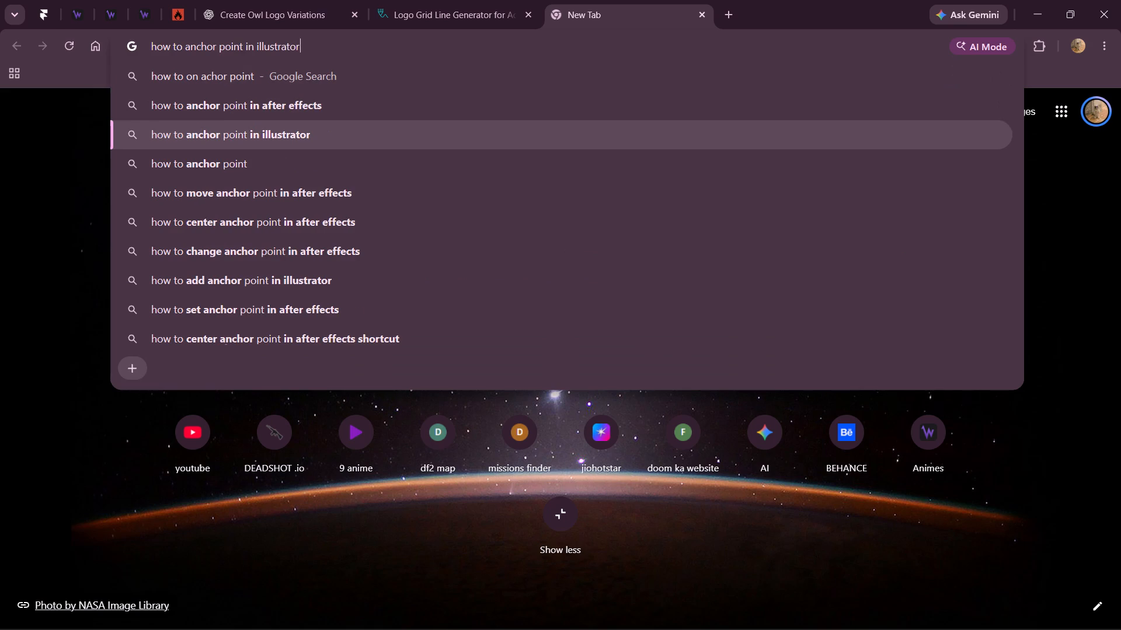
pyautogui.press('Return')
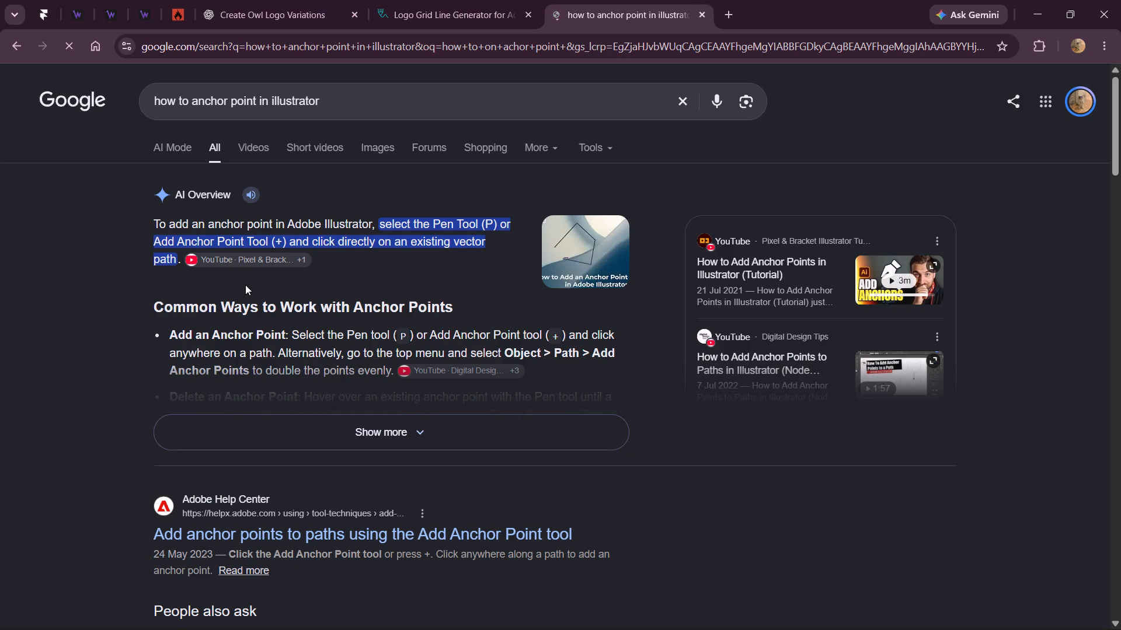
pyautogui.scroll(-3, 349, 328)
pyautogui.scroll(2, 349, 328)
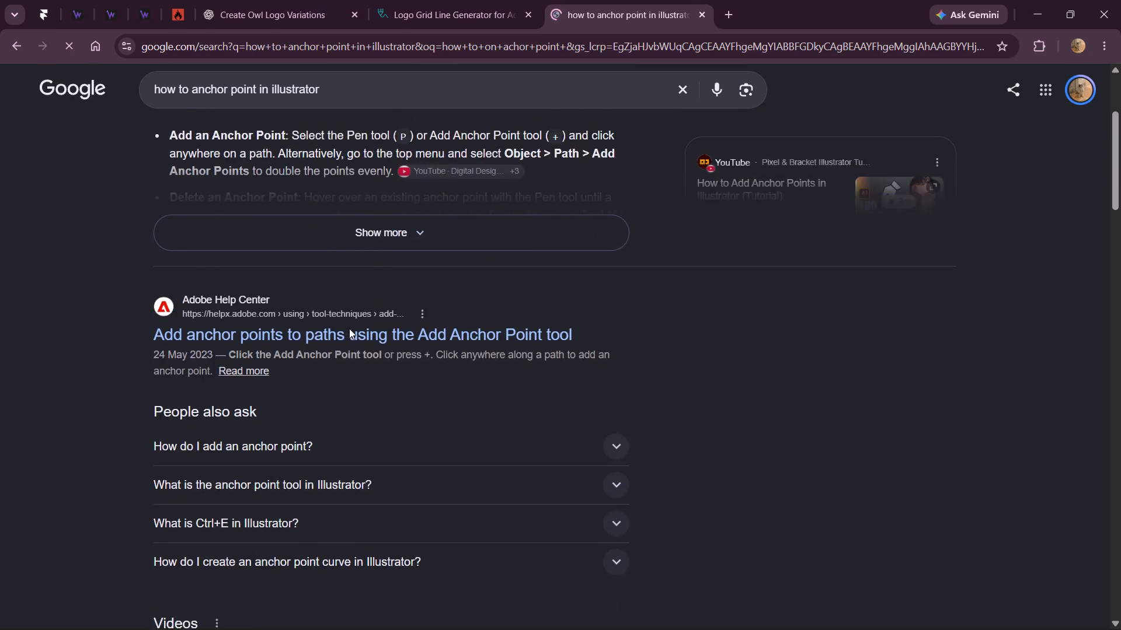
pyautogui.click(427, 370)
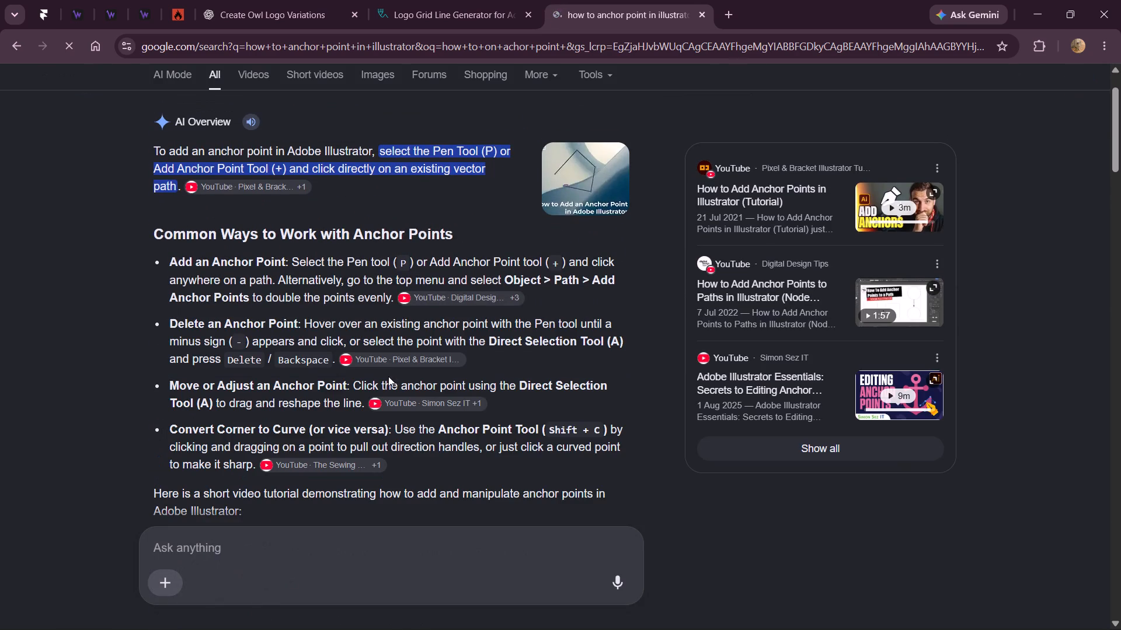
pyautogui.scroll(4, 388, 376)
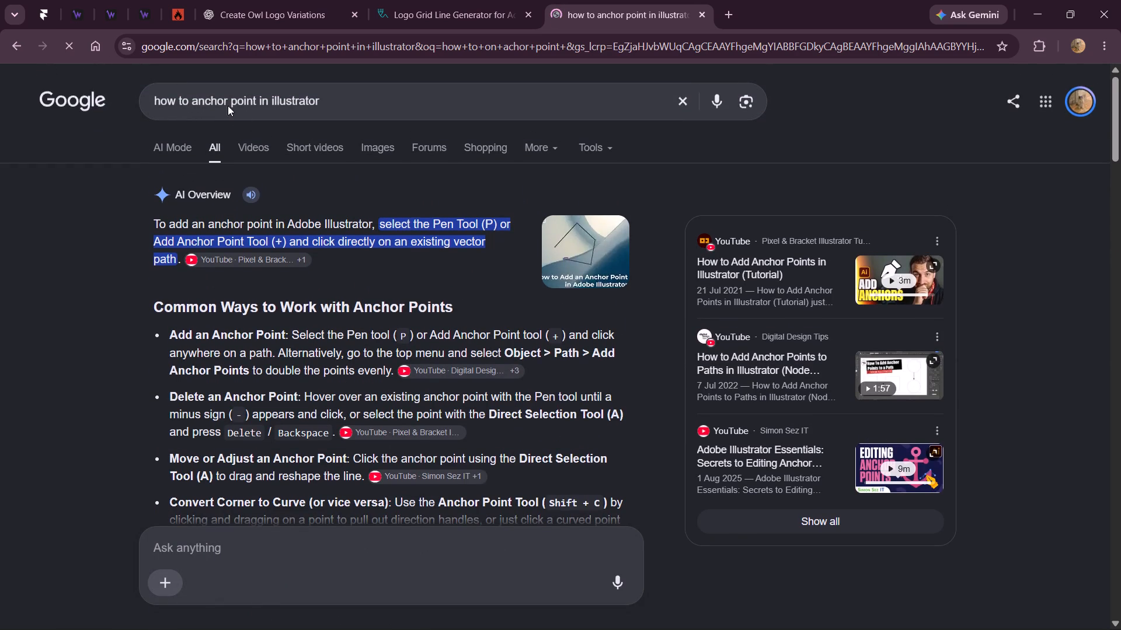
# Refine the search to "how to on anchor point in illustrator" and examine the overview on revealing anchor points.
pyautogui.click(192, 102)
pyautogui.write('on')
pyautogui.press('space')
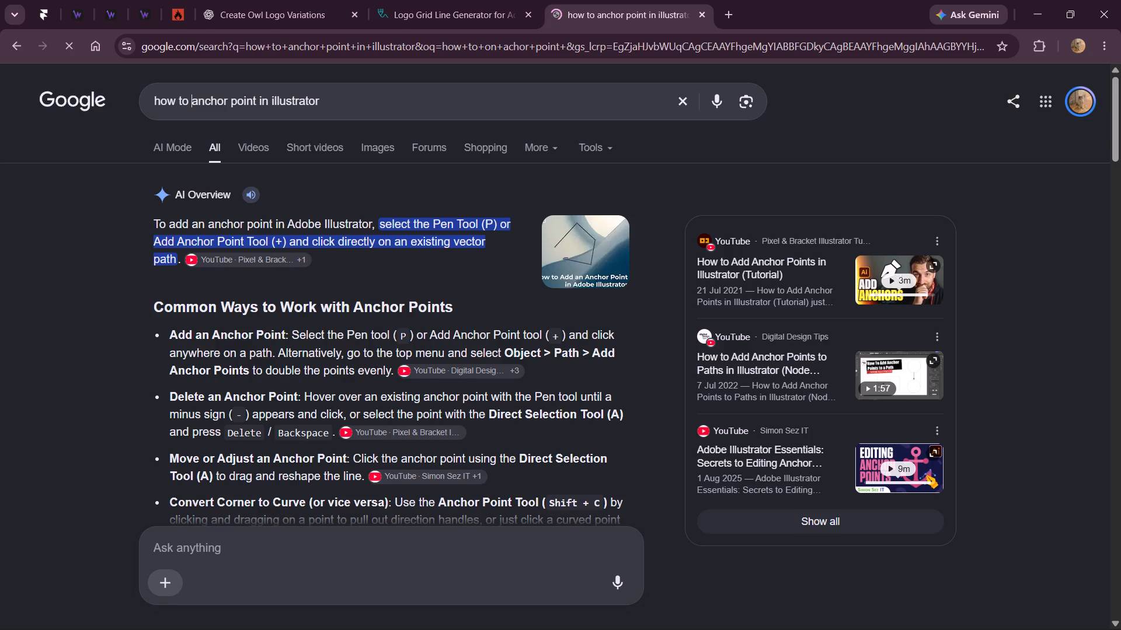
pyautogui.press('Return')
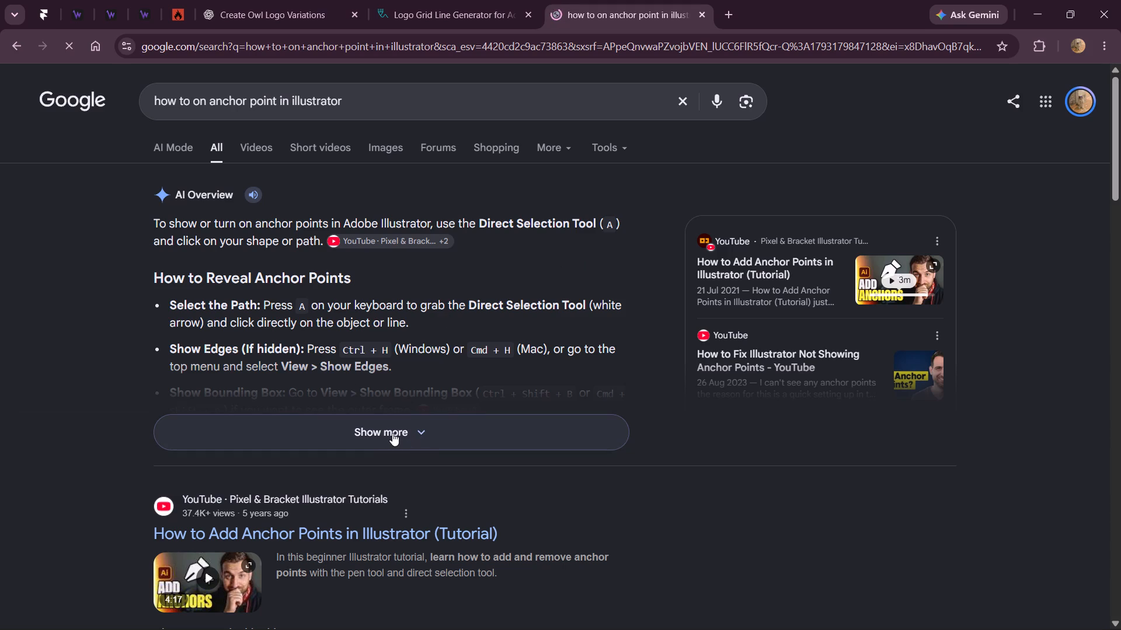
# Switch back to Adobe Illustrator.
pyautogui.hotkey('alt', 'Tab')
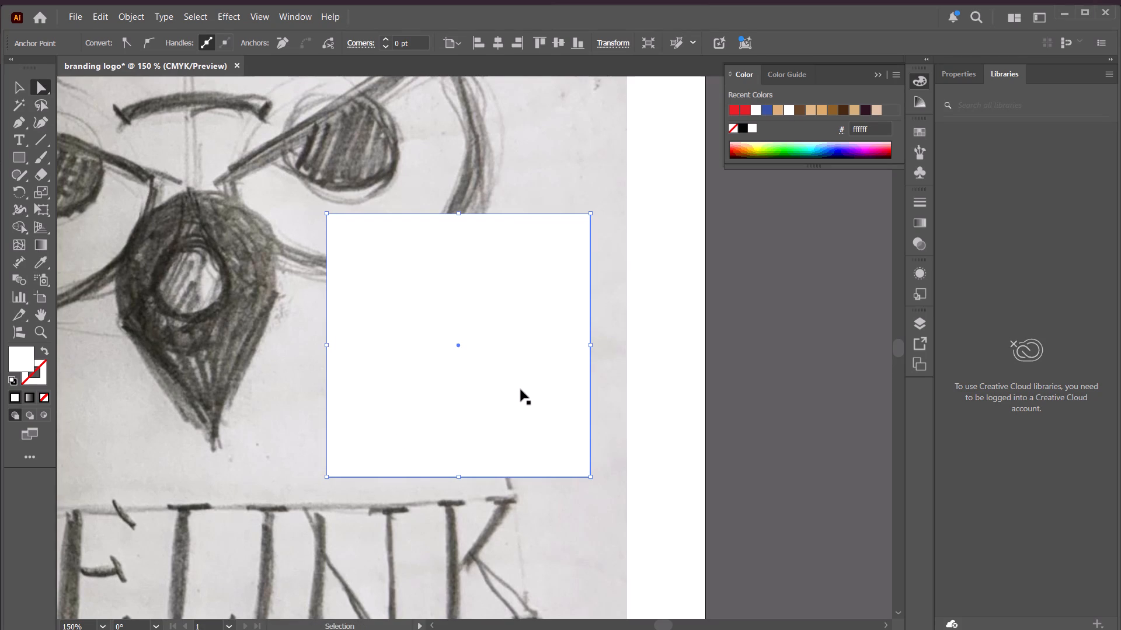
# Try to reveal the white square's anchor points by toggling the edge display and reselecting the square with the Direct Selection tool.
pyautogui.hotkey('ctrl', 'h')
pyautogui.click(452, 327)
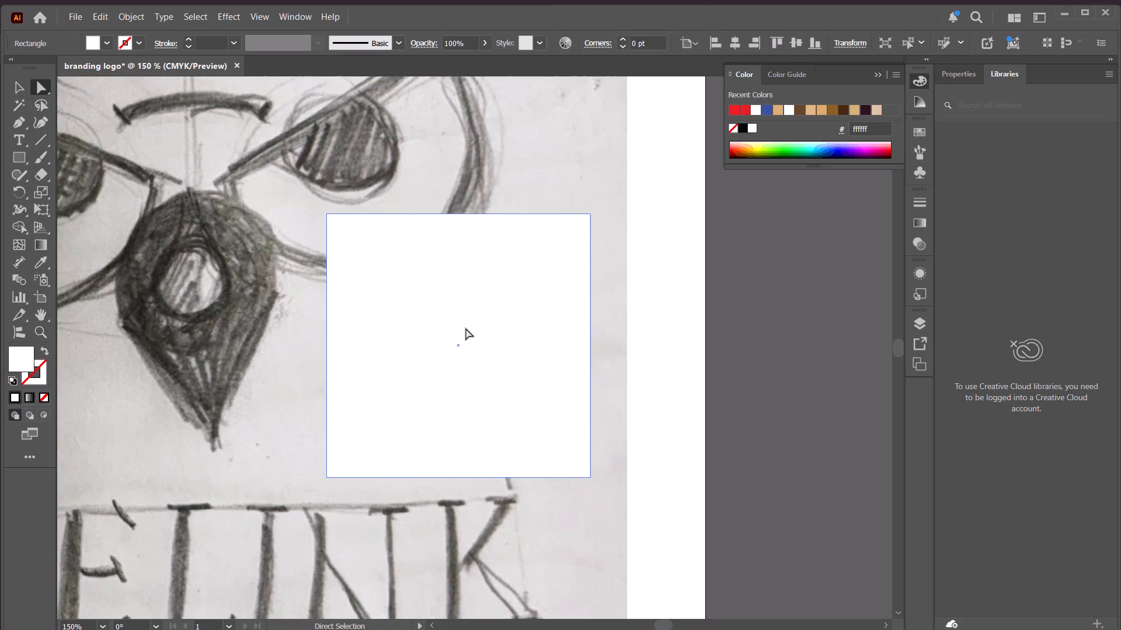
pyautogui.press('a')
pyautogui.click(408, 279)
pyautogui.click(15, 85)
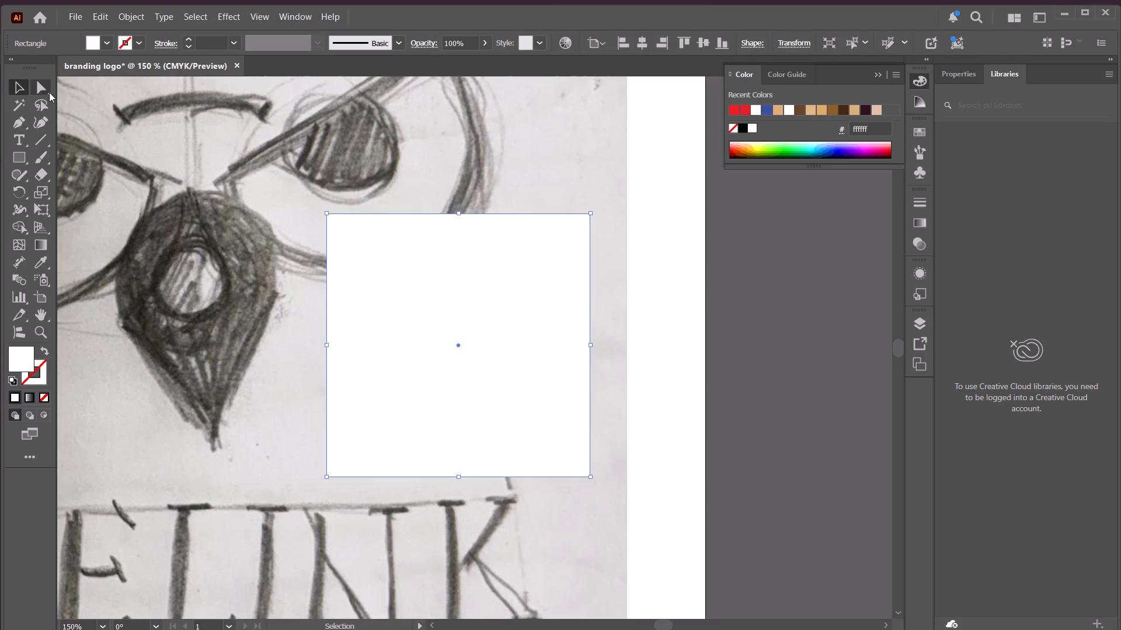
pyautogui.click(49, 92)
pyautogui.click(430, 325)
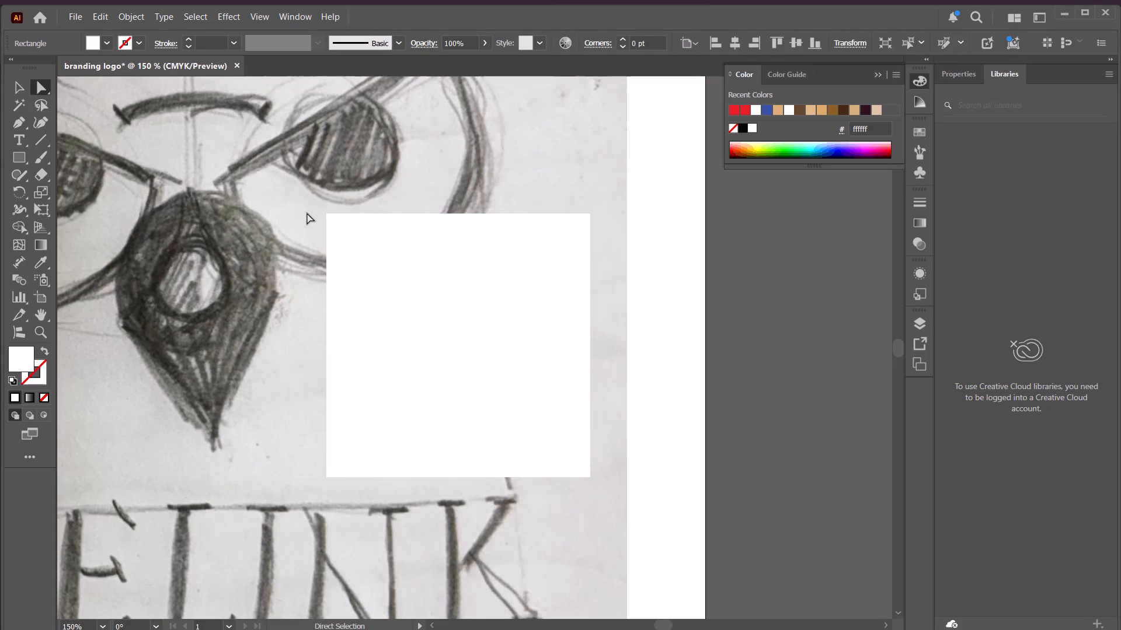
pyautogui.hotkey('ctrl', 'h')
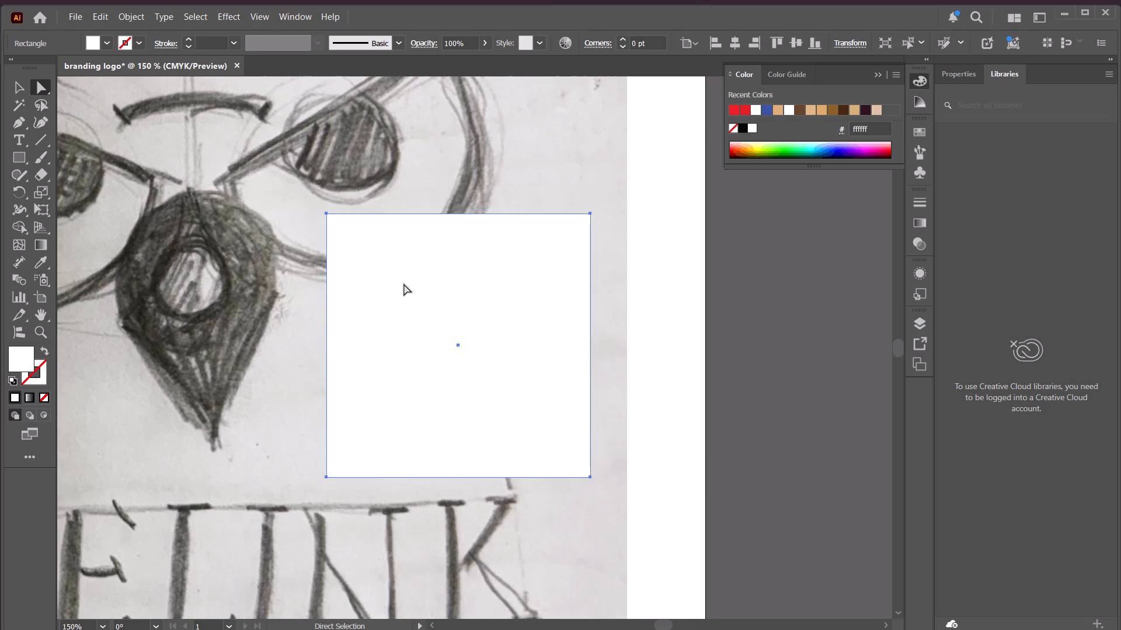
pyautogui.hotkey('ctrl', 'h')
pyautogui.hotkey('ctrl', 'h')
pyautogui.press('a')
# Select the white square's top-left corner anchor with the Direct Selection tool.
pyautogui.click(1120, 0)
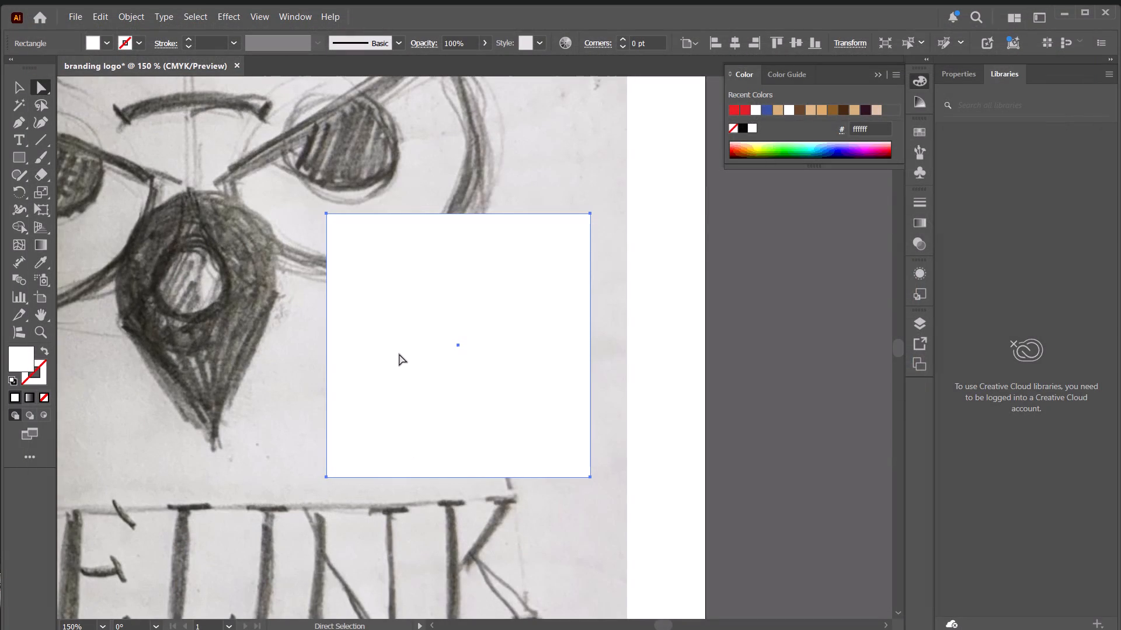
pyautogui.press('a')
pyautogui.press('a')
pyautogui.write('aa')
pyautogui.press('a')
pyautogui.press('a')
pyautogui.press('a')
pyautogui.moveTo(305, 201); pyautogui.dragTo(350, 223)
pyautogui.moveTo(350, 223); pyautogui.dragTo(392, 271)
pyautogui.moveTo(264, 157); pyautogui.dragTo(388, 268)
# Switch to Google Chrome.
pyautogui.hotkey('alt', 'Tab')
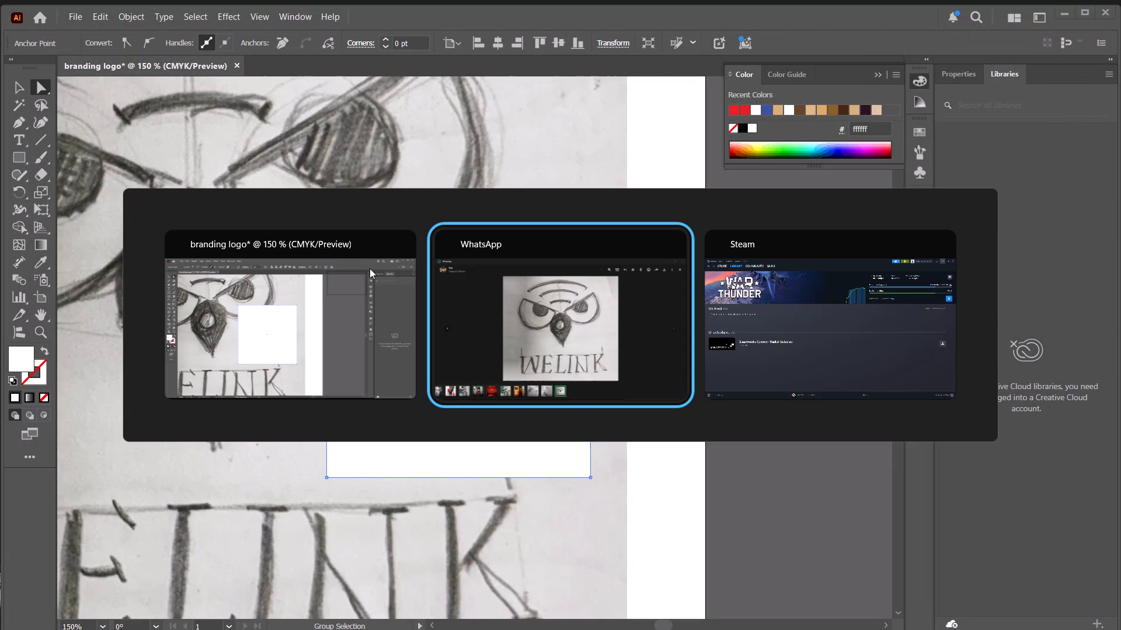
pyautogui.hotkey('alt', 'Tab')
pyautogui.hotkey('alt', 'Tab')
pyautogui.hotkey('alt', 'Tab')
pyautogui.hotkey('alt', 'Tab')
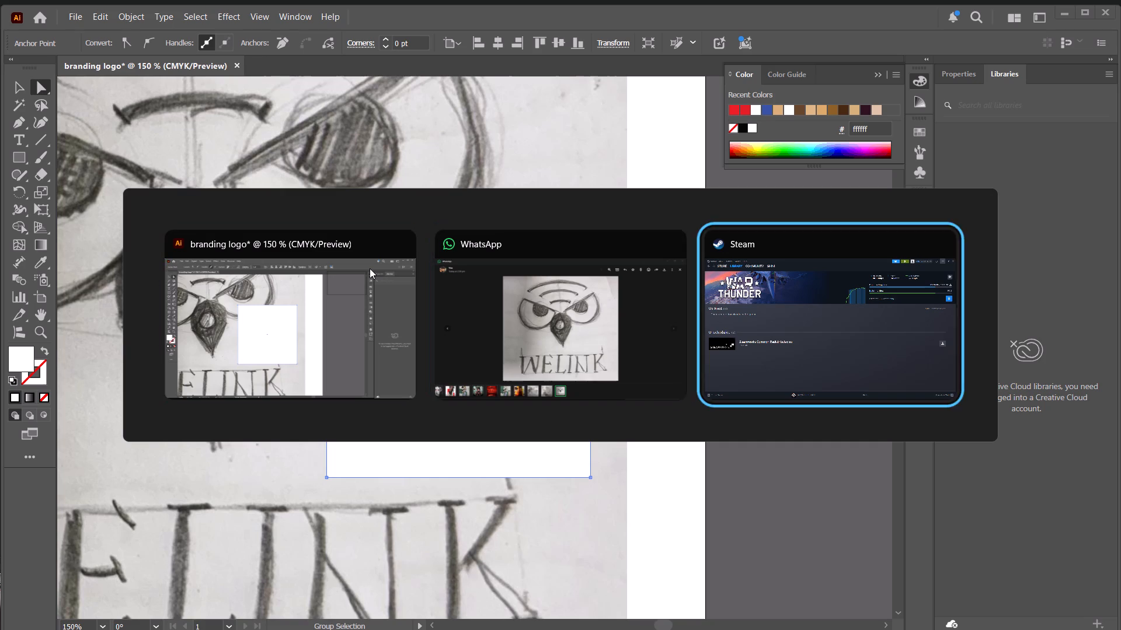
pyautogui.hotkey('alt', 'Tab')
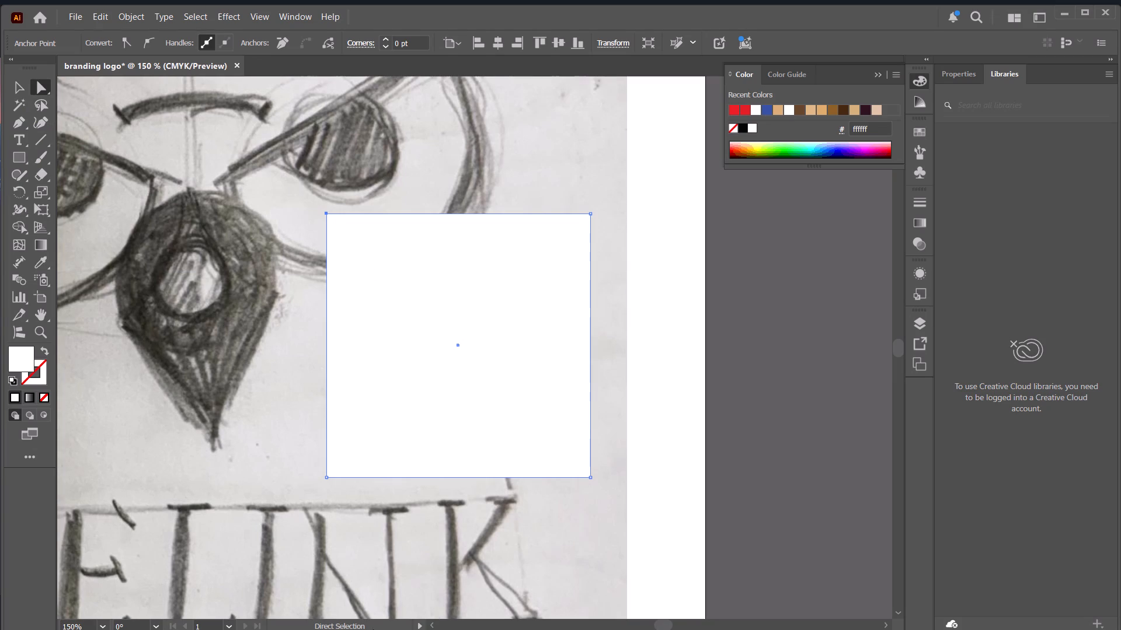
pyautogui.click(552, 613)
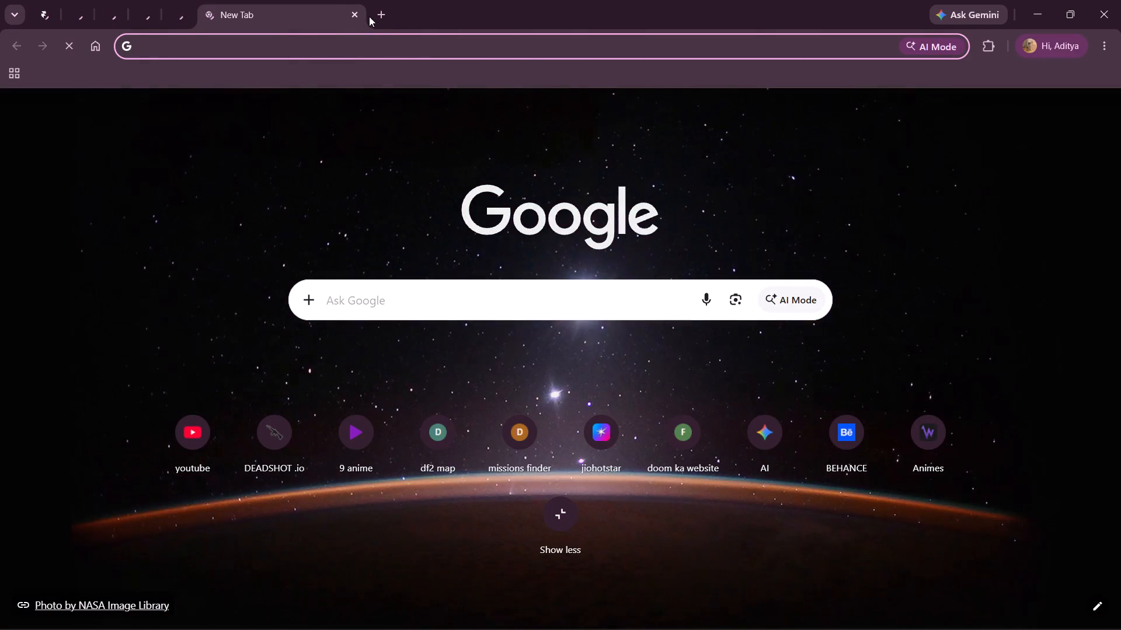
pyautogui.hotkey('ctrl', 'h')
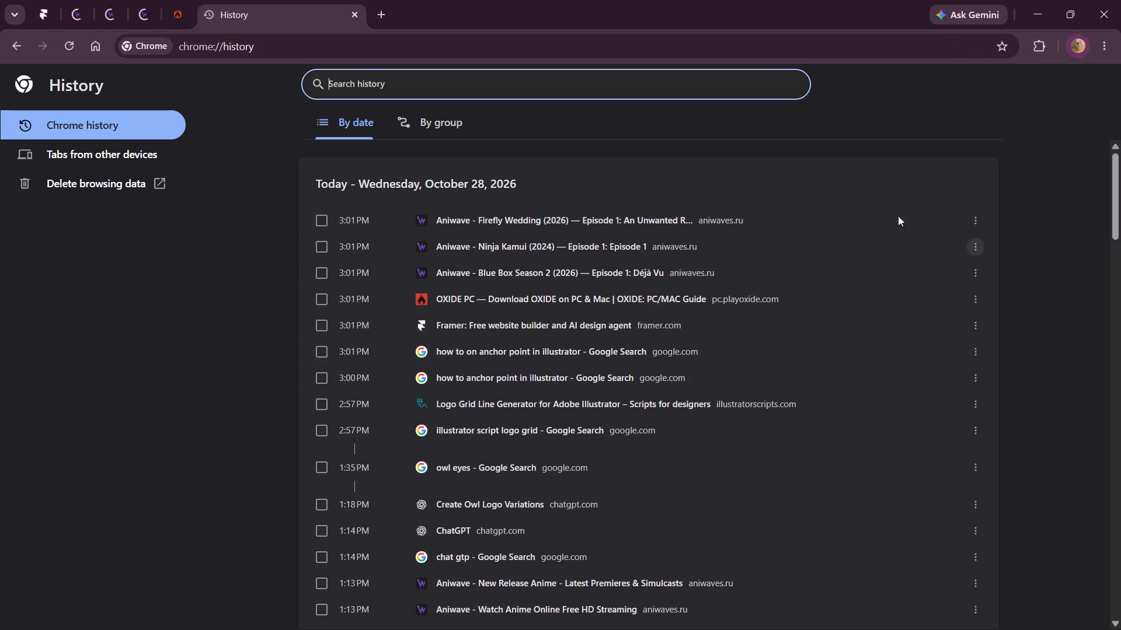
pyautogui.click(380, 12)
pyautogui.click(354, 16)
# Search for "how to on anchor point edges in illustrator" and read the overview on showing edges.
pyautogui.click(258, 41)
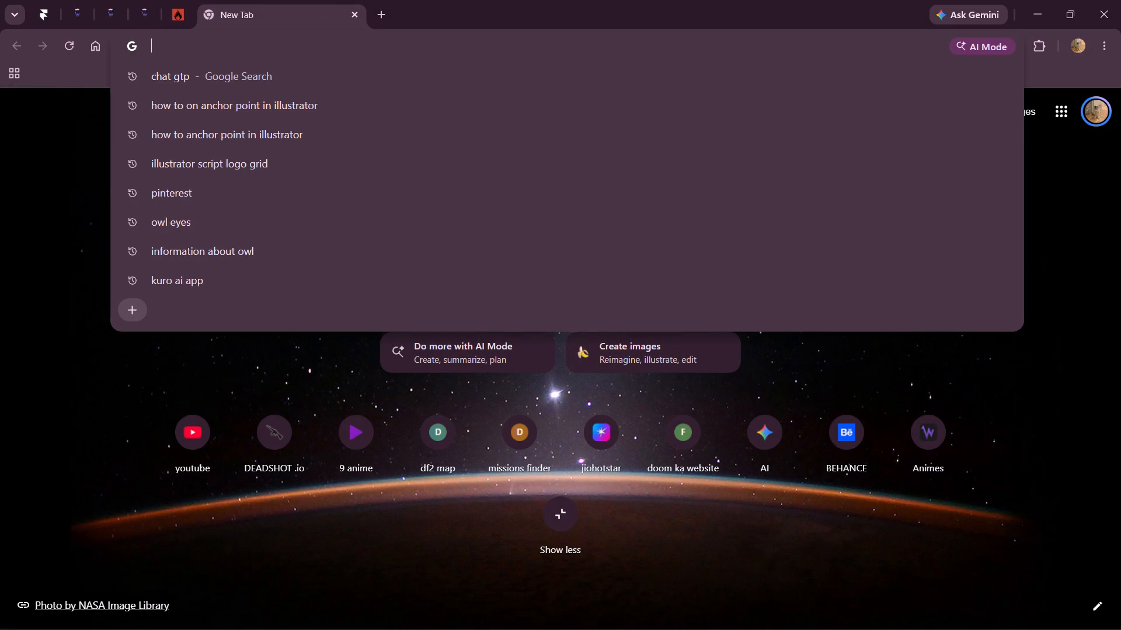
pyautogui.write('how to on anchor')
pyautogui.press('space')
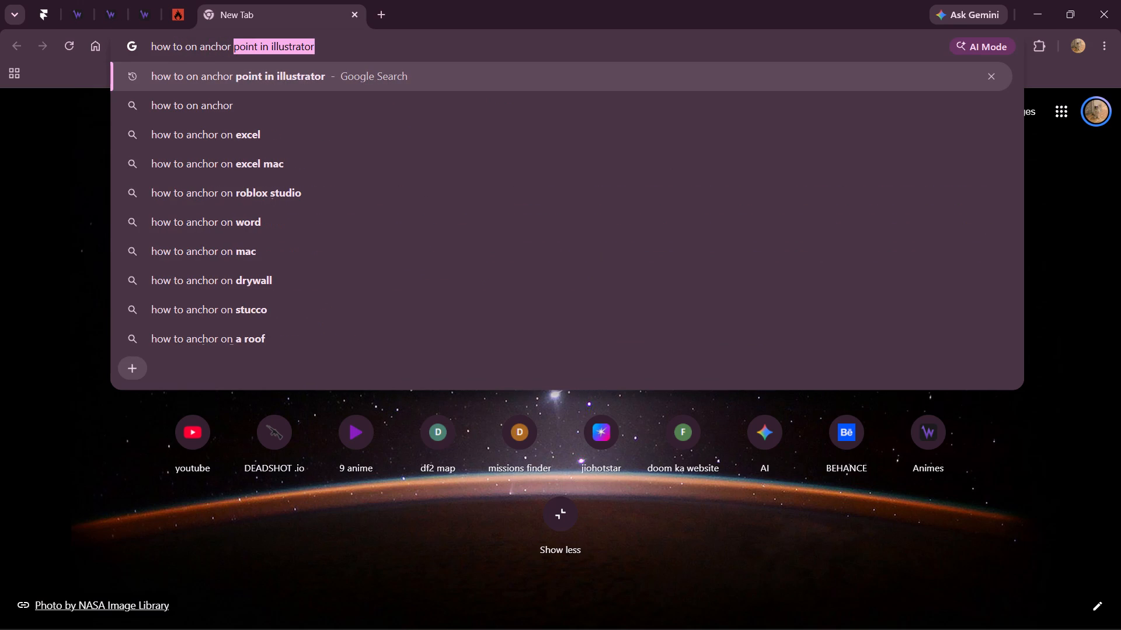
pyautogui.write('point')
pyautogui.press('space')
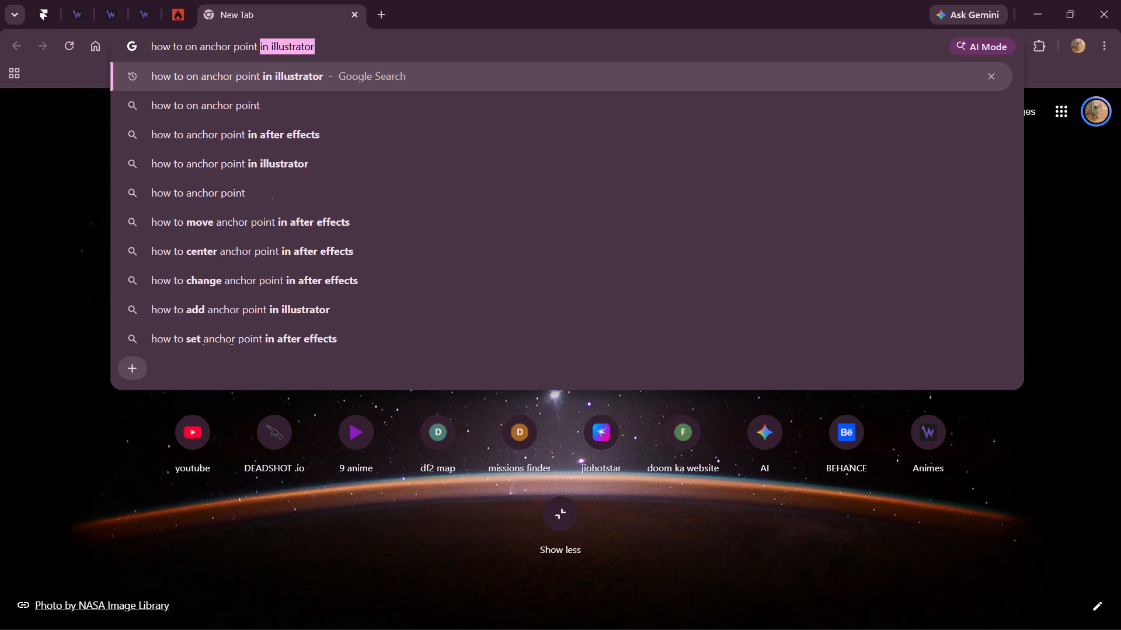
pyautogui.press('e')
pyautogui.write('dges')
pyautogui.press('Down')
pyautogui.press('Return')
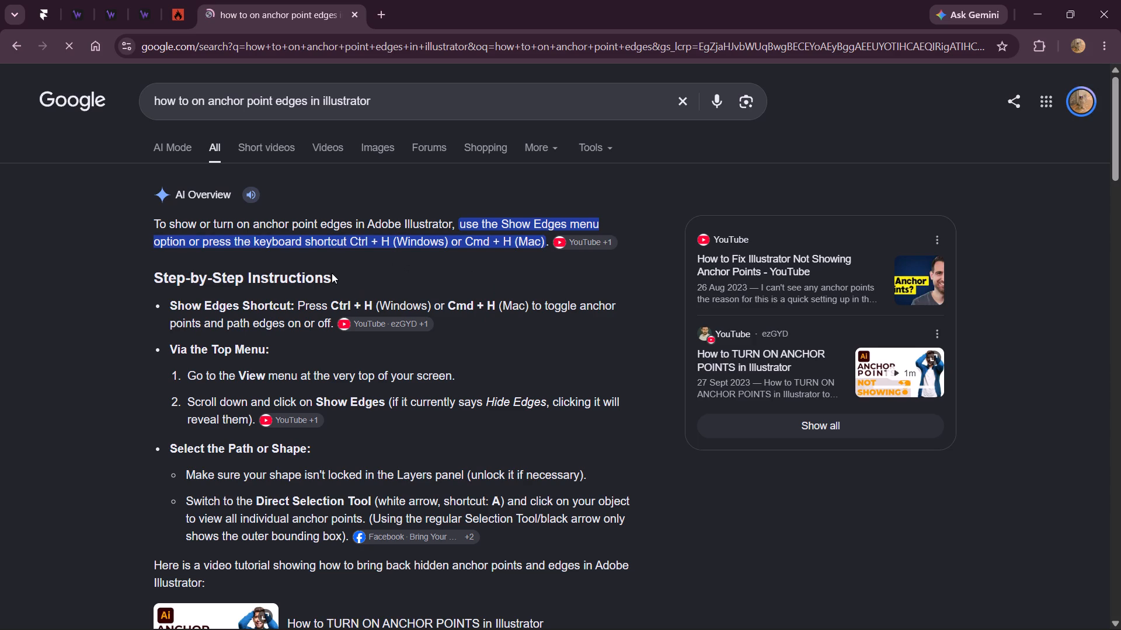
# Switch back to Adobe Illustrator.
pyautogui.hotkey('alt', 'Tab')
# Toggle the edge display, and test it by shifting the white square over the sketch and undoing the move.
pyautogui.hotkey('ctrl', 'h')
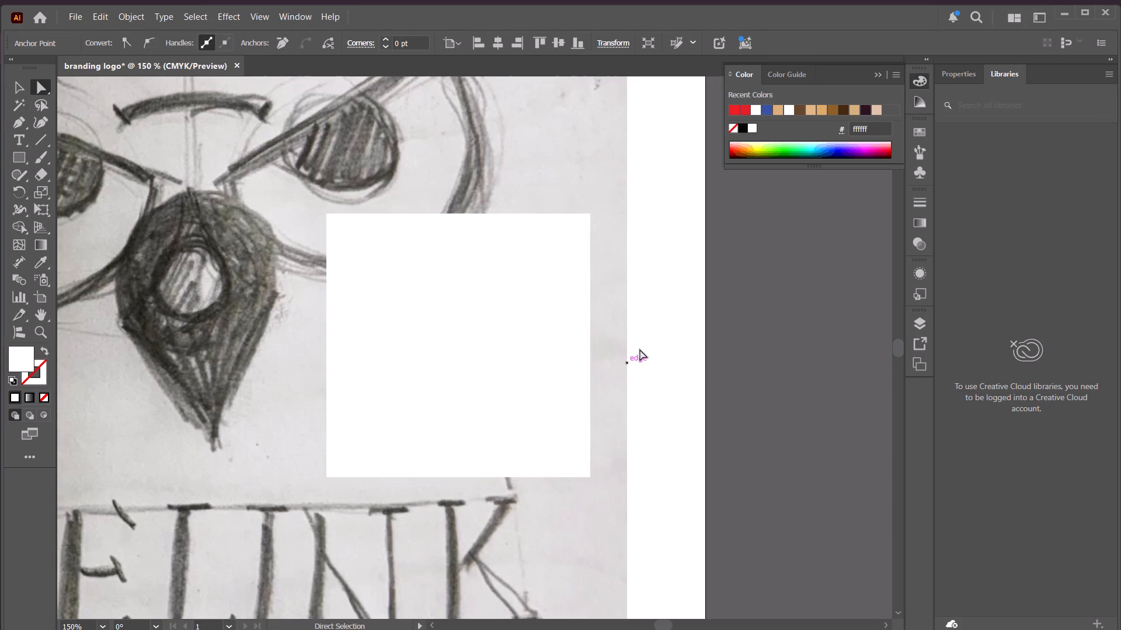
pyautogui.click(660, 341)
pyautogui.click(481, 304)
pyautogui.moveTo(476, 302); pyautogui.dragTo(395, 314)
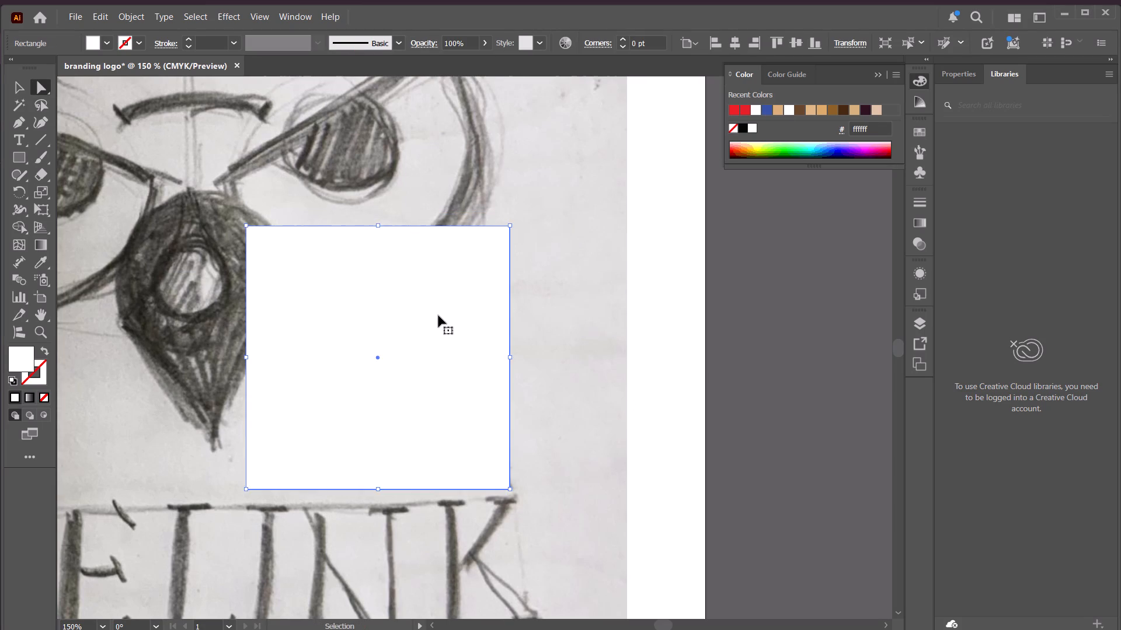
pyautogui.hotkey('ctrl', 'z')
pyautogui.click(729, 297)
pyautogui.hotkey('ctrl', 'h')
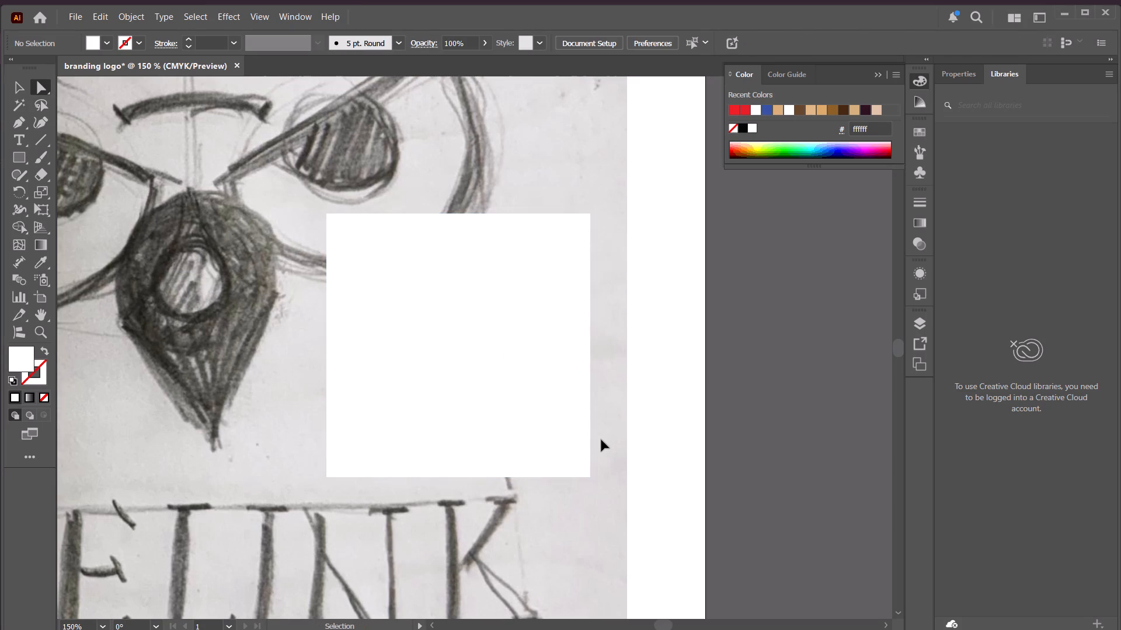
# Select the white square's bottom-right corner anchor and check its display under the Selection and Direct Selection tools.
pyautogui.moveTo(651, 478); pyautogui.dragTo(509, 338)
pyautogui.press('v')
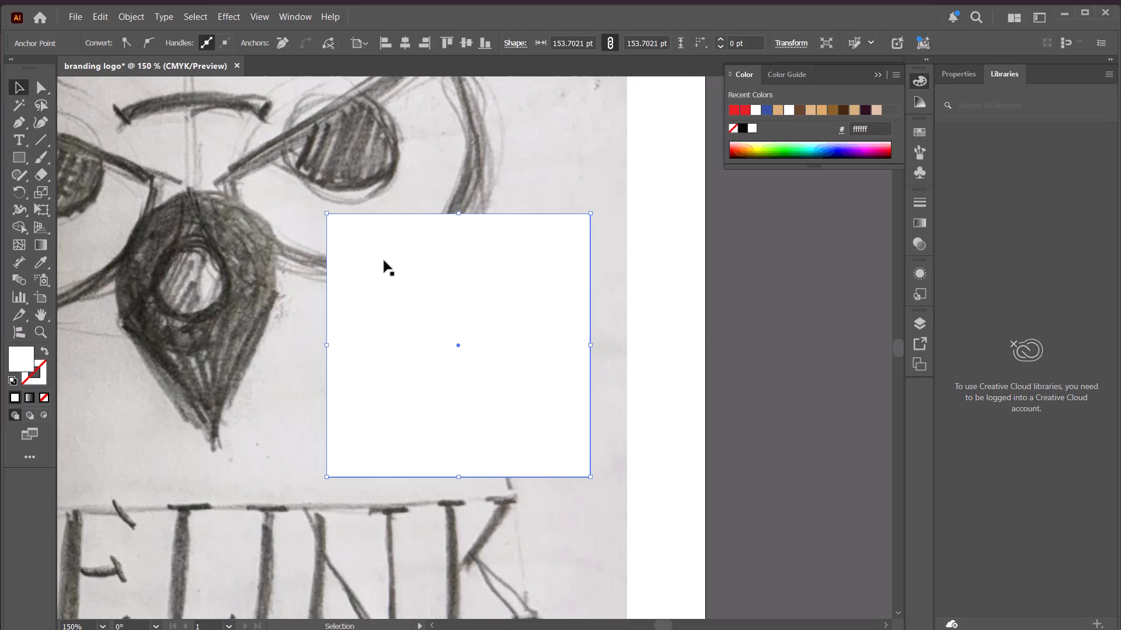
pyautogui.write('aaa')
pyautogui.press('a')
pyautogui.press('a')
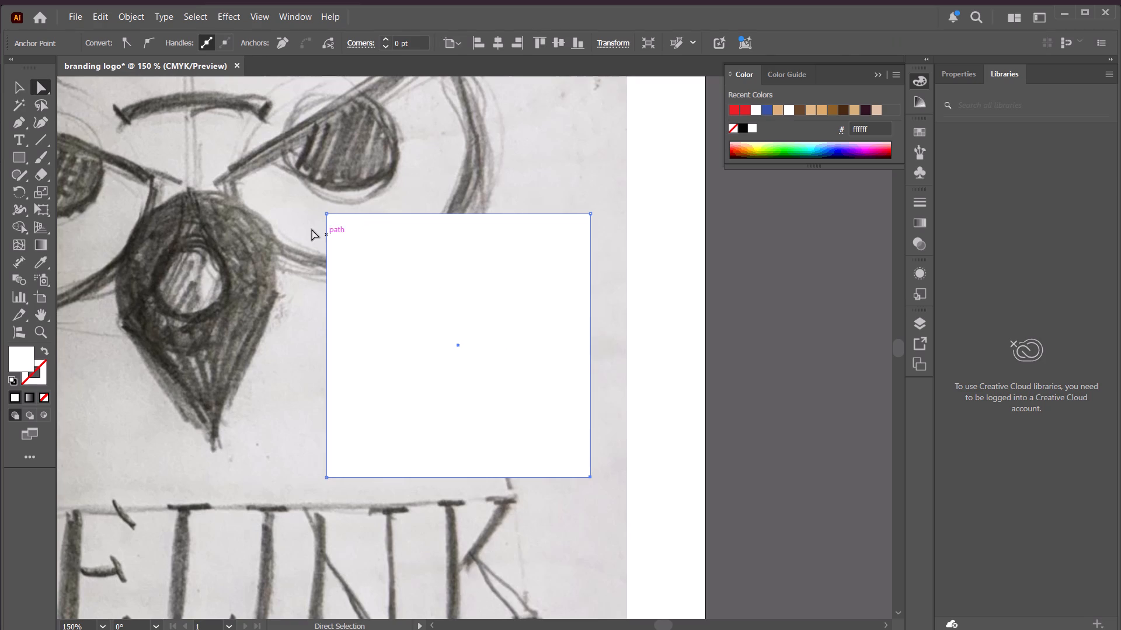
# Select the white square's top-left corner anchor with the Direct Selection tool.
pyautogui.moveTo(307, 199); pyautogui.dragTo(396, 267)
pyautogui.moveTo(308, 205); pyautogui.dragTo(421, 259)
pyautogui.keyDown('alt'); pyautogui.scroll(4, 375, 237); pyautogui.keyUp('alt')
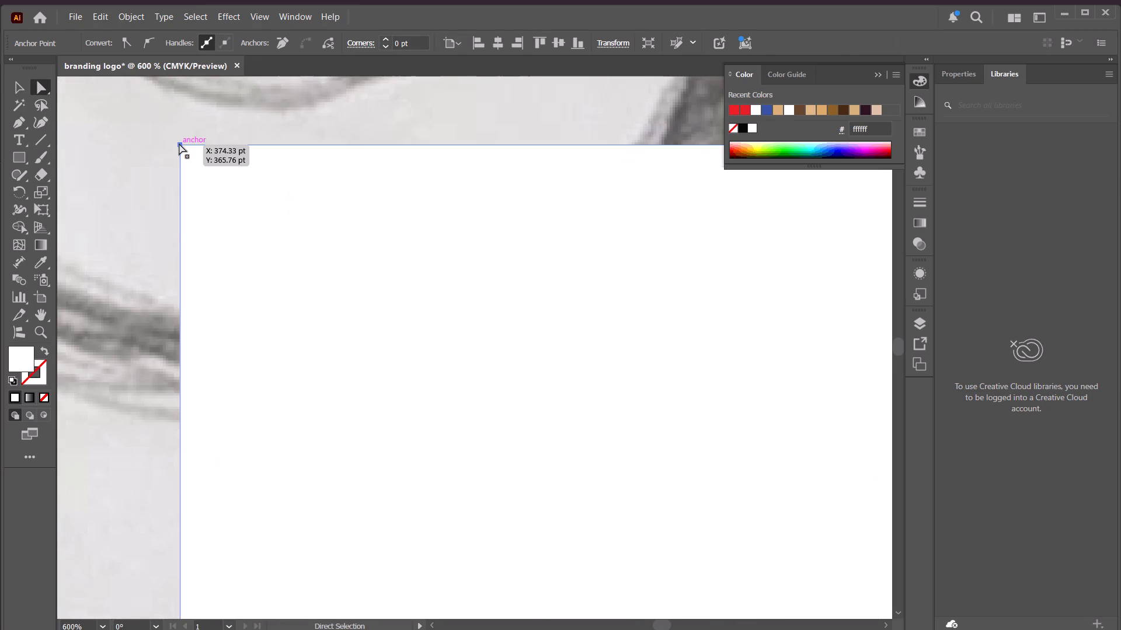
# Close Illustrator without saving the changes to the branding logo document.
pyautogui.keyDown('alt'); pyautogui.scroll(-4, 246, 192); pyautogui.keyUp('alt')
pyautogui.click(1120, 0)
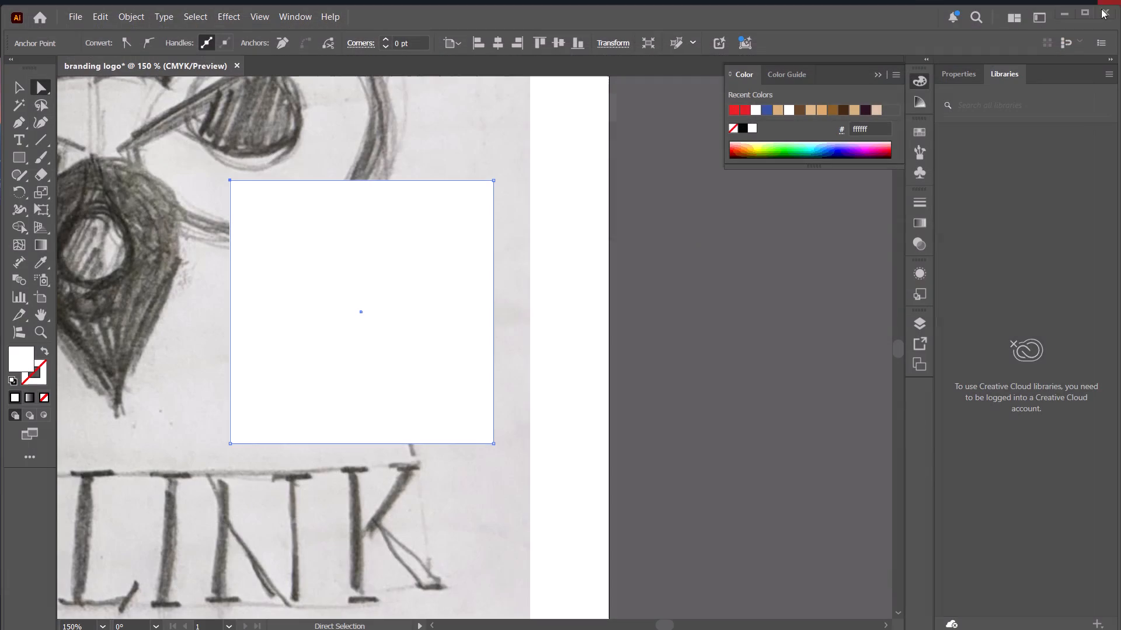
pyautogui.click(1110, 7)
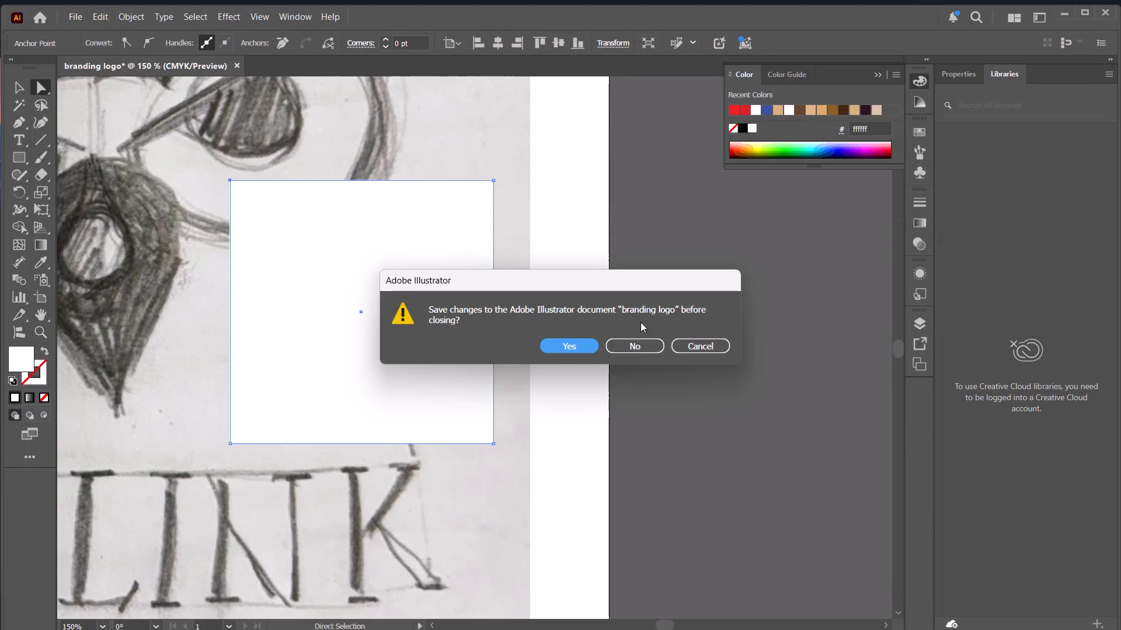
pyautogui.click(638, 345)
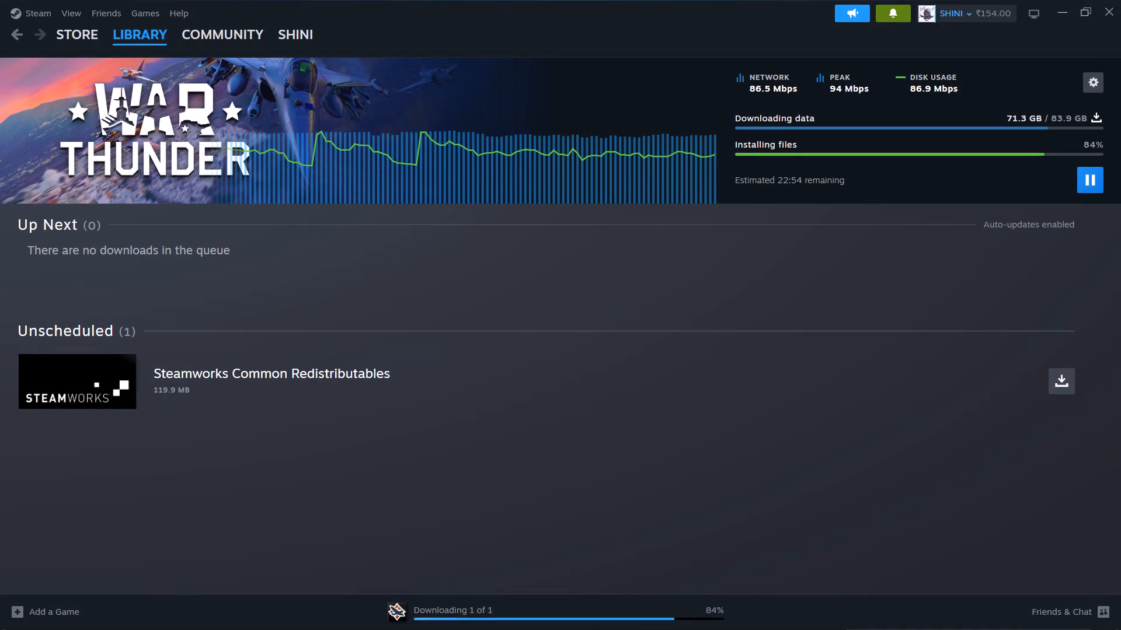
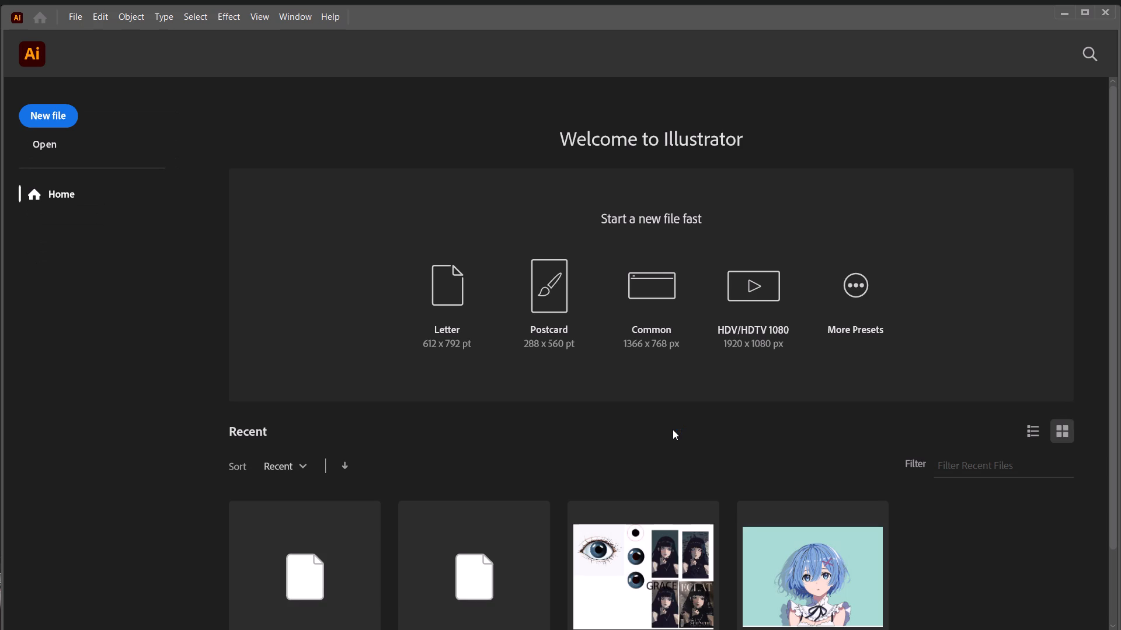
# Maximize the window and create a new portrait A4 document of 595.28 x 841.89 pt with CMYK Color and High (300 ppi) raster effects.
pyautogui.click(1092, 12)
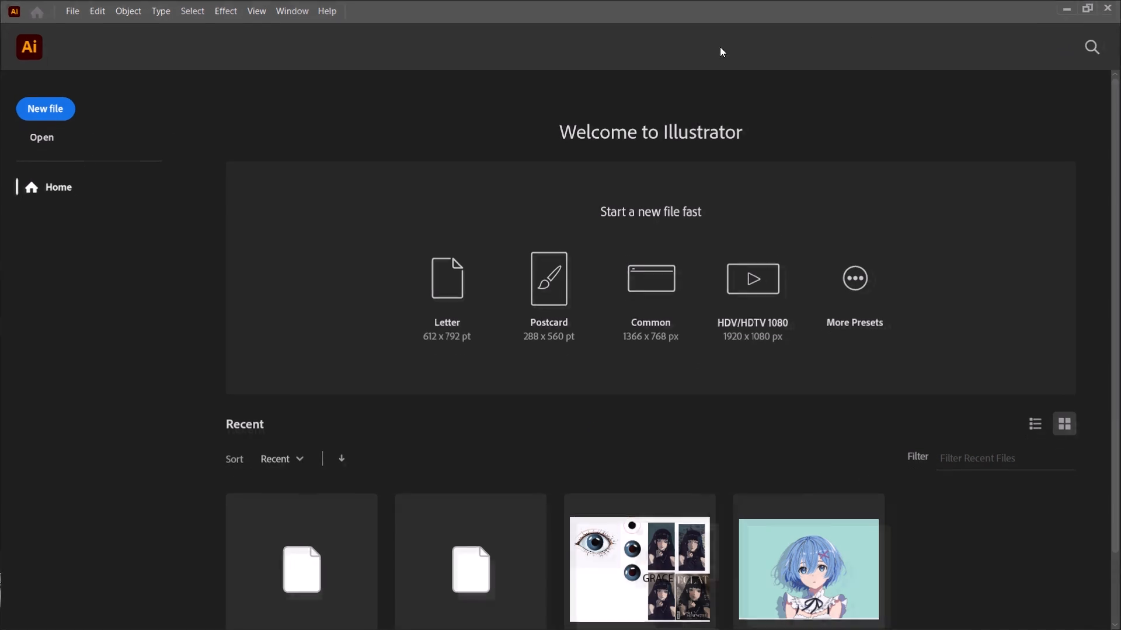
pyautogui.click(47, 104)
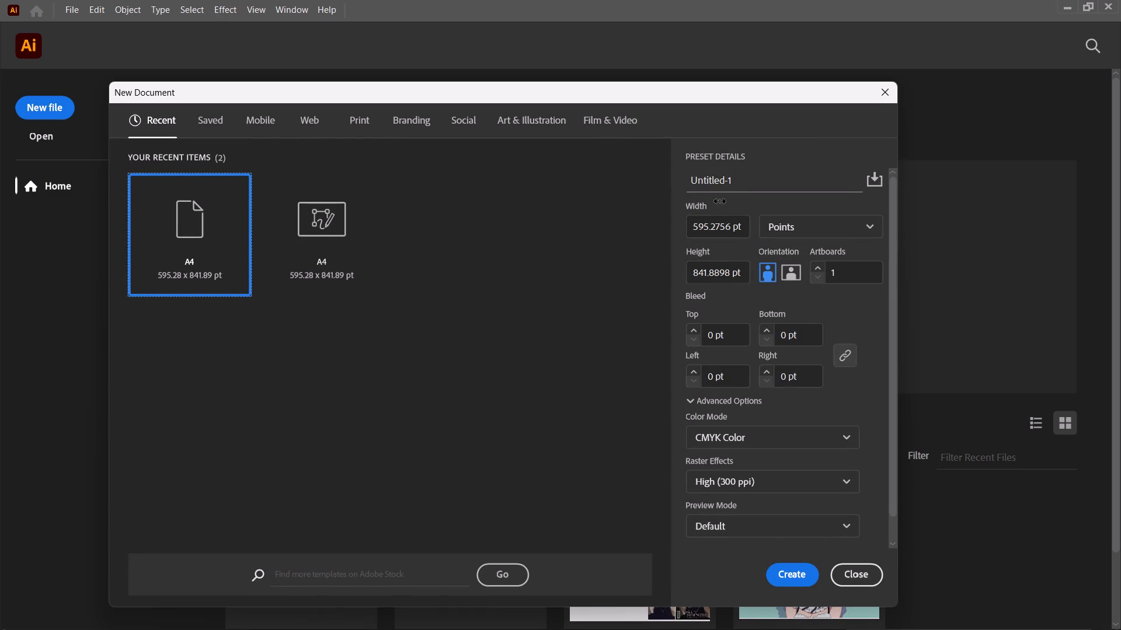
pyautogui.click(798, 583)
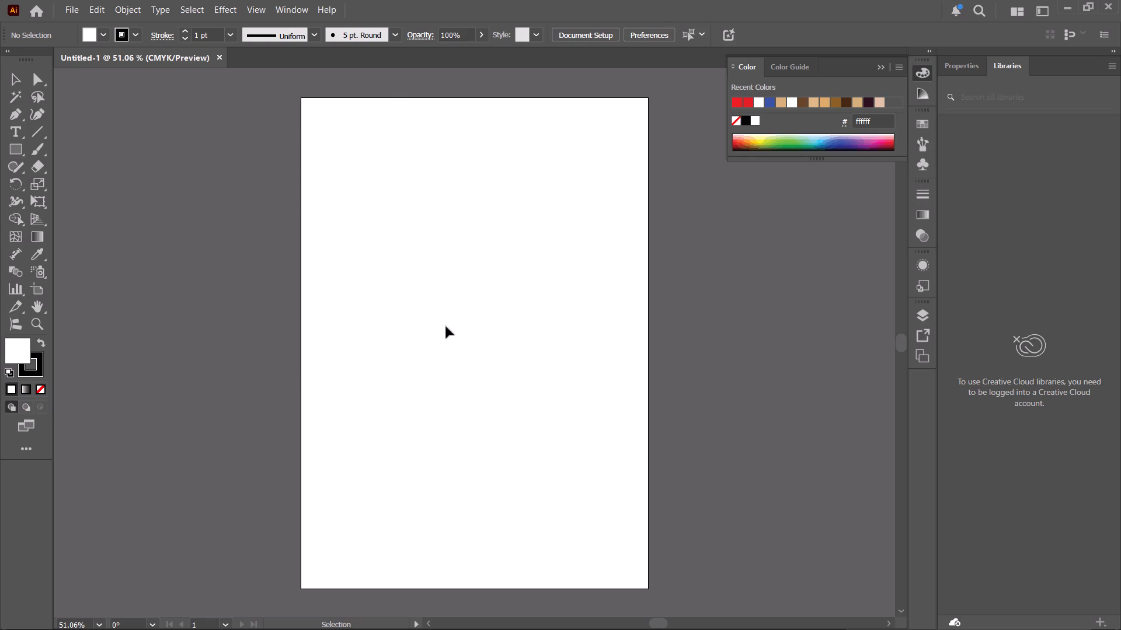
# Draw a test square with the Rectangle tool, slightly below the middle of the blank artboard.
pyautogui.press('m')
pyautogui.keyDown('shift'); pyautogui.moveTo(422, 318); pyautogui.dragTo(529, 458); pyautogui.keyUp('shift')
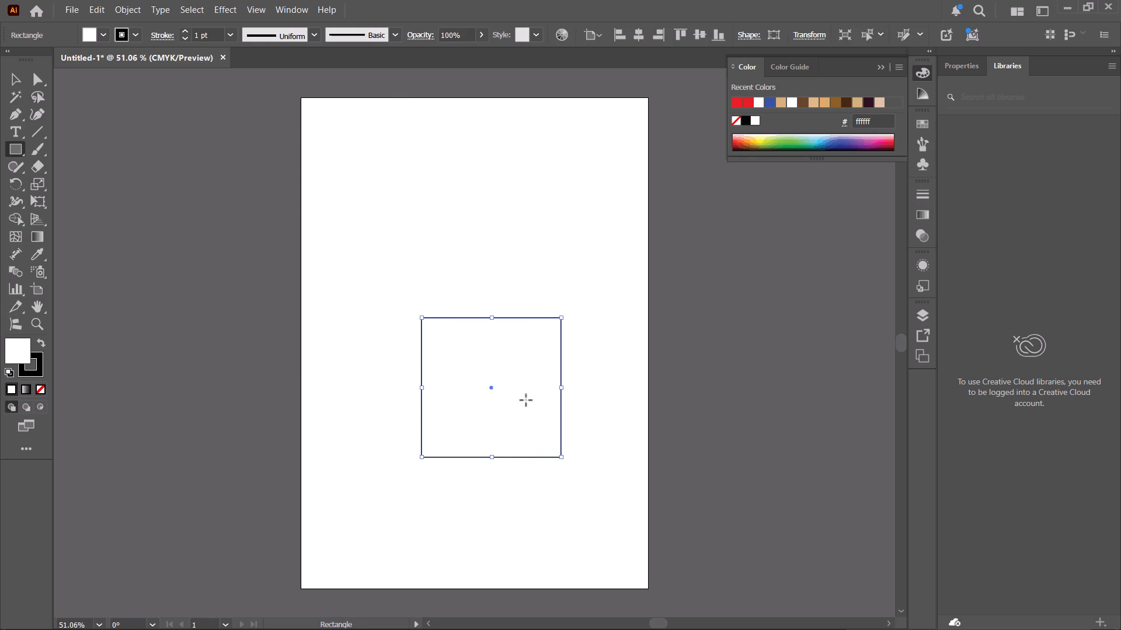
# Select the square's top-left corner anchor with the Direct Selection tool and check how it is displayed.
pyautogui.press('a')
pyautogui.keyDown('alt'); pyautogui.scroll(5, 458, 345); pyautogui.keyUp('alt')
pyautogui.moveTo(234, 180); pyautogui.dragTo(264, 213)
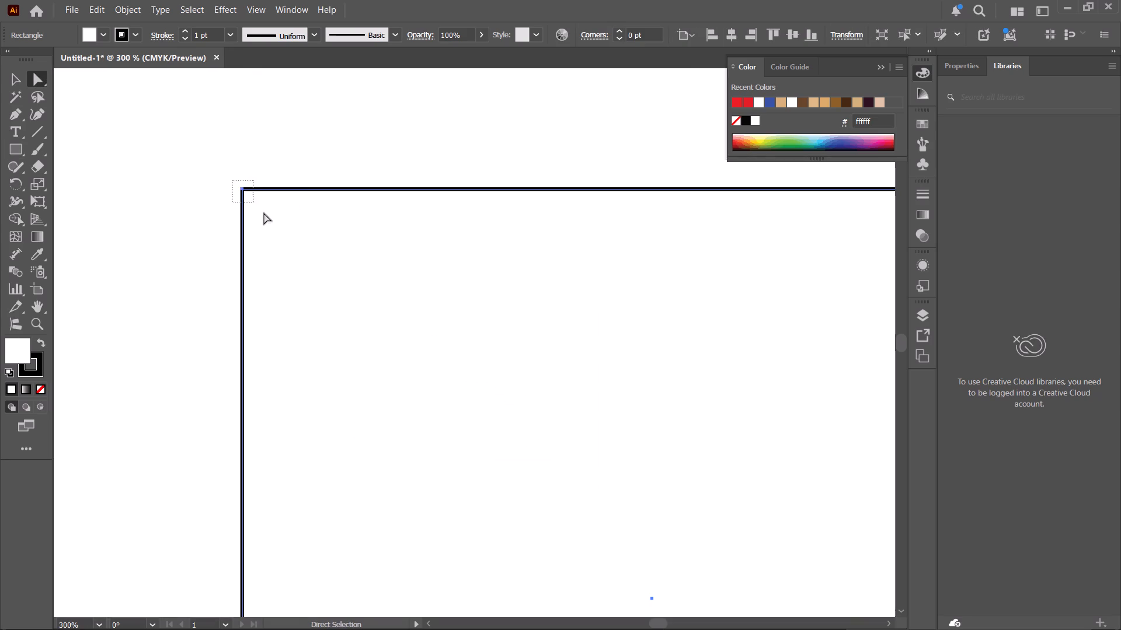
pyautogui.moveTo(264, 213); pyautogui.dragTo(270, 219)
pyautogui.moveTo(229, 187); pyautogui.dragTo(265, 206)
pyautogui.moveTo(231, 183); pyautogui.dragTo(275, 214)
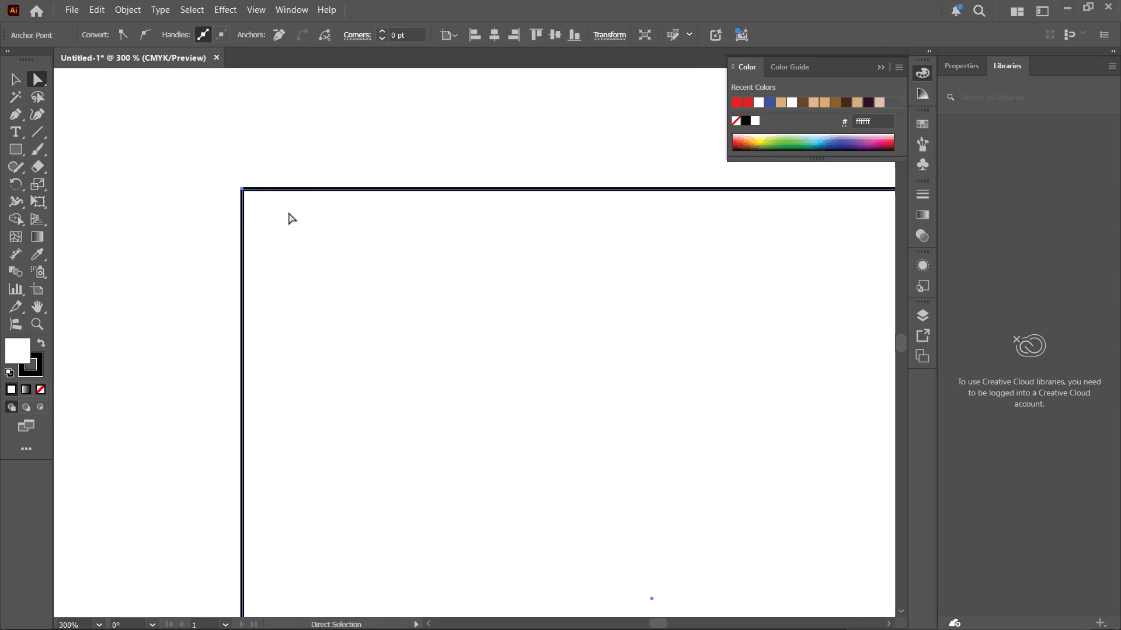
pyautogui.write('aa')
pyautogui.press('a')
pyautogui.press('a')
pyautogui.press('a')
pyautogui.press('a')
pyautogui.press('a')
pyautogui.press('a')
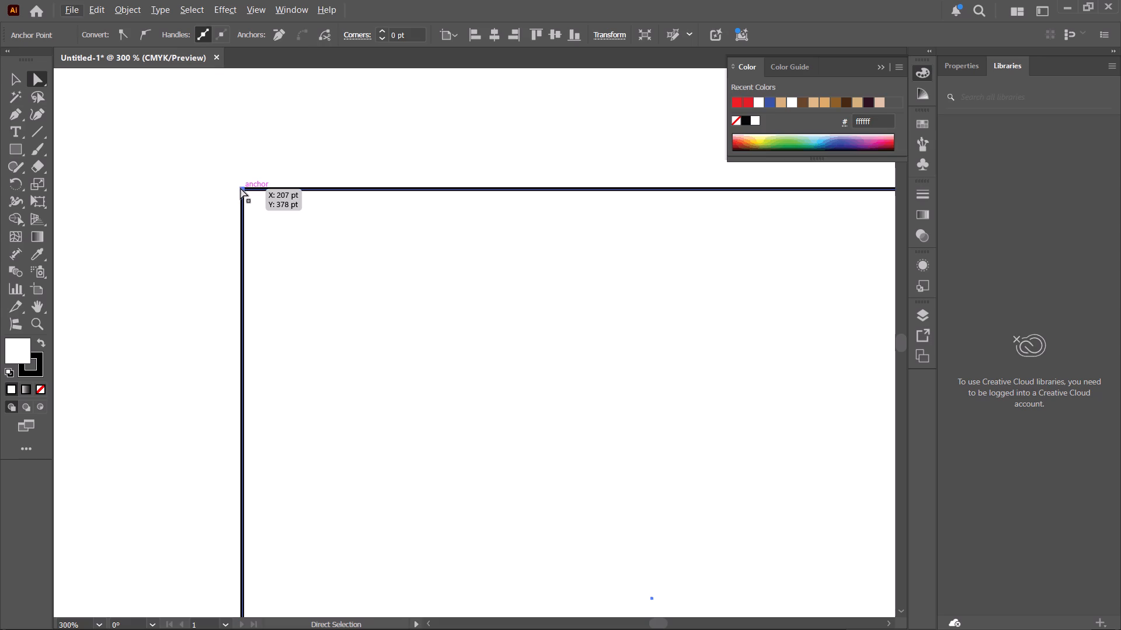
pyautogui.click(241, 188)
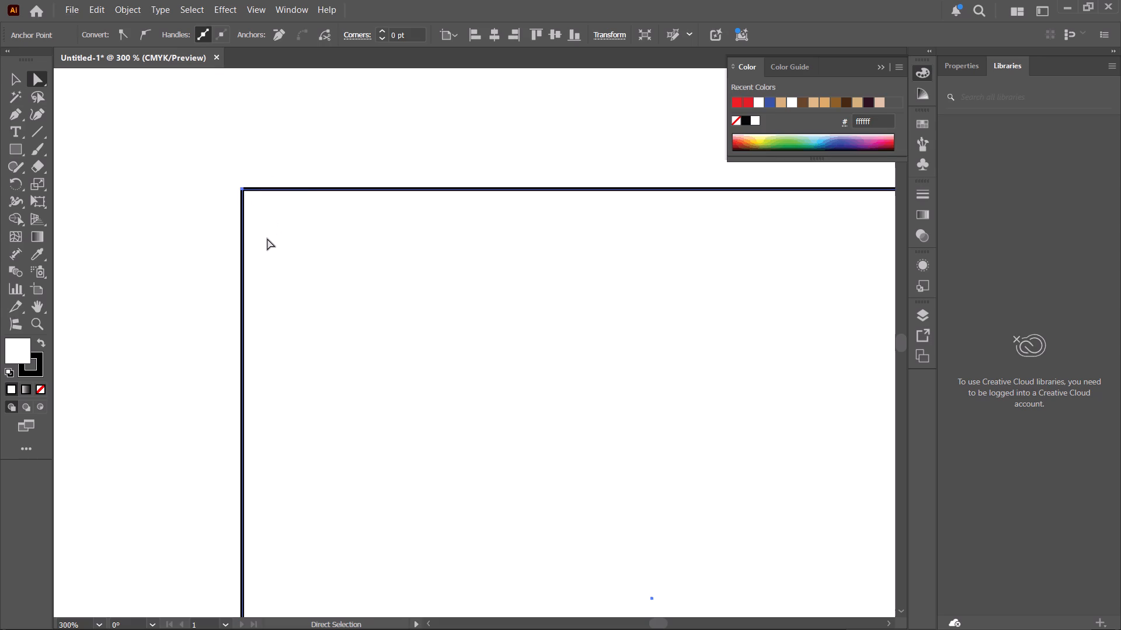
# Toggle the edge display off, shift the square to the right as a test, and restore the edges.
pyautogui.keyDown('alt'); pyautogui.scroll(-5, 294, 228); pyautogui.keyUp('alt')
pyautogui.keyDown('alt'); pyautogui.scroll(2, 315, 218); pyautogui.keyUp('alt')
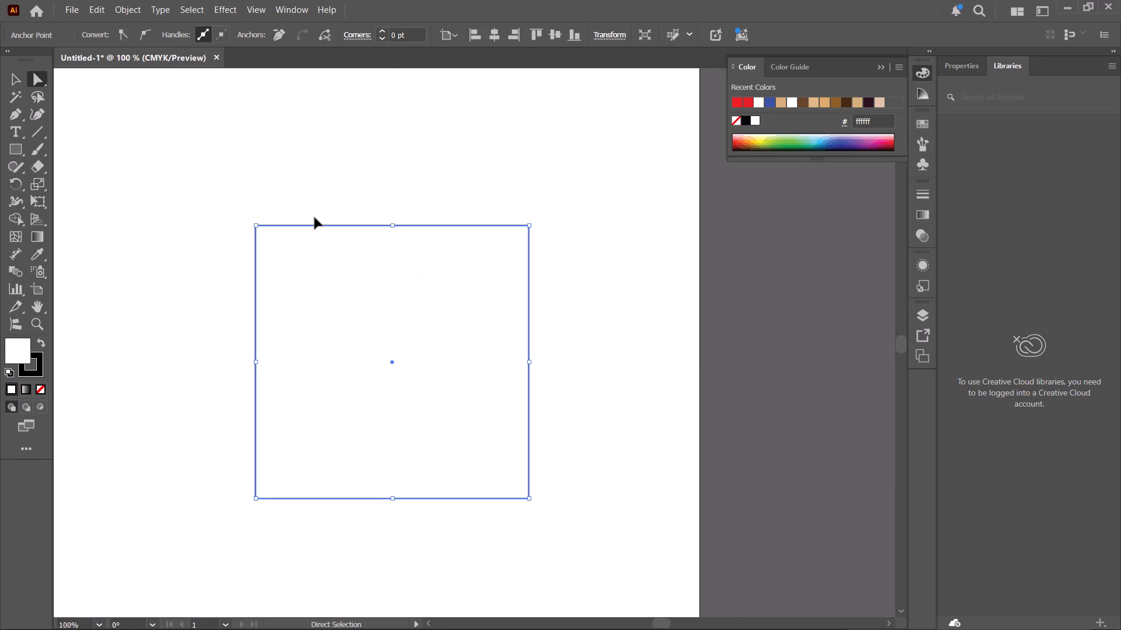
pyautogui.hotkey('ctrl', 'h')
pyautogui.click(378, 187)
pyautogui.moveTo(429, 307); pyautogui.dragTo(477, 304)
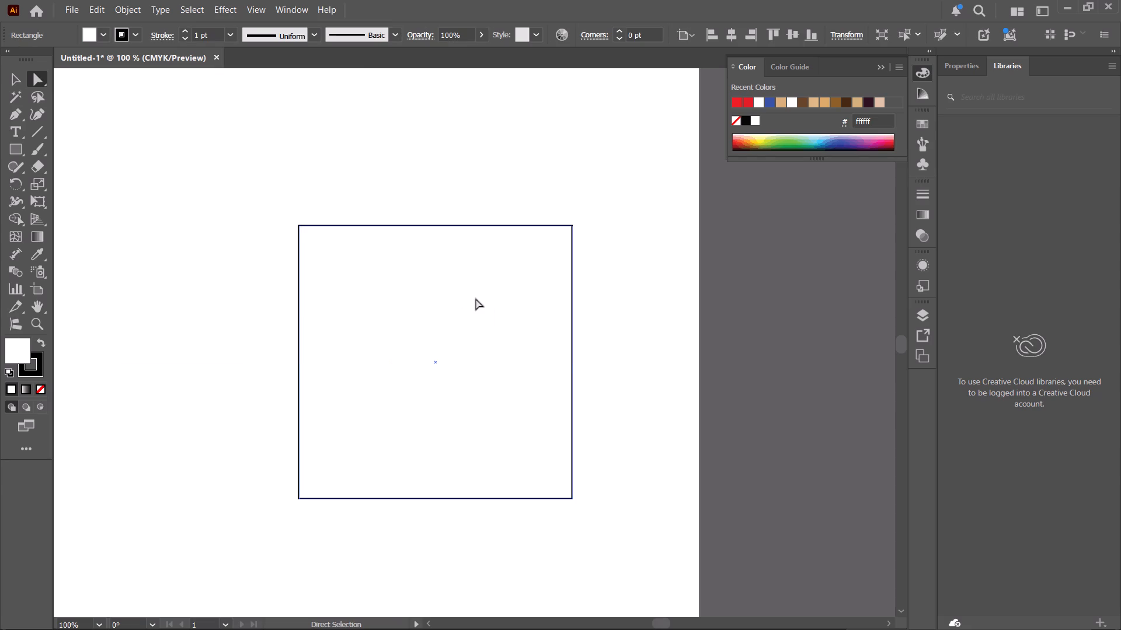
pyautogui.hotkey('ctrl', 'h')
# Hide the bounding box.
pyautogui.click(297, 5)
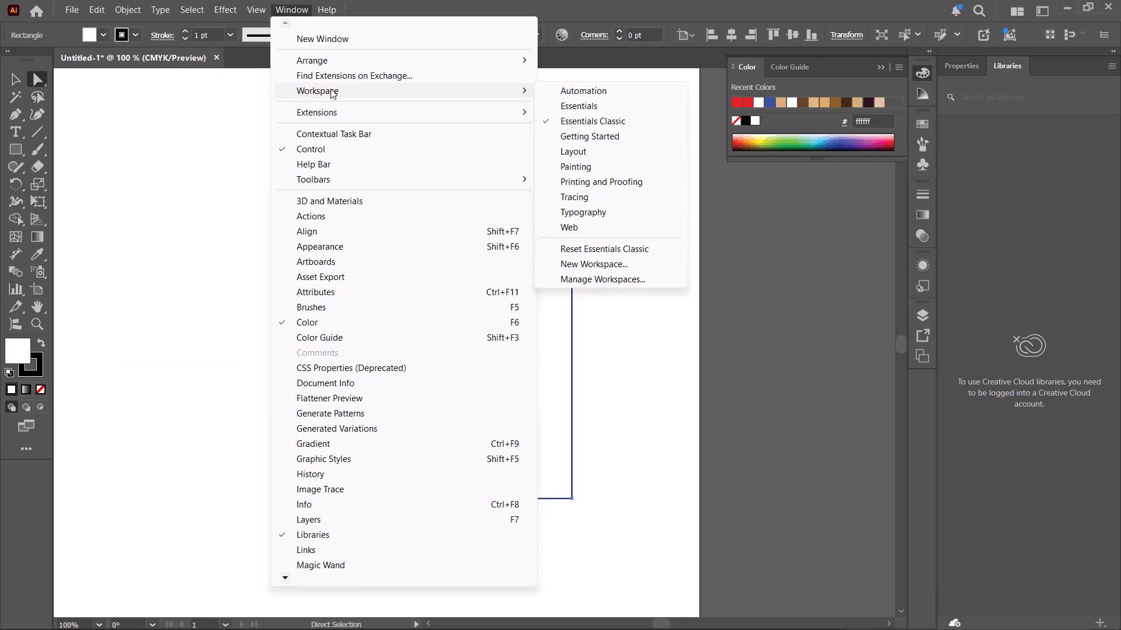
pyautogui.click(255, 11)
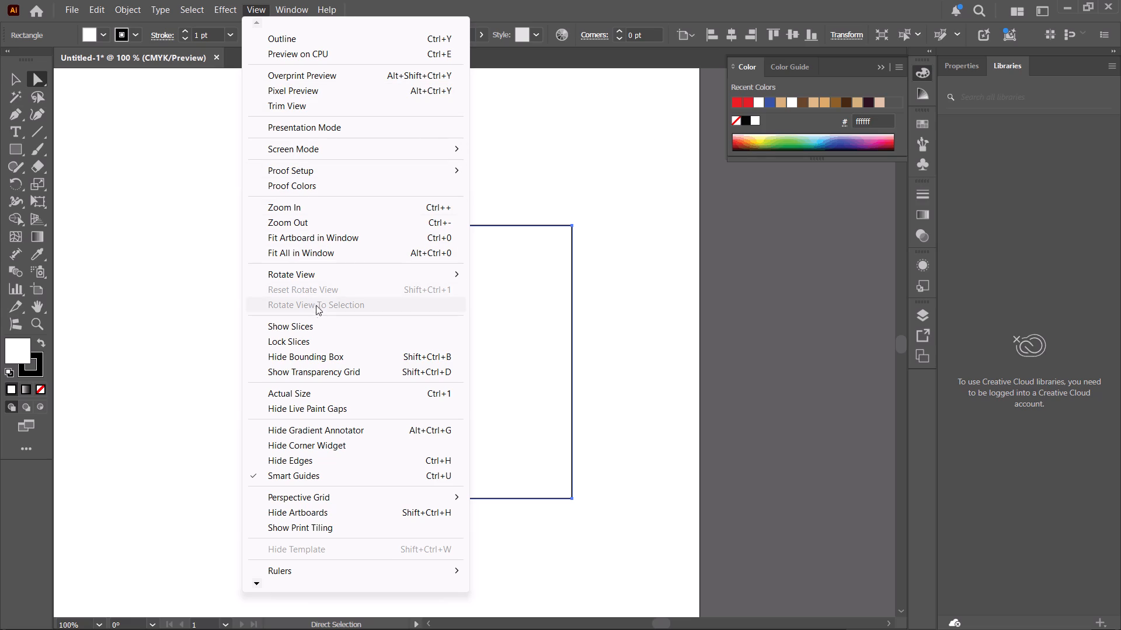
pyautogui.click(338, 360)
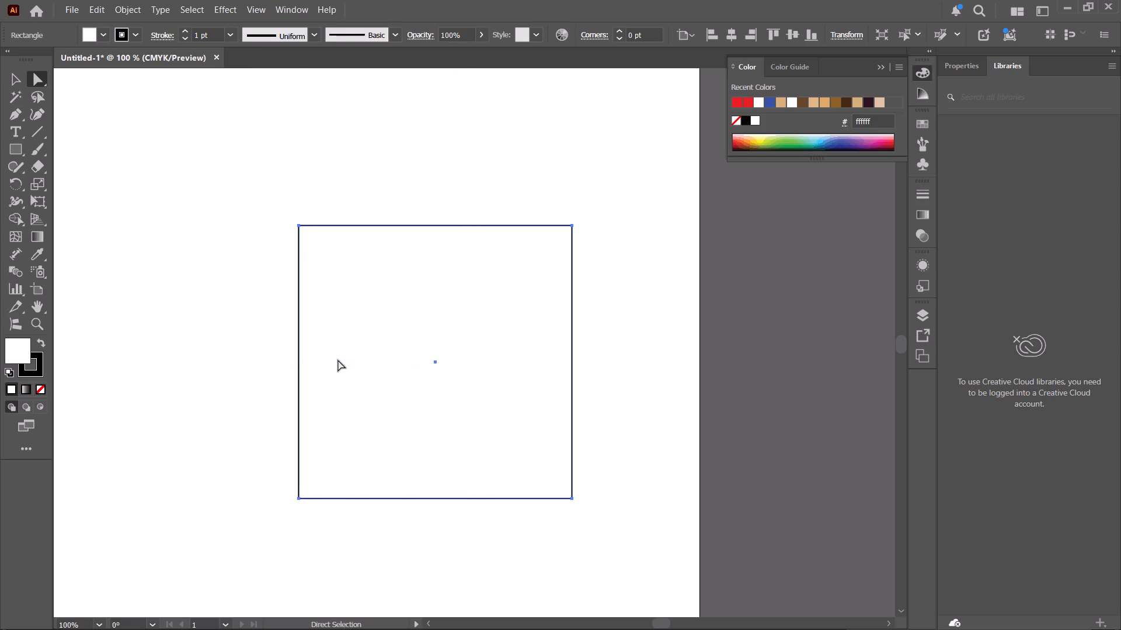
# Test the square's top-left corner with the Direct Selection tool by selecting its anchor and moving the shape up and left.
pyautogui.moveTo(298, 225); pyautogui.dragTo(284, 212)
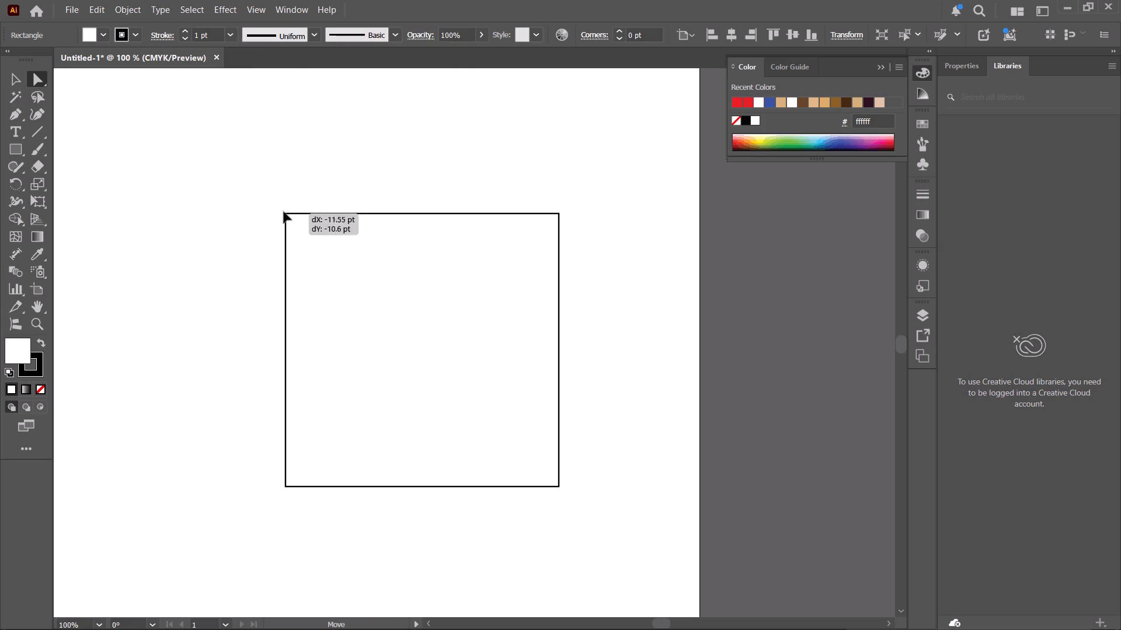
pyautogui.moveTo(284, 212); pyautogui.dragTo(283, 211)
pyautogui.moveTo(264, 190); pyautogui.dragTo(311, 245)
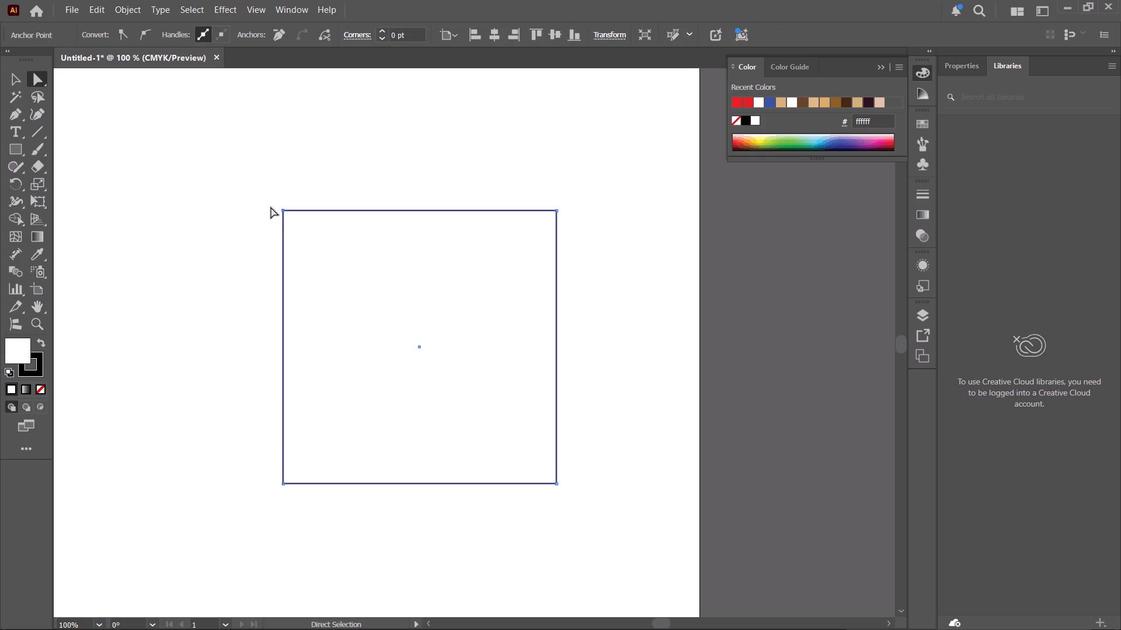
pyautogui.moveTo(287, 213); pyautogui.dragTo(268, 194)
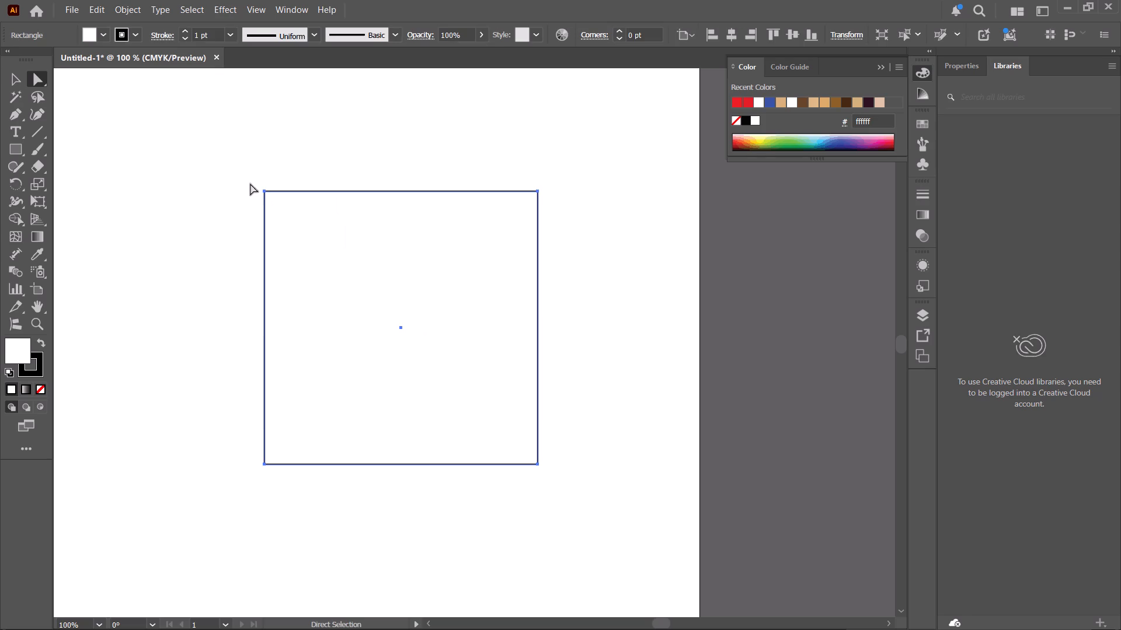
# Toggle the corner widget display for the selected square.
pyautogui.click(251, 11)
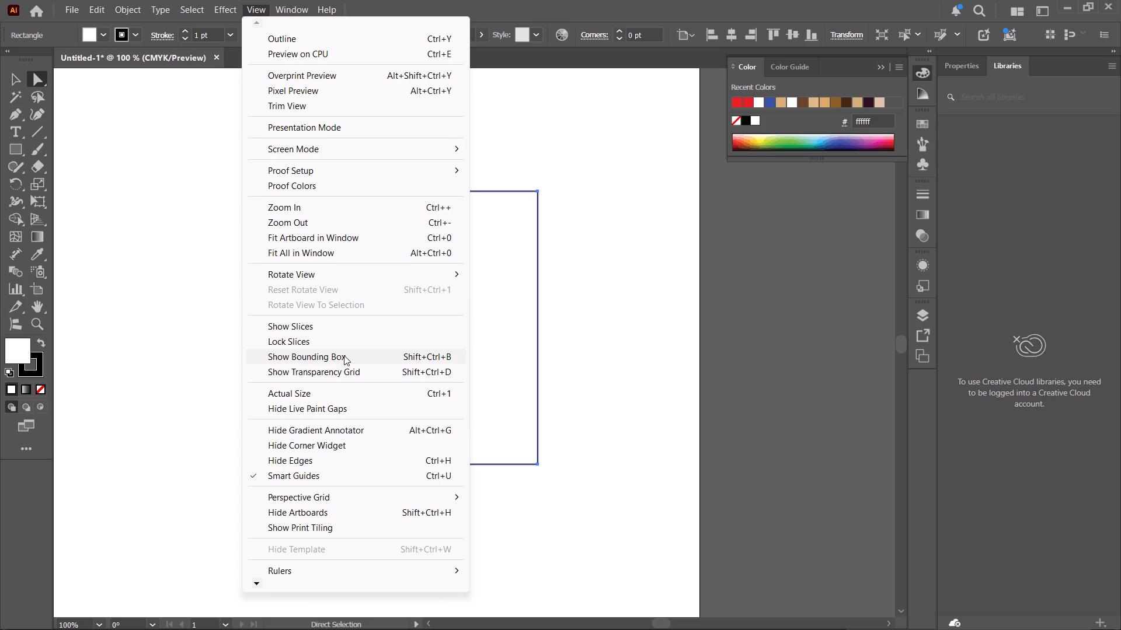
pyautogui.click(323, 446)
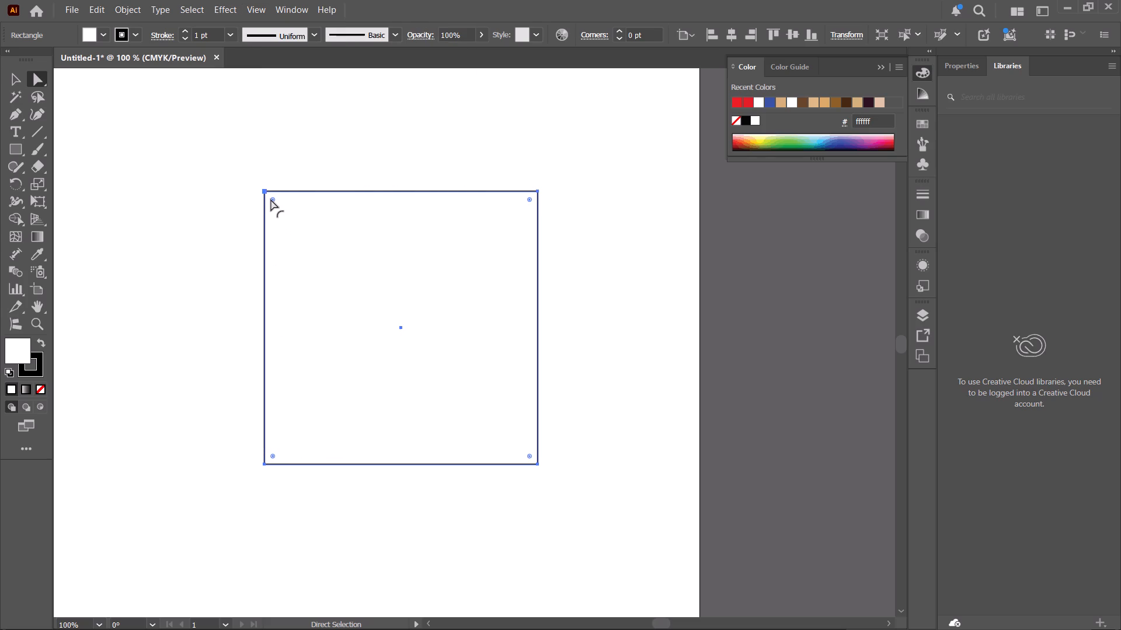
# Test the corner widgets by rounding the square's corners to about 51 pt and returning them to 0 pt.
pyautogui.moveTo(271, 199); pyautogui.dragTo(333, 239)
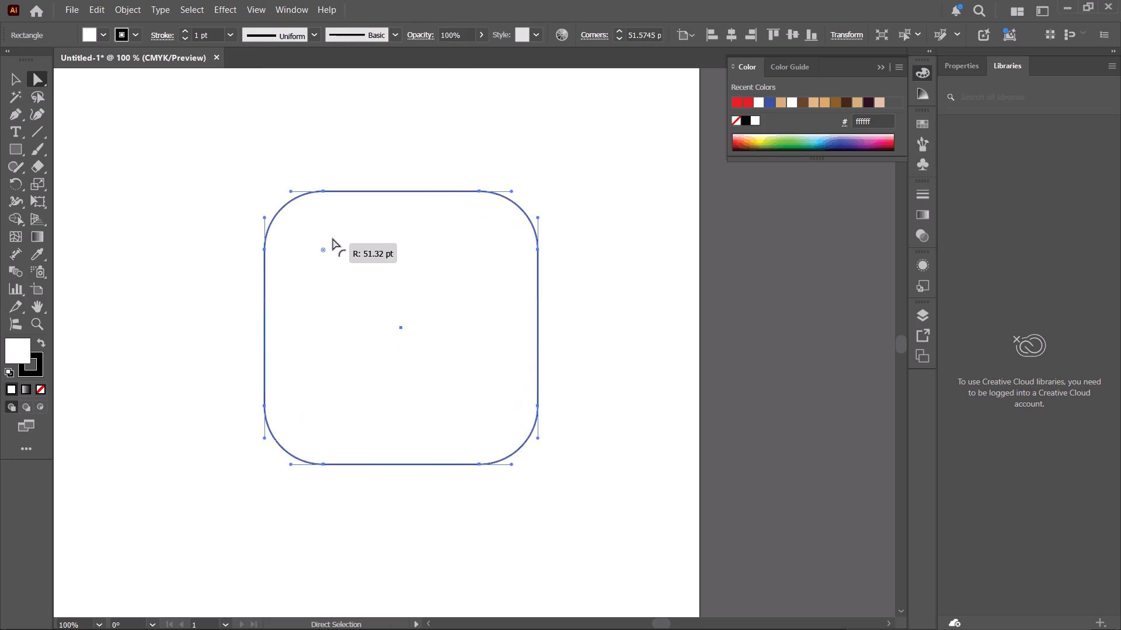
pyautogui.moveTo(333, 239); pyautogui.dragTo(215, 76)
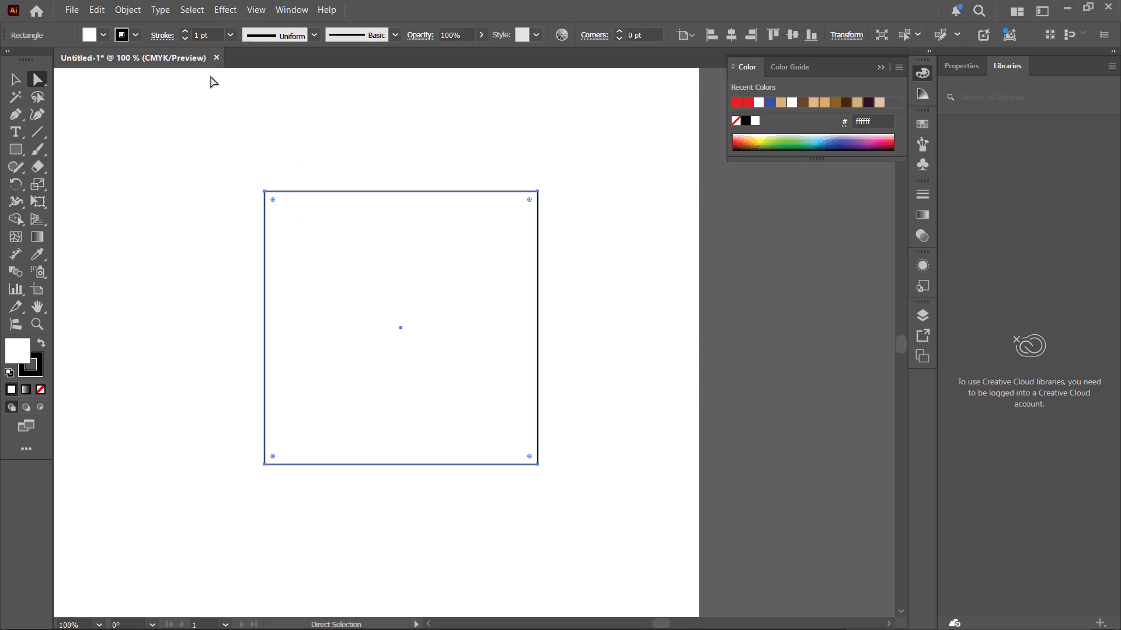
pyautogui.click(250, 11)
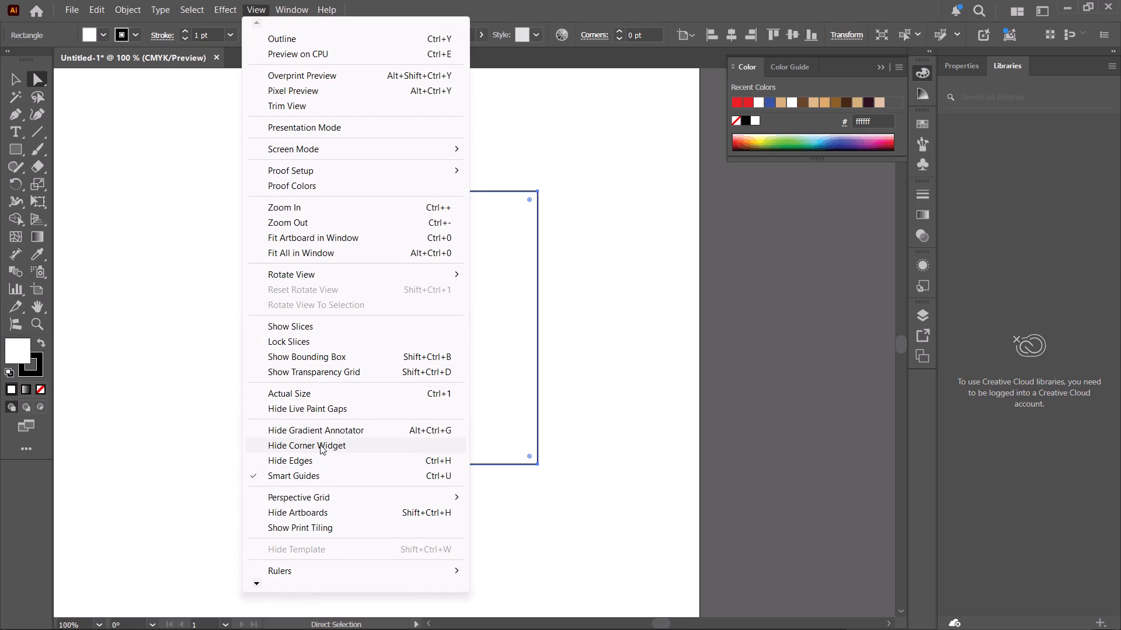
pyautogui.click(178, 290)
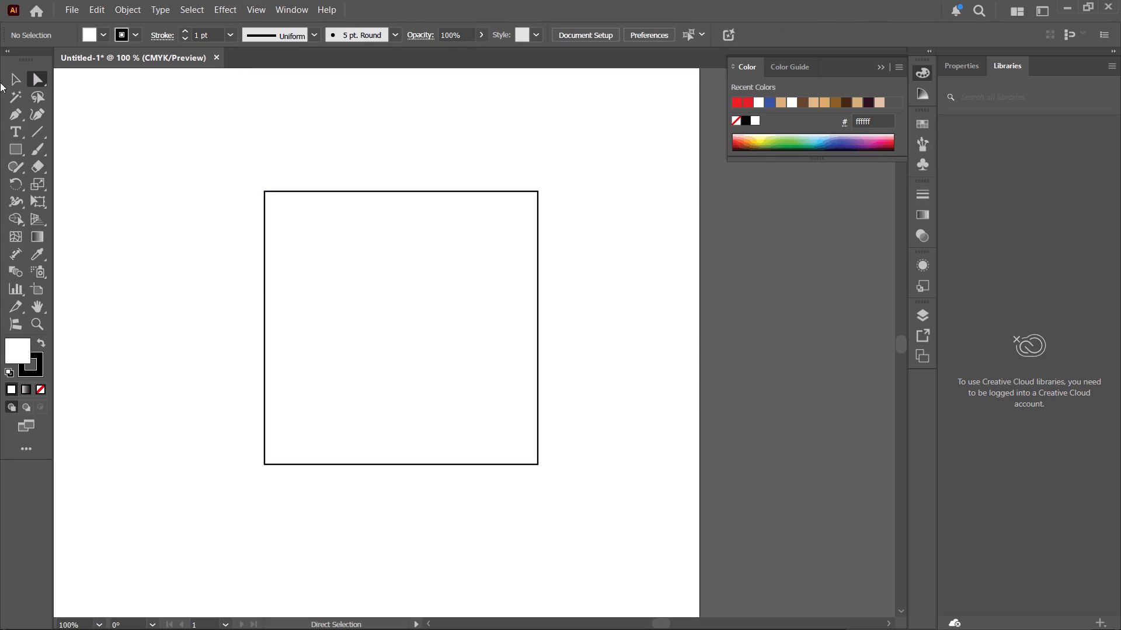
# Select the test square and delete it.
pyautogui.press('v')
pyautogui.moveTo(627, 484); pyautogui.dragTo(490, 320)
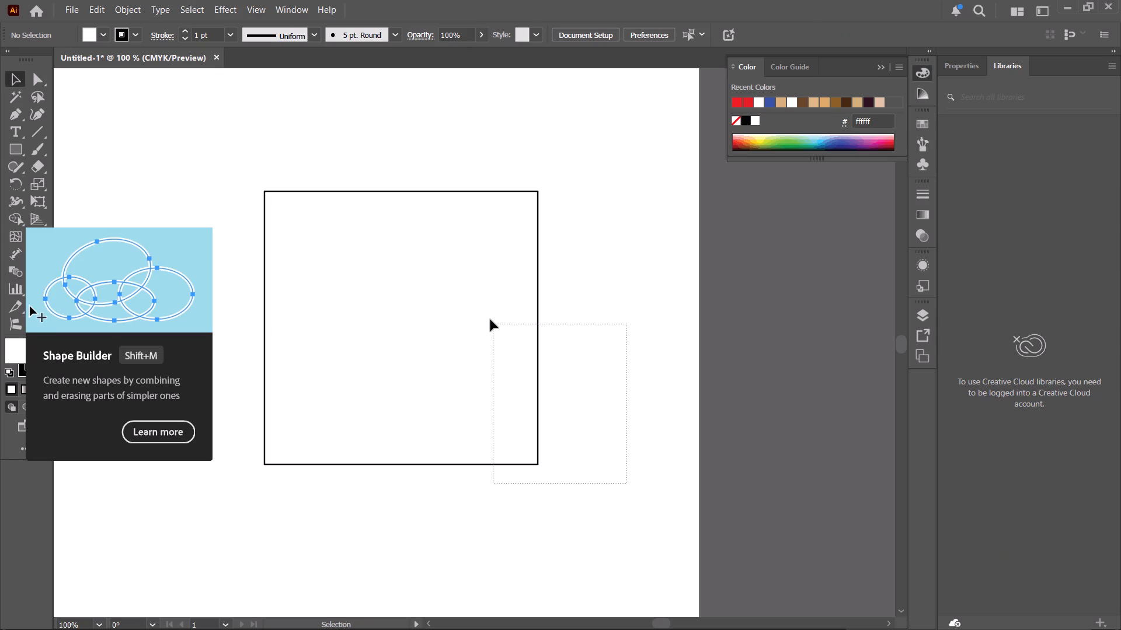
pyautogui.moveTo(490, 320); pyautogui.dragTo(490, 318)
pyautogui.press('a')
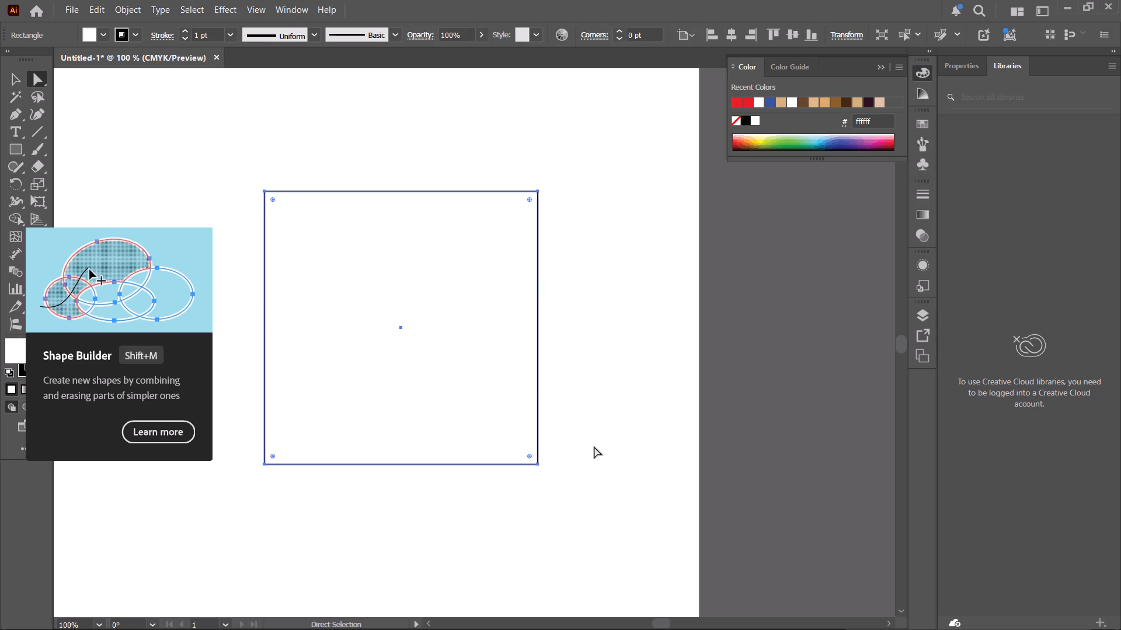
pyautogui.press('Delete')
# Paste the WELINK owl sketch image into the empty document and dismiss the Character settings.
pyautogui.keyDown('alt'); pyautogui.scroll(-3, 513, 419); pyautogui.keyUp('alt')
pyautogui.moveTo(408, 365); pyautogui.dragTo(493, 377, button='middle')
pyautogui.rightClick(510, 370)
pyautogui.click(597, 61)
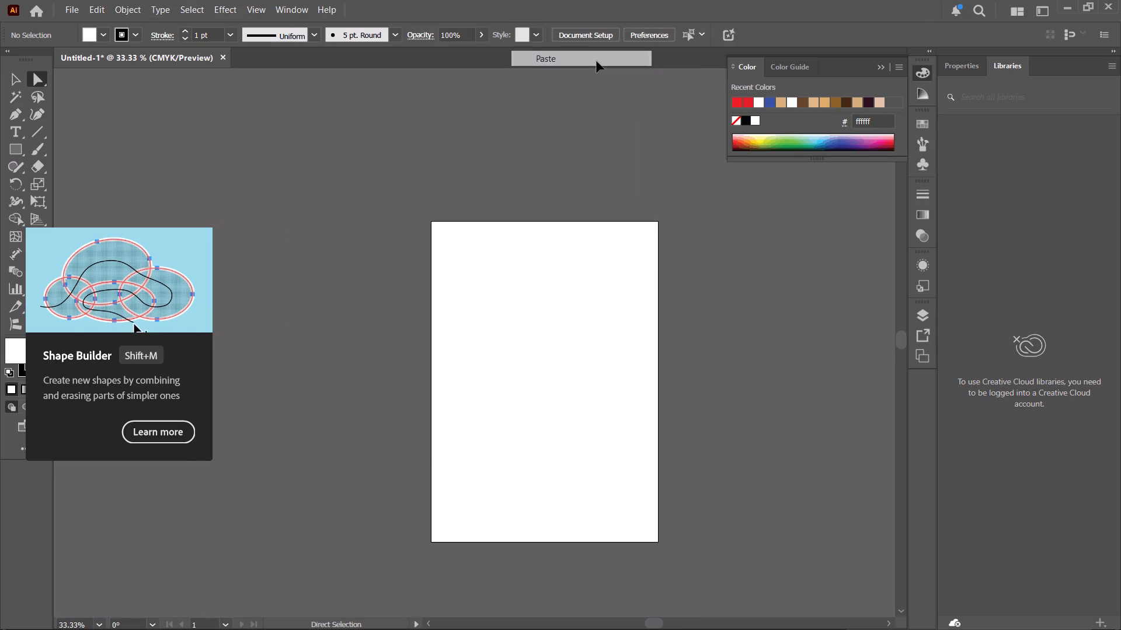
pyautogui.hotkey('ctrl', 't')
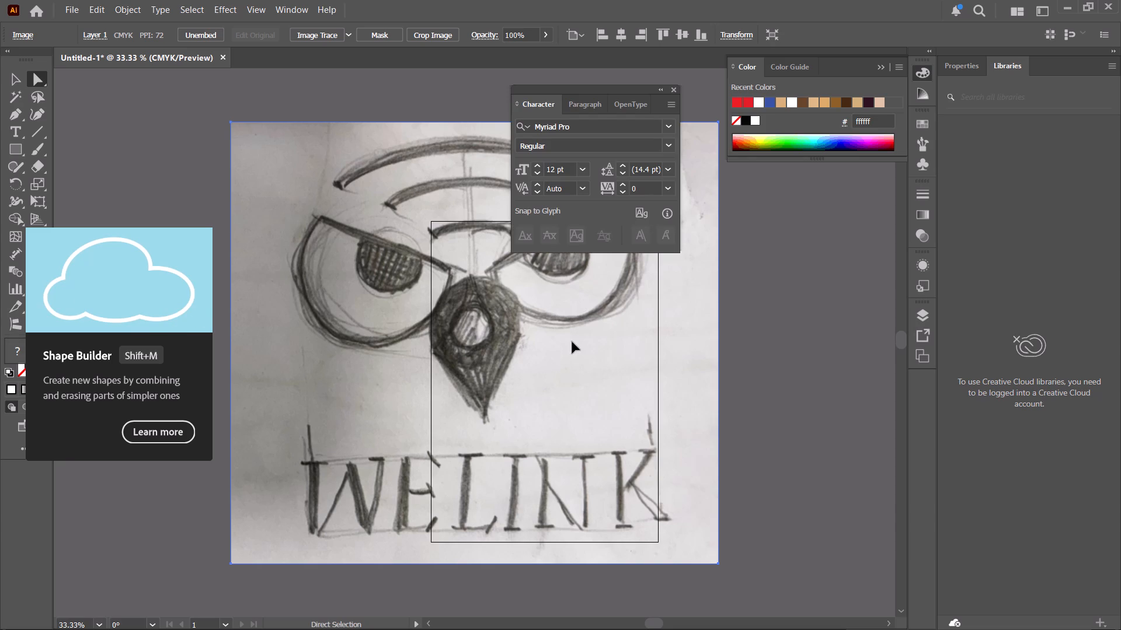
pyautogui.click(572, 342)
pyautogui.click(676, 89)
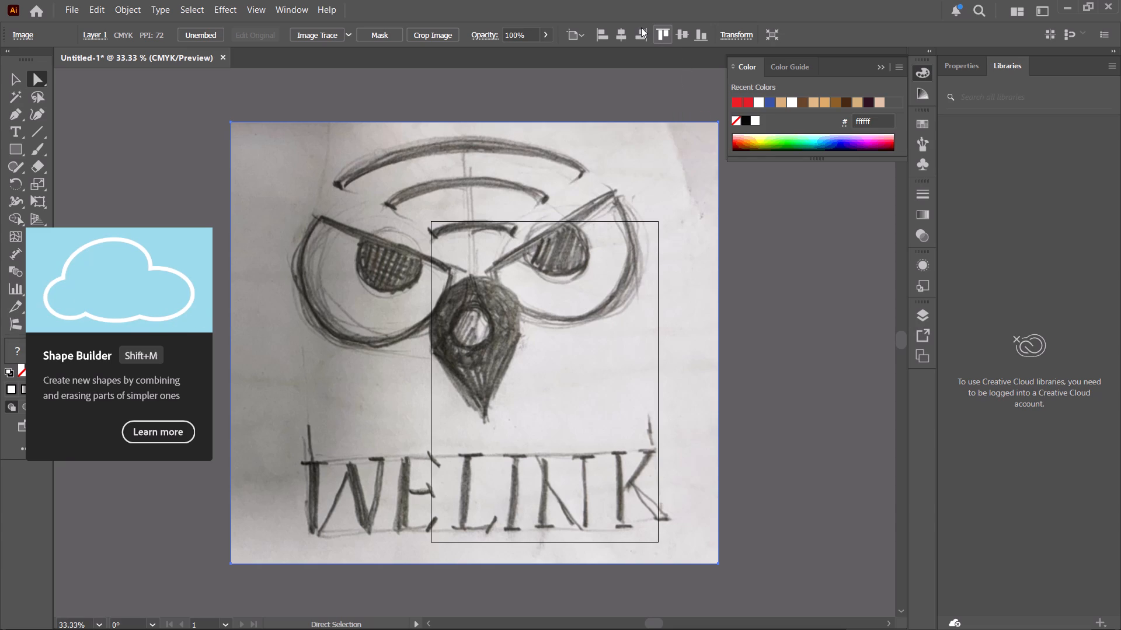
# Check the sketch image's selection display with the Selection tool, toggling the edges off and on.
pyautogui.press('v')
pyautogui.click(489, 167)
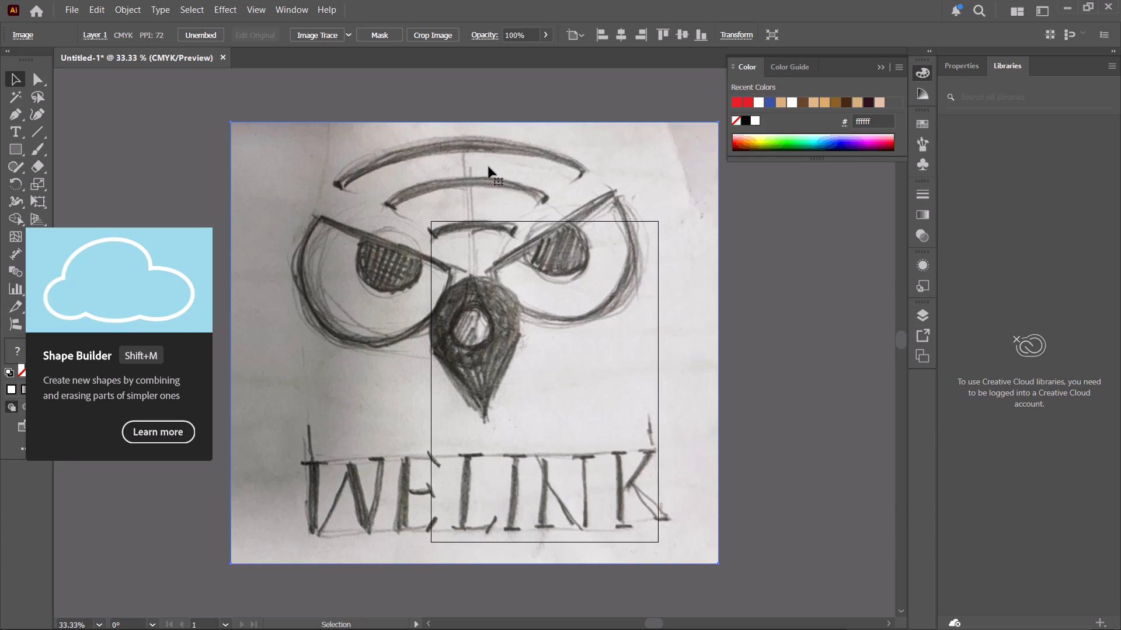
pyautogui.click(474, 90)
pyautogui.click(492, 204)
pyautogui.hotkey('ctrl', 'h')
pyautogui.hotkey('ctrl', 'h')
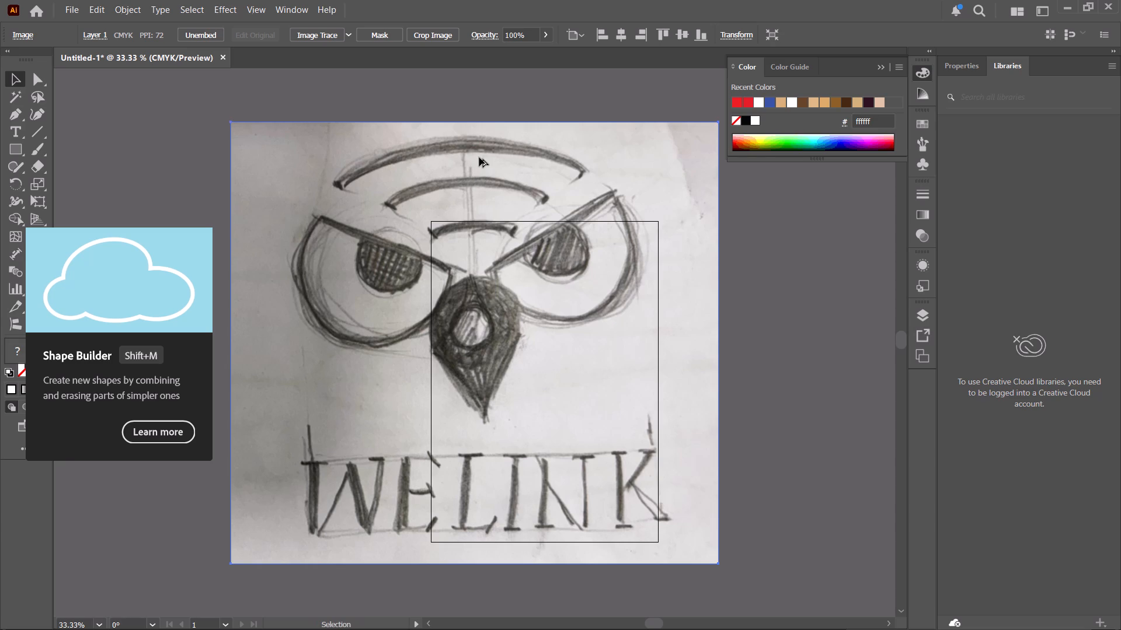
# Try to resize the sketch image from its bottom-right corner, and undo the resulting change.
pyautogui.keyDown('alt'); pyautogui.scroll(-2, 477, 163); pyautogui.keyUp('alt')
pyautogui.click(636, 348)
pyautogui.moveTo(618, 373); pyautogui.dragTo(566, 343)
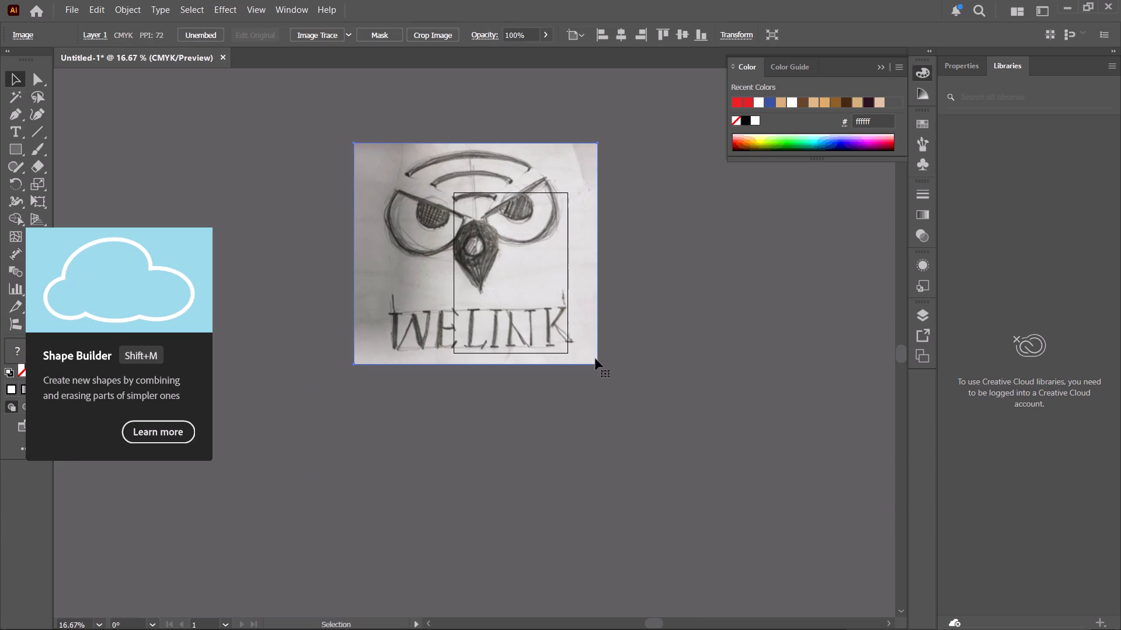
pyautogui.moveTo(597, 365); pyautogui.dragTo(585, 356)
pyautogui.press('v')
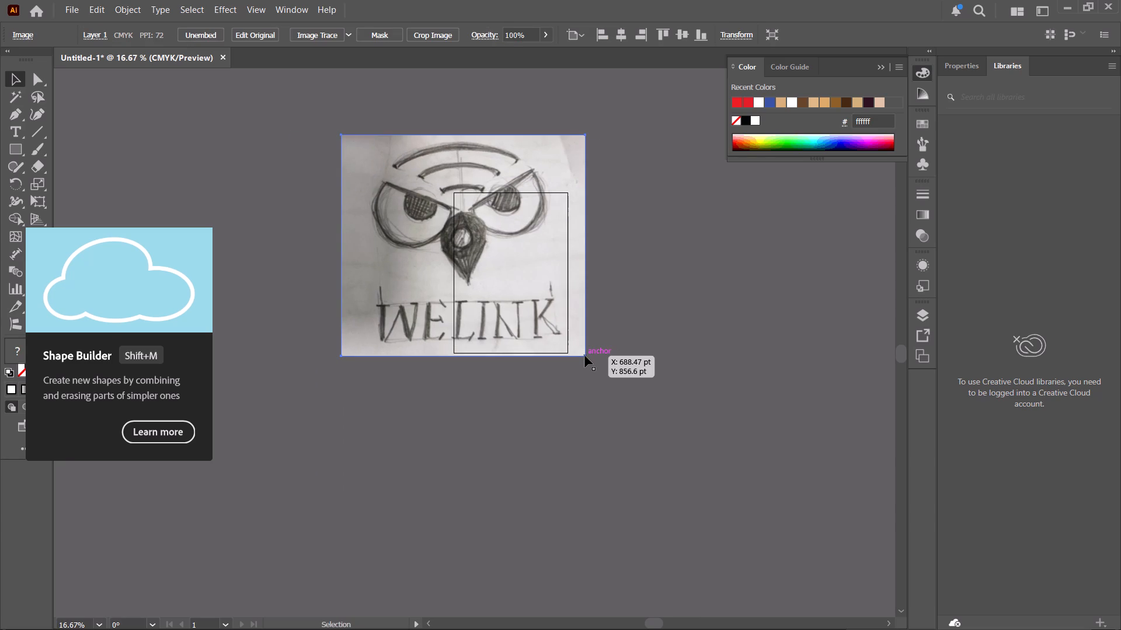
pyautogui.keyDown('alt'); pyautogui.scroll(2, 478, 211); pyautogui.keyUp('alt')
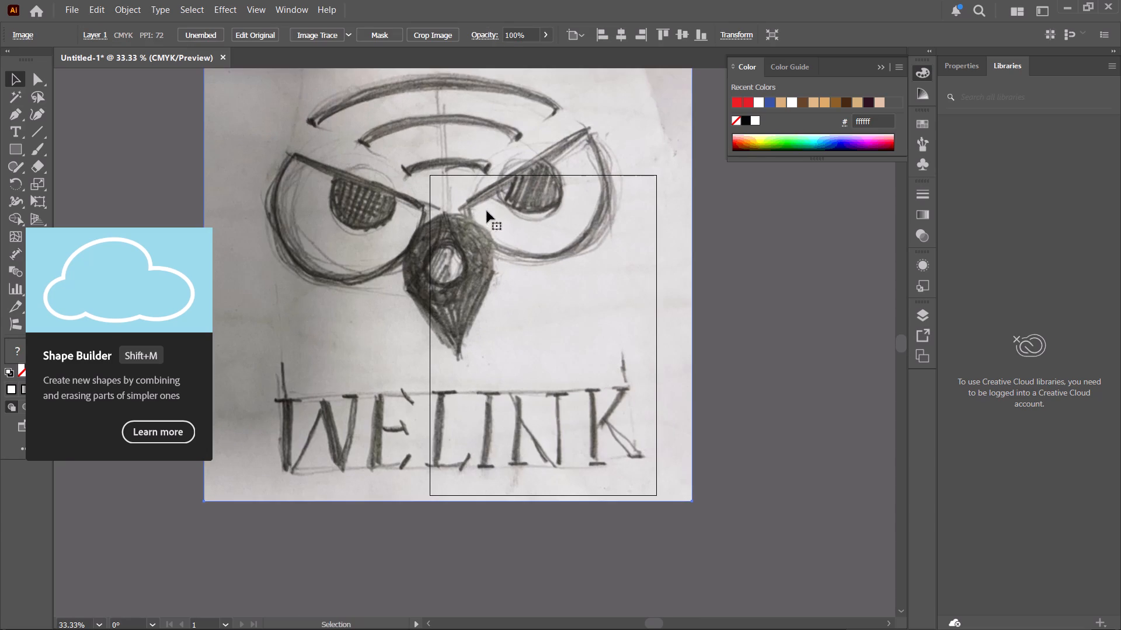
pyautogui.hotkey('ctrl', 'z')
# Reselect the sketch image, hide the edges, and select the image again to check its display.
pyautogui.moveTo(750, 550); pyautogui.dragTo(675, 471)
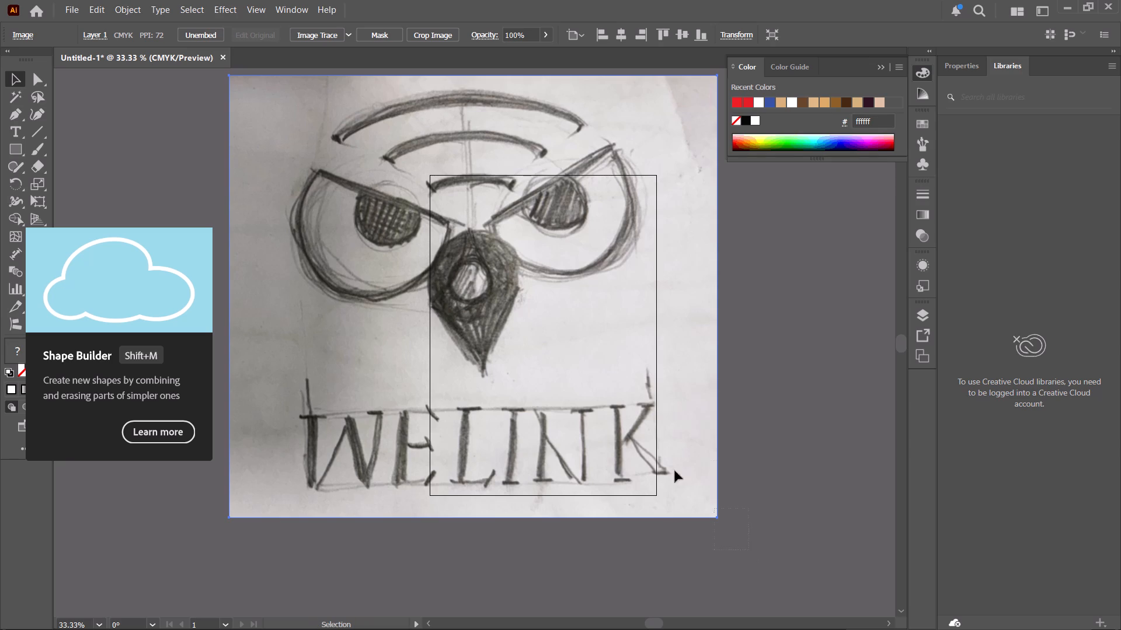
pyautogui.moveTo(675, 471); pyautogui.dragTo(666, 460)
pyautogui.click(252, 8)
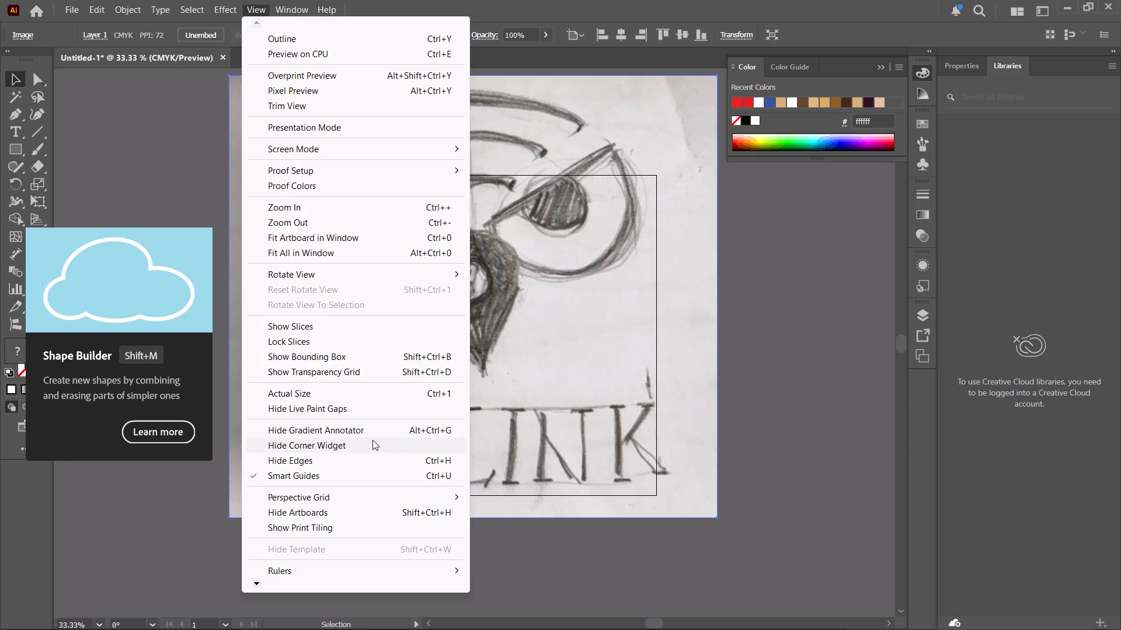
pyautogui.click(346, 458)
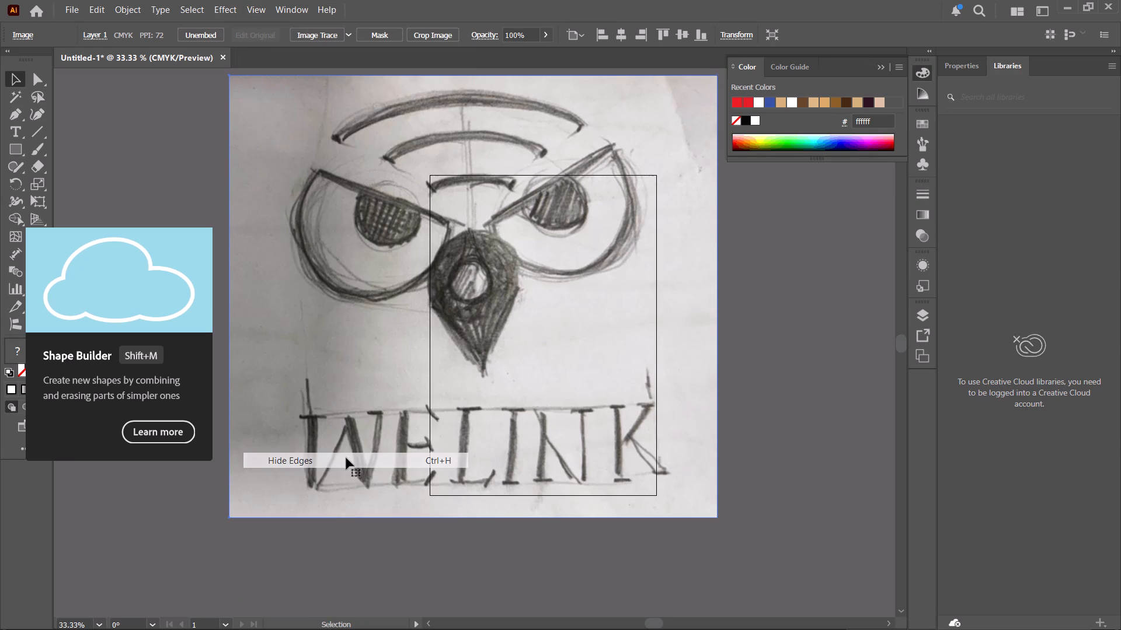
pyautogui.click(110, 122)
pyautogui.moveTo(168, 120); pyautogui.dragTo(255, 154)
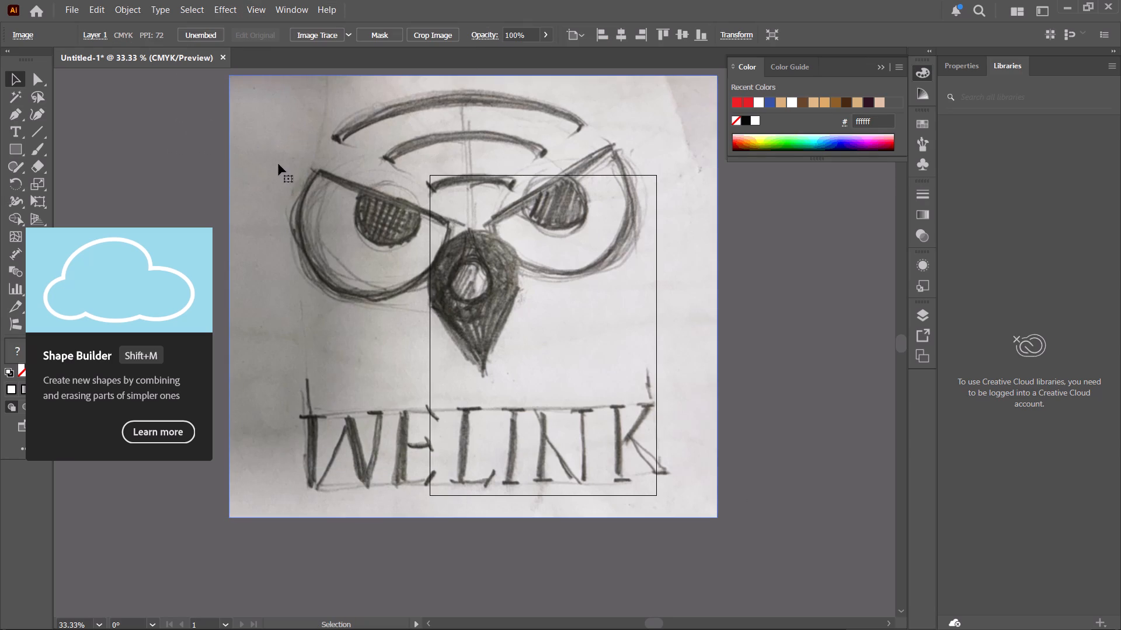
# Show the edges again and alternate the Selection and Direct Selection tools to check the sketch image's selection display.
pyautogui.hotkey('ctrl', 'h')
pyautogui.press('v')
pyautogui.press('v')
pyautogui.press('v')
pyautogui.press('v')
pyautogui.click(30, 76)
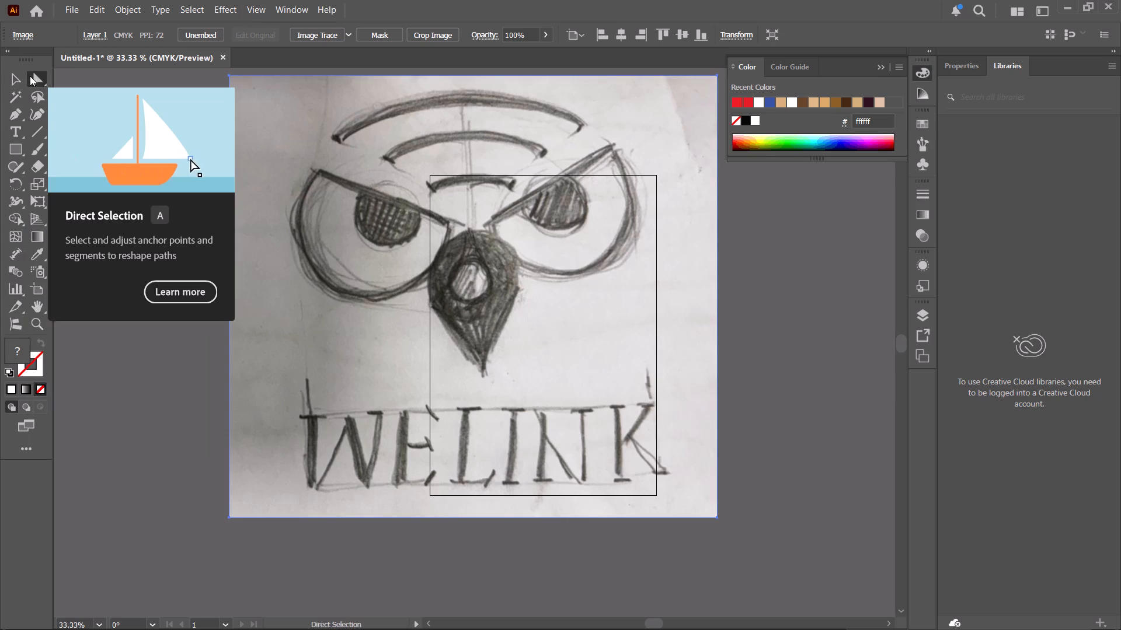
pyautogui.click(15, 73)
pyautogui.press('a')
pyautogui.press('v')
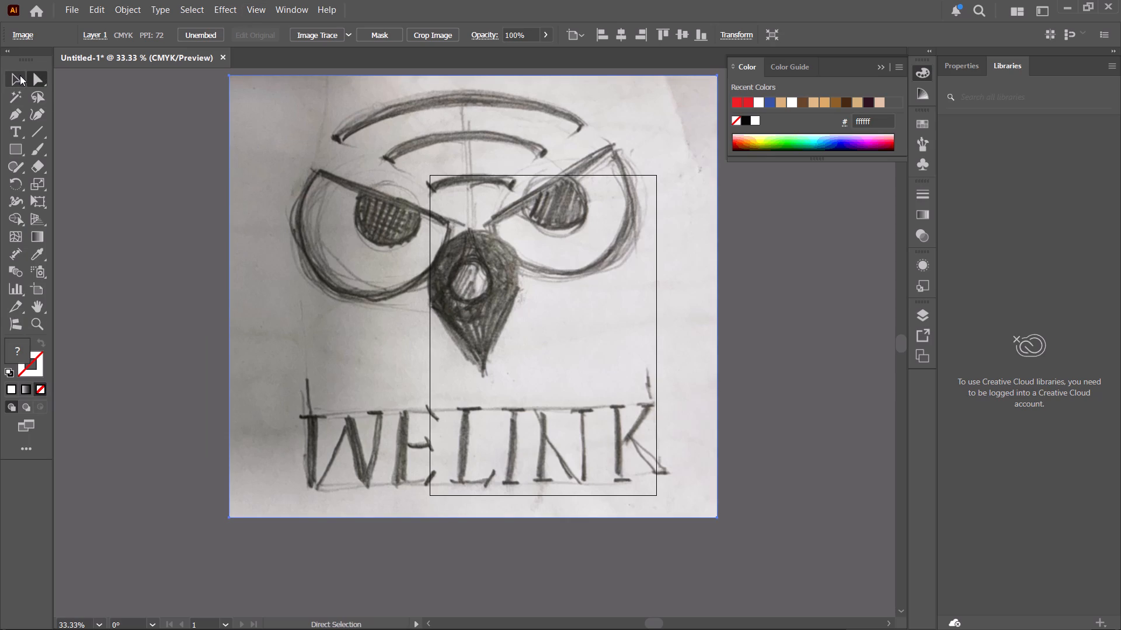
pyautogui.press('a')
pyautogui.write('va')
pyautogui.press('v')
pyautogui.click(255, 8)
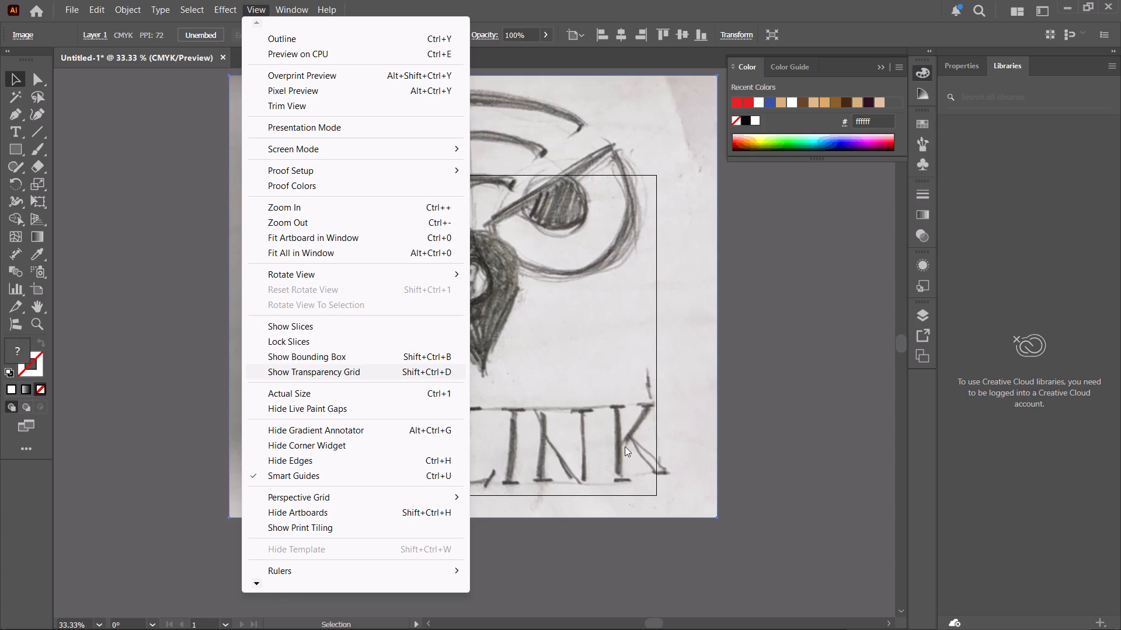
pyautogui.click(586, 412)
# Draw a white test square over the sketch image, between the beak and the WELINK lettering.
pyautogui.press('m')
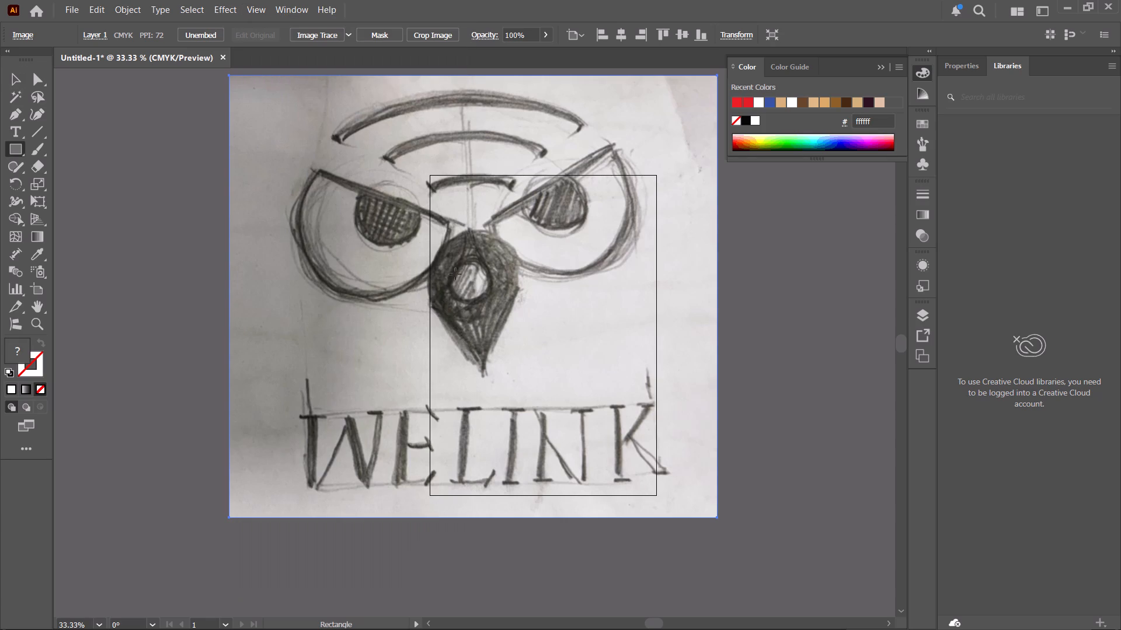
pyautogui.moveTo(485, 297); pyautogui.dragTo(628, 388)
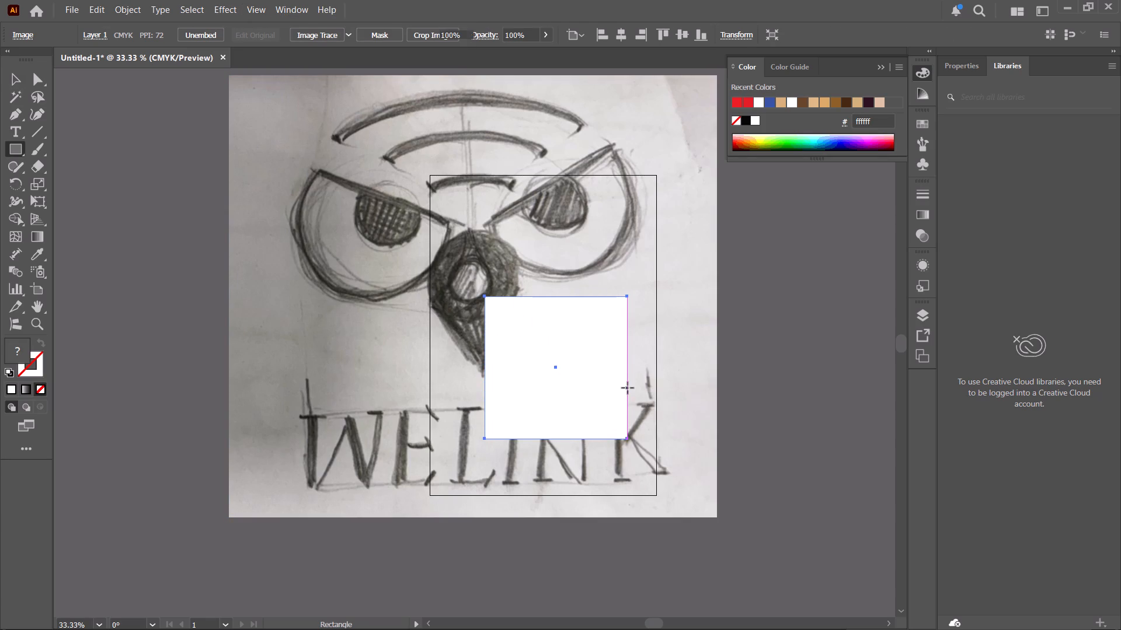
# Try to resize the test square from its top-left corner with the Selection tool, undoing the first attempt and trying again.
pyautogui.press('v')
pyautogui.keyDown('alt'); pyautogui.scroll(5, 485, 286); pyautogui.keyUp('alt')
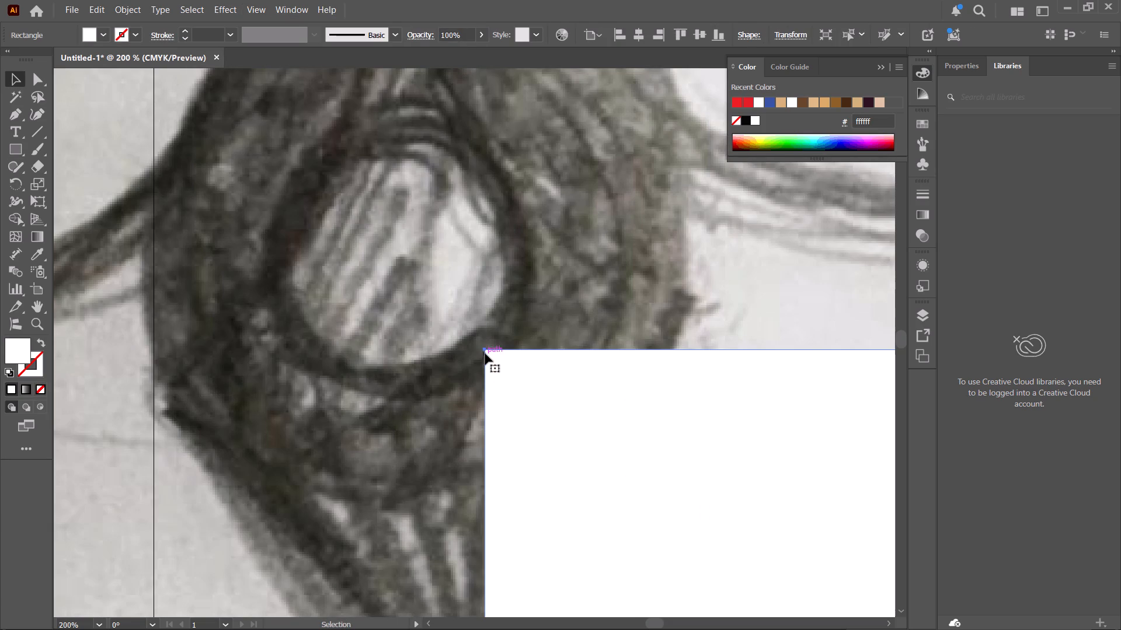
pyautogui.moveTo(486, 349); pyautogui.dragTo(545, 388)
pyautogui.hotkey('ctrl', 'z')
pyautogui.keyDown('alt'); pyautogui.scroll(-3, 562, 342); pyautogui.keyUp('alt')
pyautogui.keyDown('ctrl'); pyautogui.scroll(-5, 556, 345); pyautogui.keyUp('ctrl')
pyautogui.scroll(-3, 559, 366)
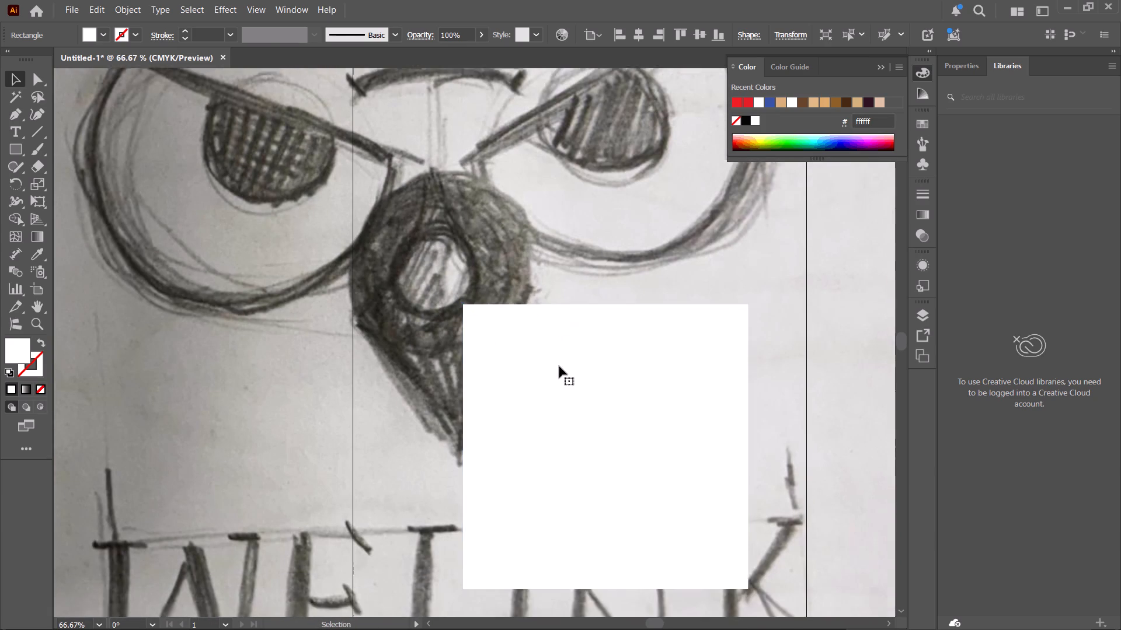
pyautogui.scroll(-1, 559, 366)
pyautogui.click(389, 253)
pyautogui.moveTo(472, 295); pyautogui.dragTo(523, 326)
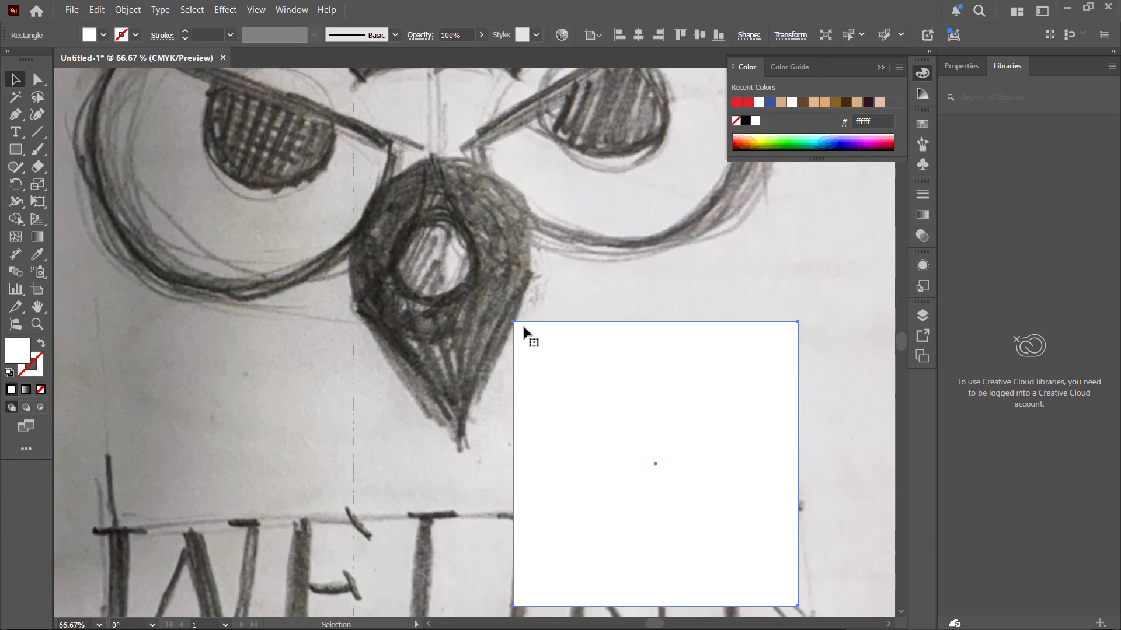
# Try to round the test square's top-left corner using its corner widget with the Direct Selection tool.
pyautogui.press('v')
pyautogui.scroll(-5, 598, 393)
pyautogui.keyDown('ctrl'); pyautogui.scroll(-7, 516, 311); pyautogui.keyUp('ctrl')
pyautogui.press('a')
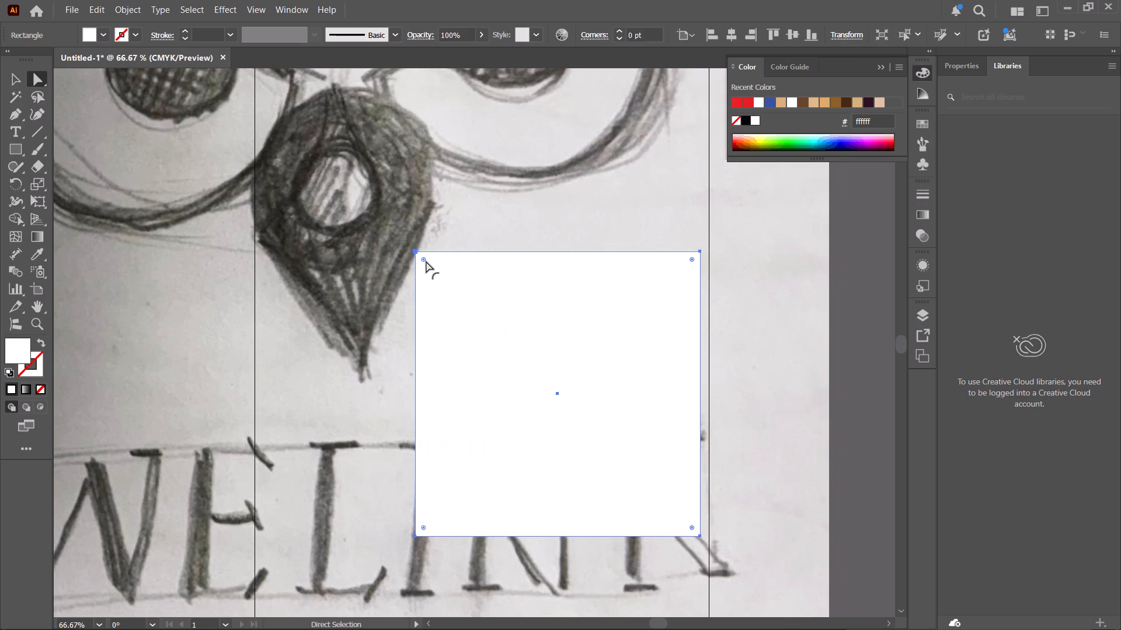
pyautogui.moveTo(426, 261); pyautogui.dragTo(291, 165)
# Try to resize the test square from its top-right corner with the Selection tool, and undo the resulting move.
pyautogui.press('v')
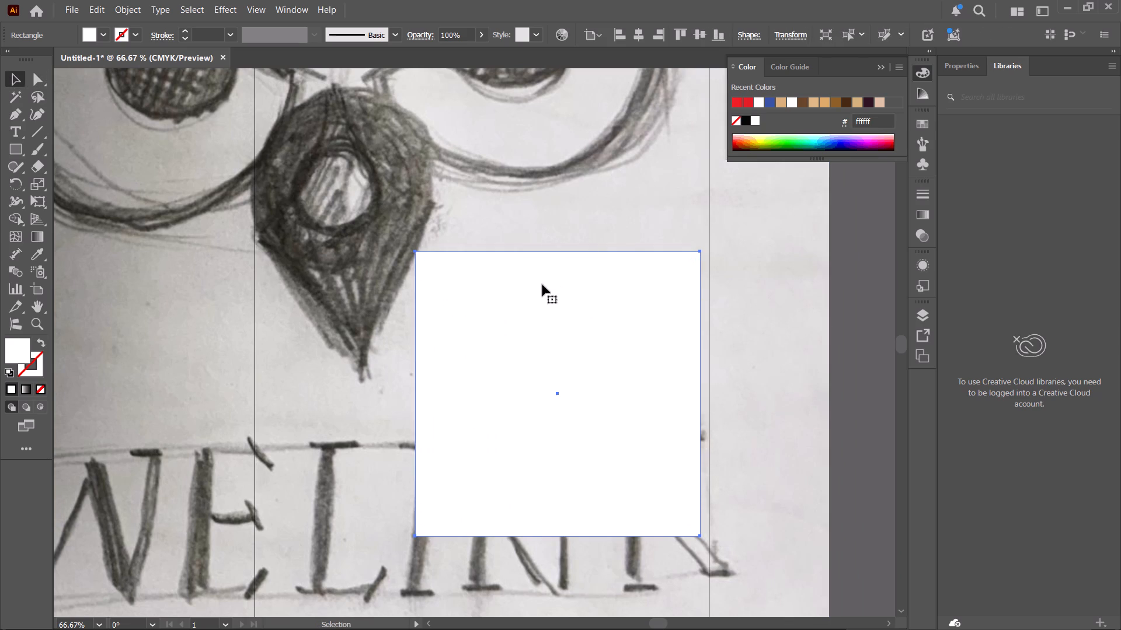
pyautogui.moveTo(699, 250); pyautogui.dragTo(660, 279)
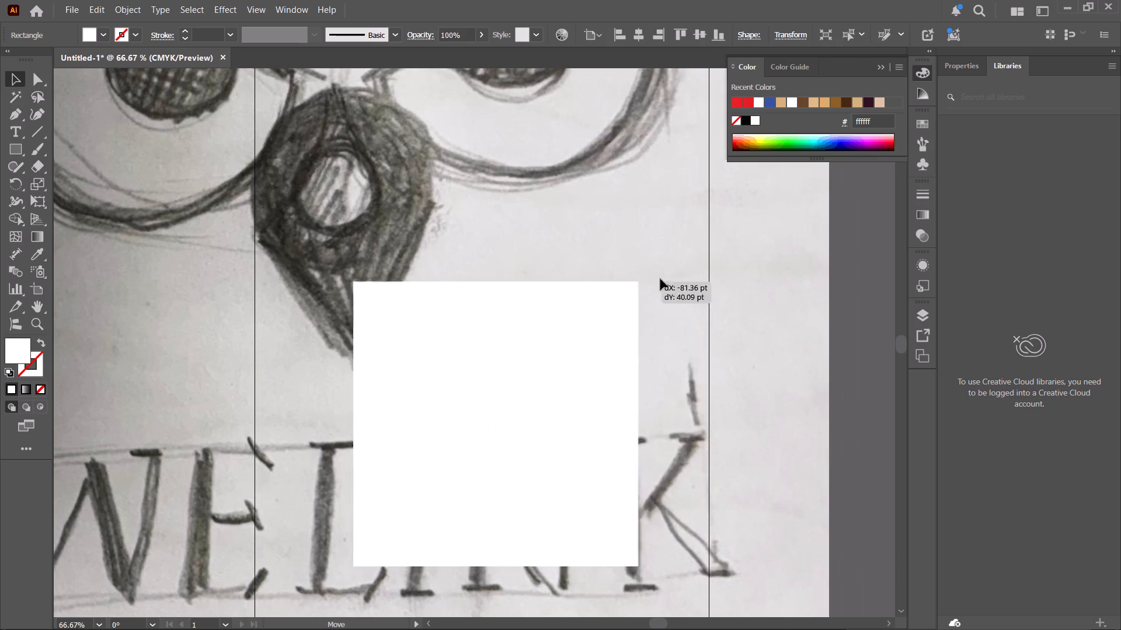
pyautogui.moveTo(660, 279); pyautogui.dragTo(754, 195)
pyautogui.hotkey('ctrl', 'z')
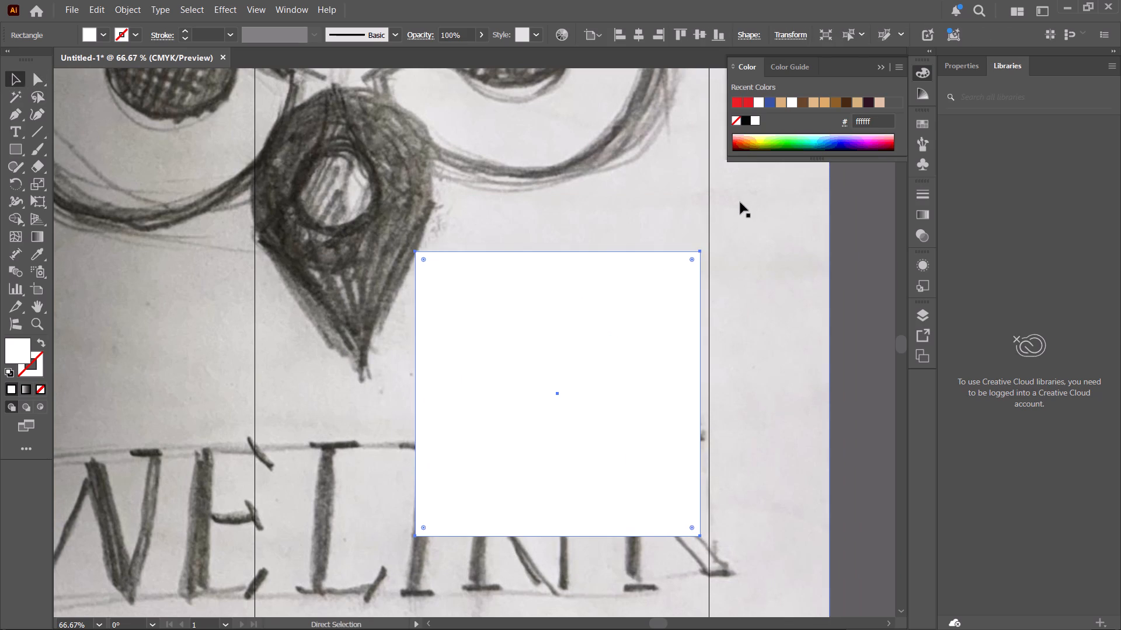
# Turn on the bounding box display for selected objects.
pyautogui.rightClick(252, 12)
pyautogui.click(252, 12)
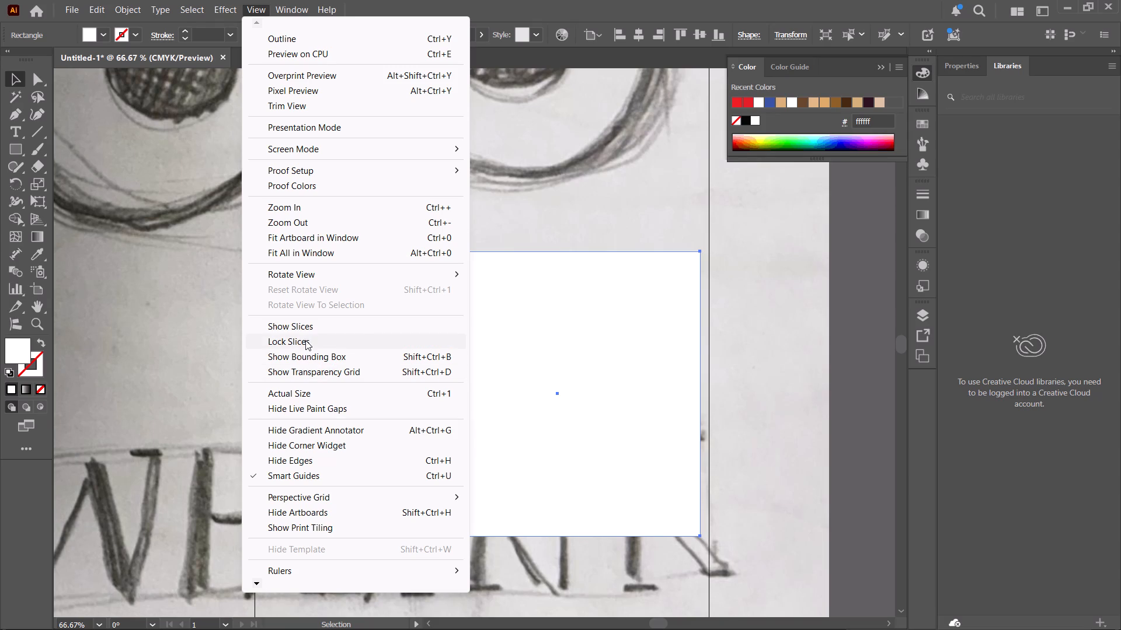
pyautogui.click(324, 359)
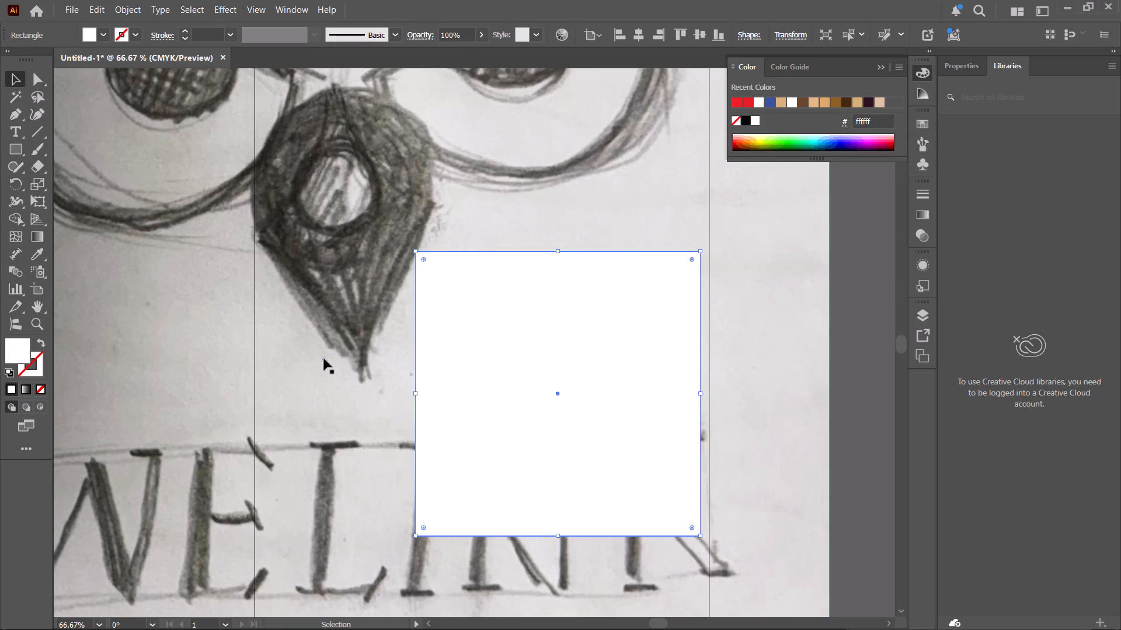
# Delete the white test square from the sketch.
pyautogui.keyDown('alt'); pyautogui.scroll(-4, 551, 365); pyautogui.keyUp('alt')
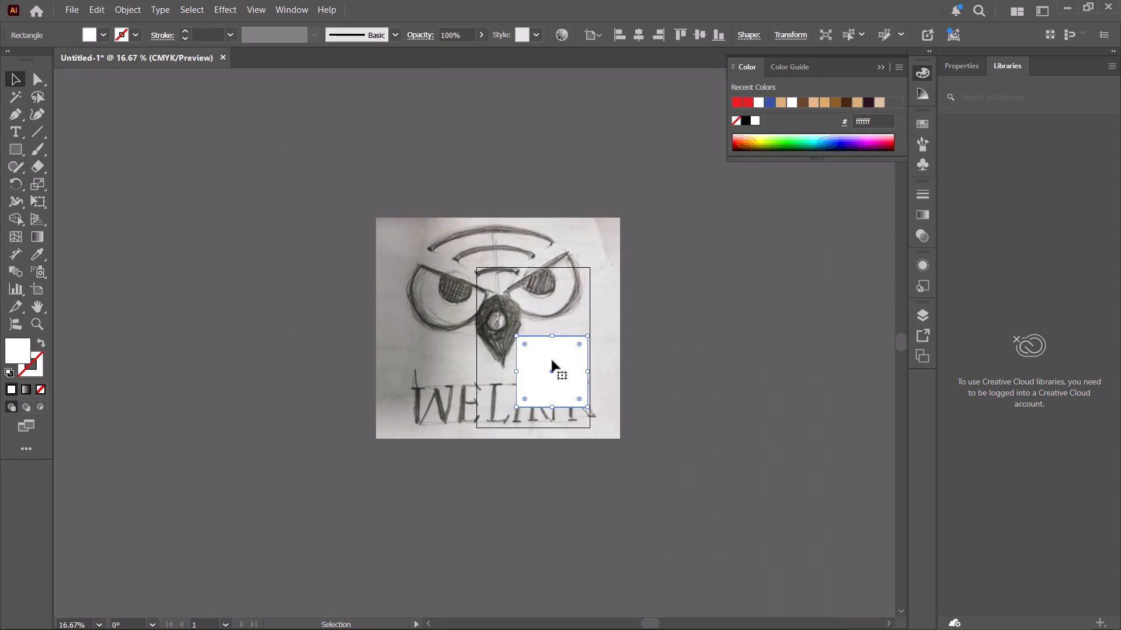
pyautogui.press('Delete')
# Select the sketch image, dismiss the Export for Screens dialog and collapse the Asset Export settings.
pyautogui.click(562, 328)
pyautogui.rightClick(562, 328)
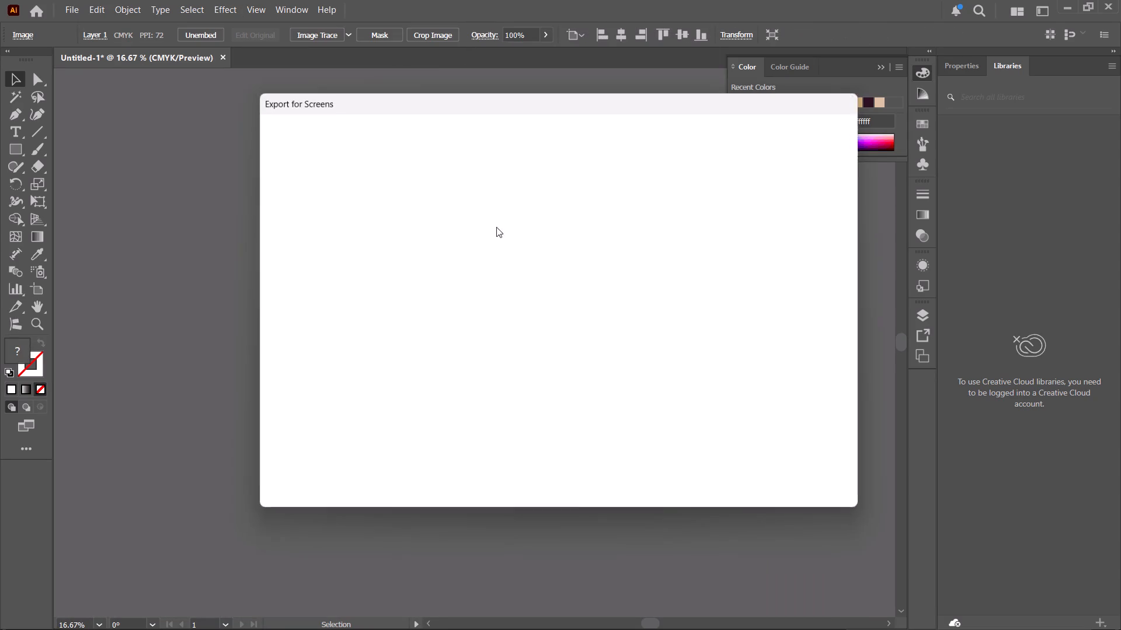
pyautogui.click(809, 482)
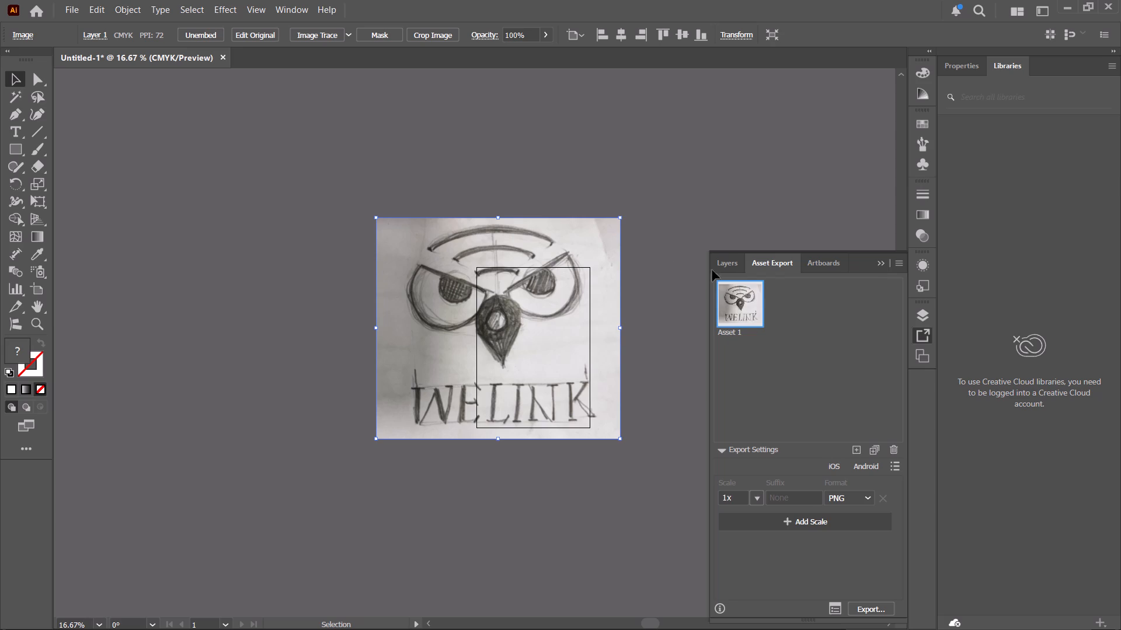
pyautogui.click(886, 265)
# Scale the sketch image down proportionally and move it onto the artboard.
pyautogui.moveTo(497, 215); pyautogui.dragTo(488, 294)
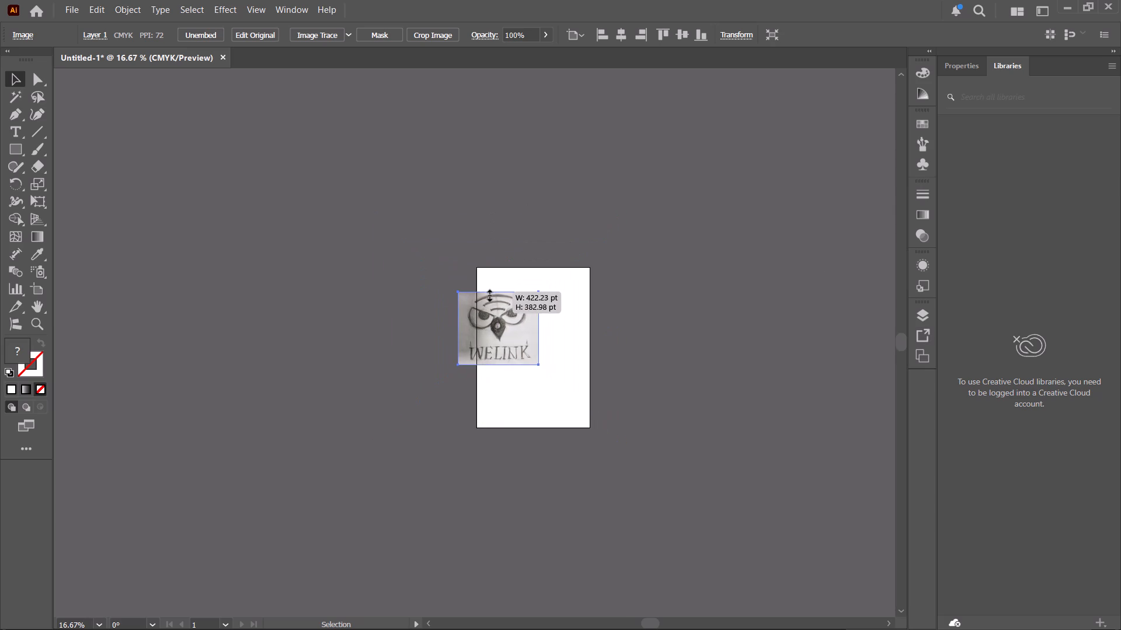
pyautogui.moveTo(488, 294); pyautogui.dragTo(486, 300)
pyautogui.moveTo(498, 335); pyautogui.dragTo(532, 362)
# Centre the sketch image horizontally and vertically on the artboard.
pyautogui.keyDown('alt'); pyautogui.scroll(5, 537, 358); pyautogui.keyUp('alt')
pyautogui.click(628, 33)
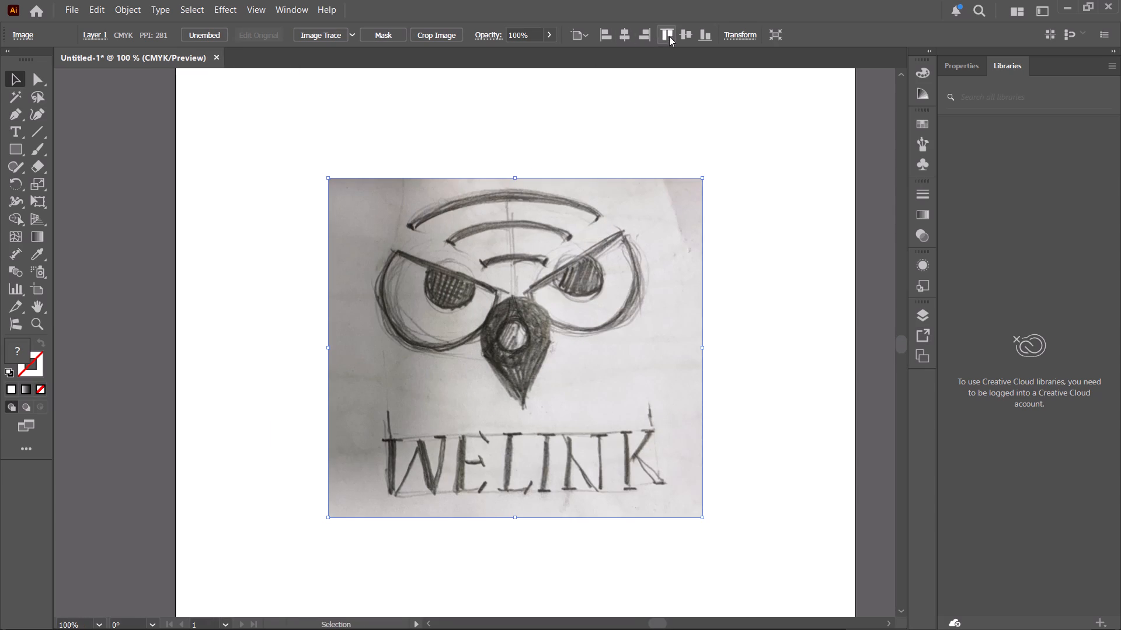
pyautogui.click(684, 34)
# Enlarge the sketch image proportionally about its centre and lock it in place.
pyautogui.keyDown('alt'); pyautogui.moveTo(517, 123); pyautogui.dragTo(523, 100); pyautogui.keyUp('alt')
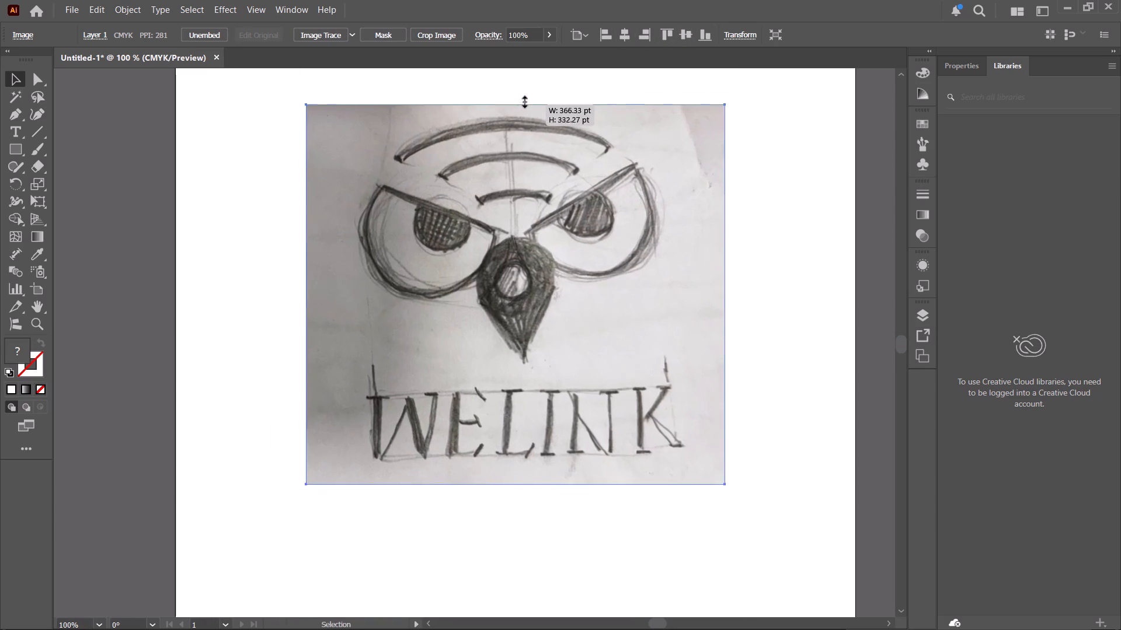
pyautogui.keyDown('alt'); pyautogui.moveTo(523, 100); pyautogui.dragTo(531, 81); pyautogui.keyUp('alt')
pyautogui.keyDown('ctrl'); pyautogui.scroll(-5, 463, 223); pyautogui.keyUp('ctrl')
pyautogui.scroll(2, 456, 251)
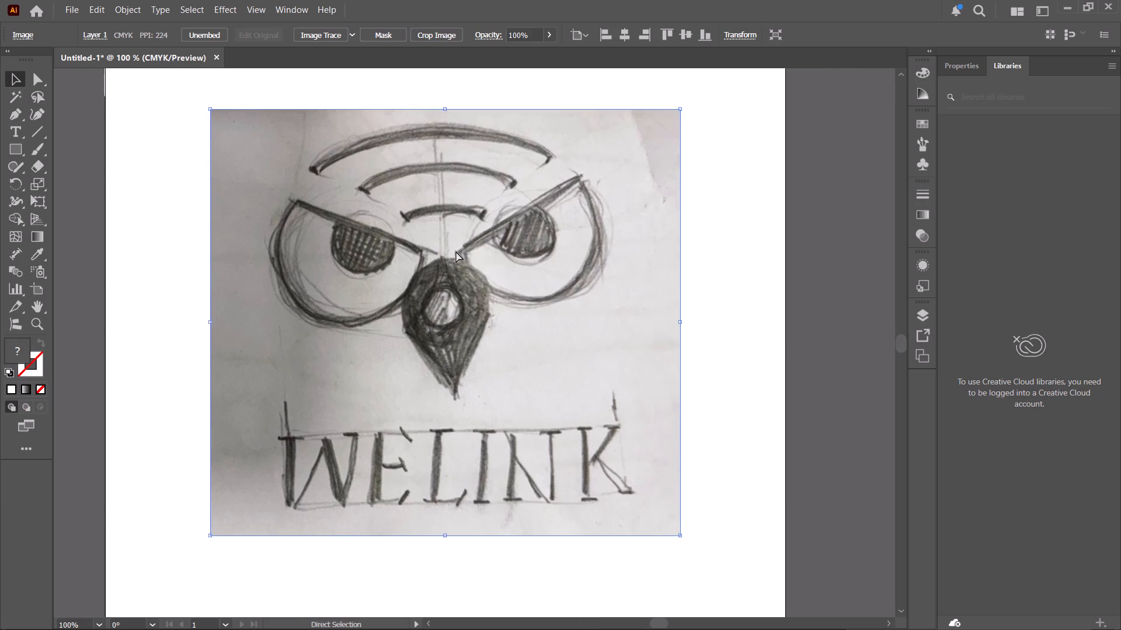
pyautogui.hotkey('ctrl', '2')
# Draw a white square about 120 pt wide over the owl's beak.
pyautogui.press('m')
pyautogui.keyDown('alt'); pyautogui.scroll(1, 397, 269); pyautogui.keyUp('alt')
pyautogui.keyDown('shift'); pyautogui.moveTo(383, 253); pyautogui.dragTo(401, 286); pyautogui.keyUp('shift')
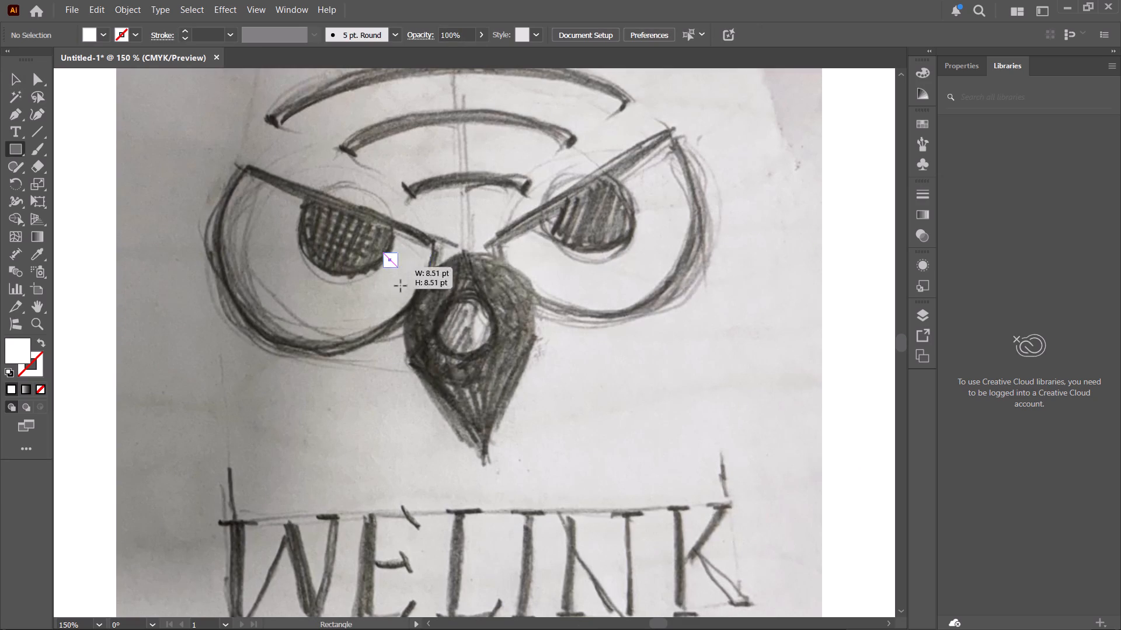
pyautogui.keyDown('shift'); pyautogui.moveTo(401, 286); pyautogui.dragTo(556, 459); pyautogui.keyUp('shift')
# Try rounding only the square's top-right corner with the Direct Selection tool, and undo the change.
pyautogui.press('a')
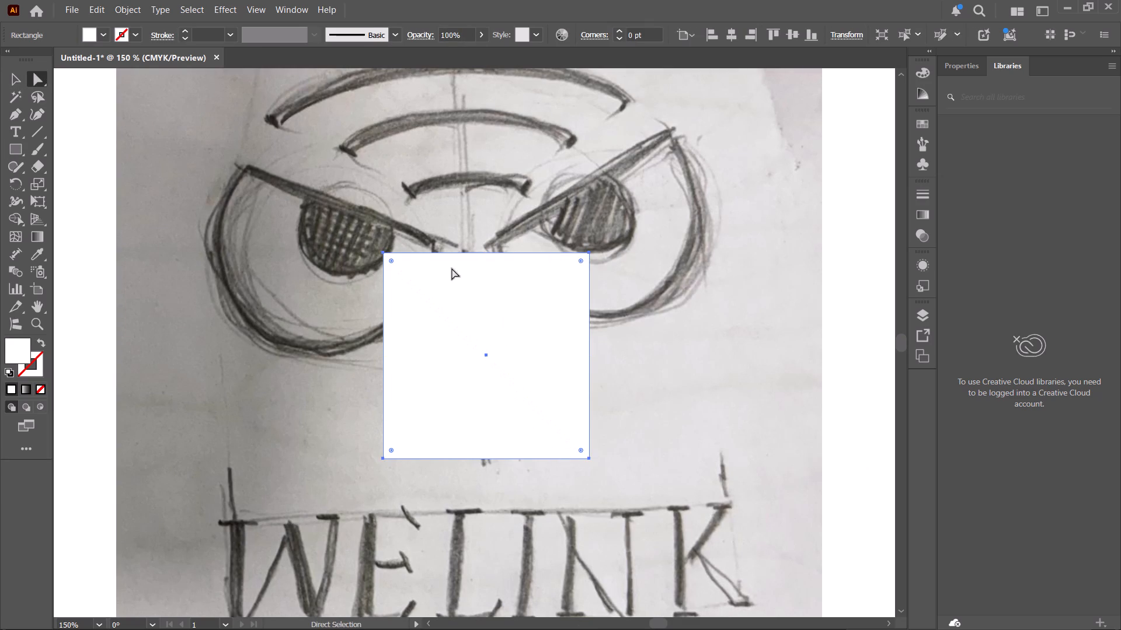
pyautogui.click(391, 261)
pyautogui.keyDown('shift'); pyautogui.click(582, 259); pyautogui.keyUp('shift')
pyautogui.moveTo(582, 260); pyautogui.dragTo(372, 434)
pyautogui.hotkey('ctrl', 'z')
# Apply Split Into Grid to the square with 1 row and 1 column.
pyautogui.click(75, 8)
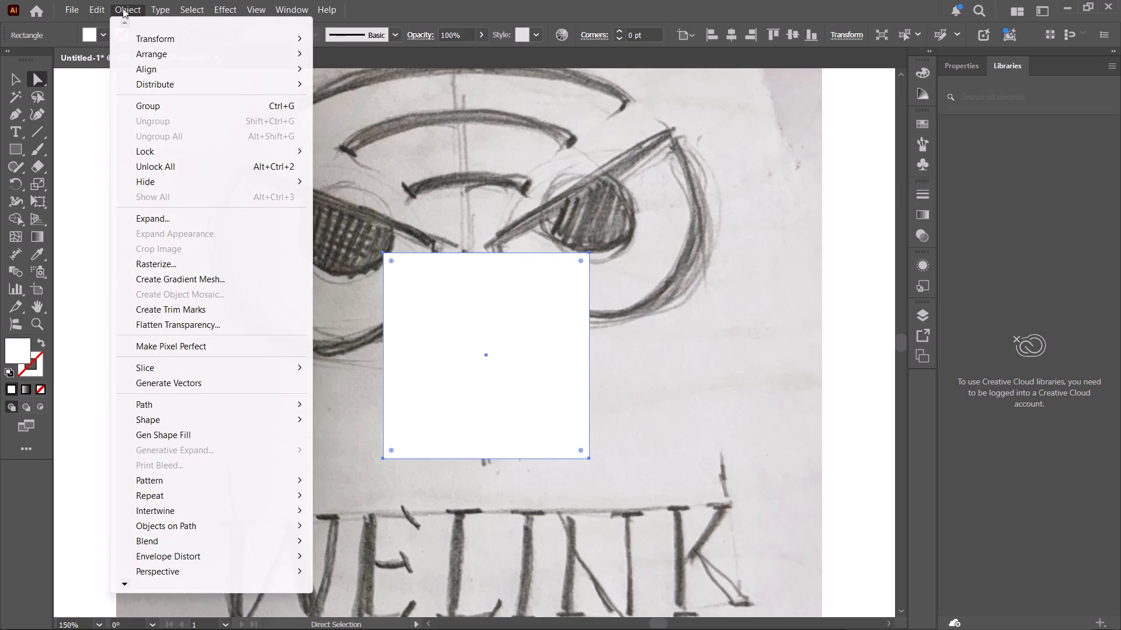
pyautogui.click(173, 403)
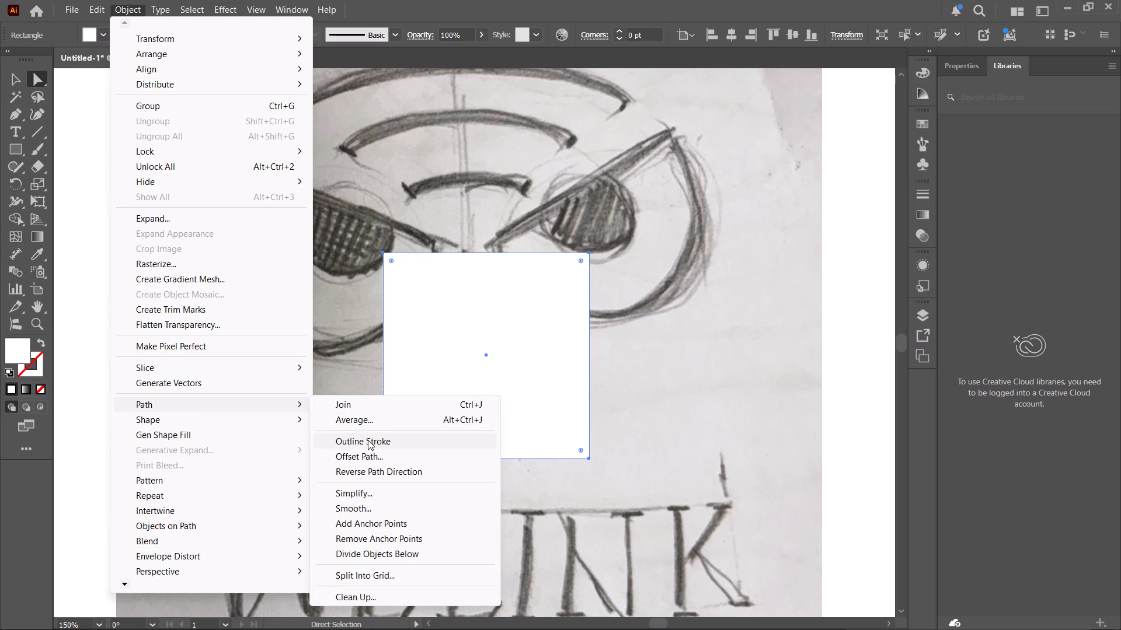
pyautogui.click(372, 580)
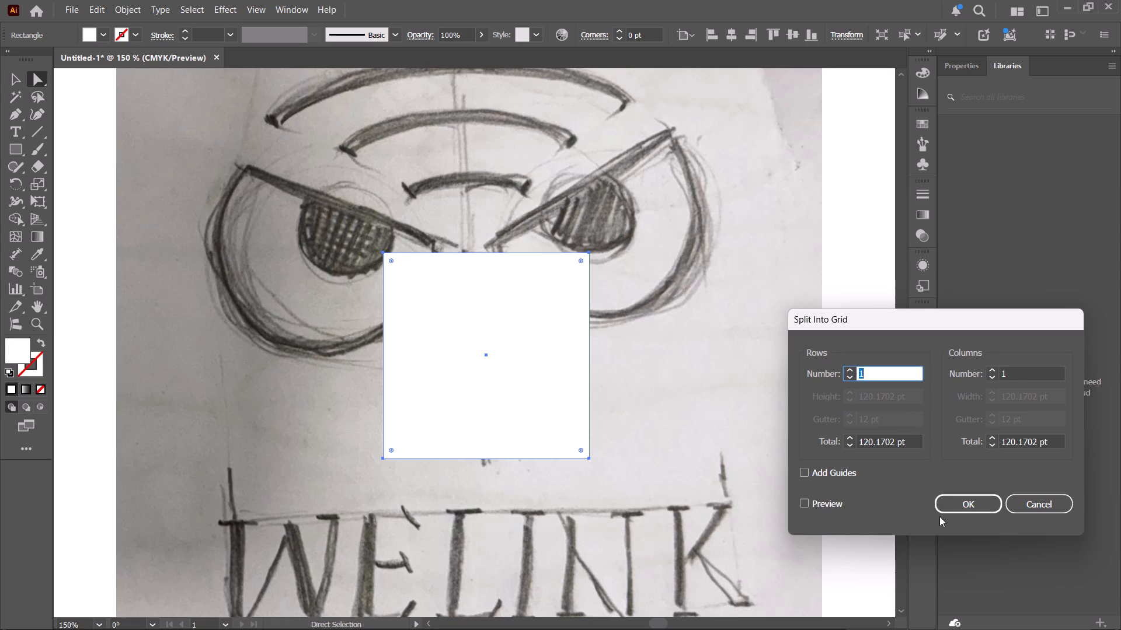
pyautogui.click(947, 504)
# Scale the square down proportionally from its bottom-right corner with the Selection tool.
pyautogui.press('v')
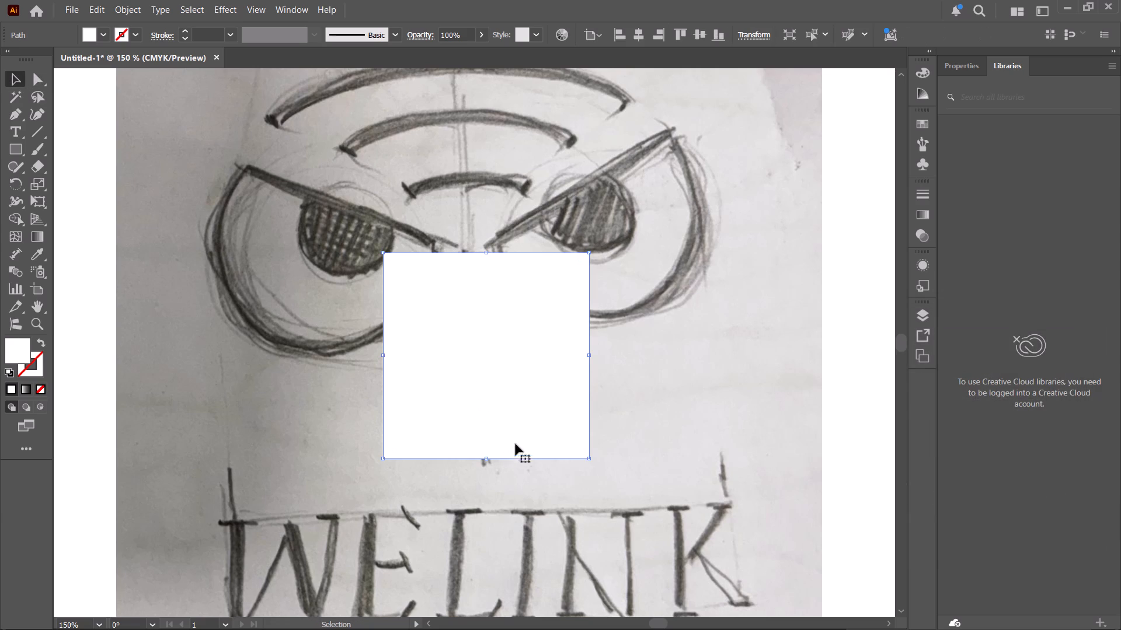
pyautogui.keyDown('shift'); pyautogui.moveTo(587, 458); pyautogui.dragTo(555, 439); pyautogui.keyUp('shift')
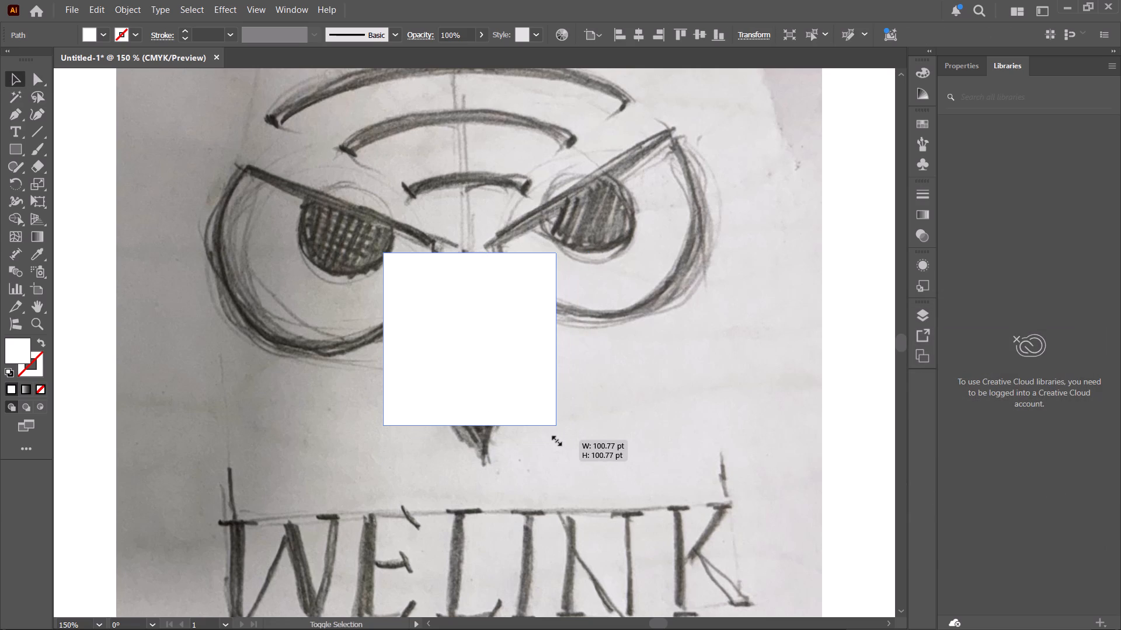
pyautogui.keyDown('shift'); pyautogui.moveTo(555, 439); pyautogui.dragTo(585, 431); pyautogui.keyUp('shift')
# Move the white square over the owl's left eye and enlarge it proportionally to cover the eye area.
pyautogui.keyDown('alt'); pyautogui.scroll(1, 431, 309); pyautogui.keyUp('alt')
pyautogui.moveTo(496, 360); pyautogui.dragTo(252, 212)
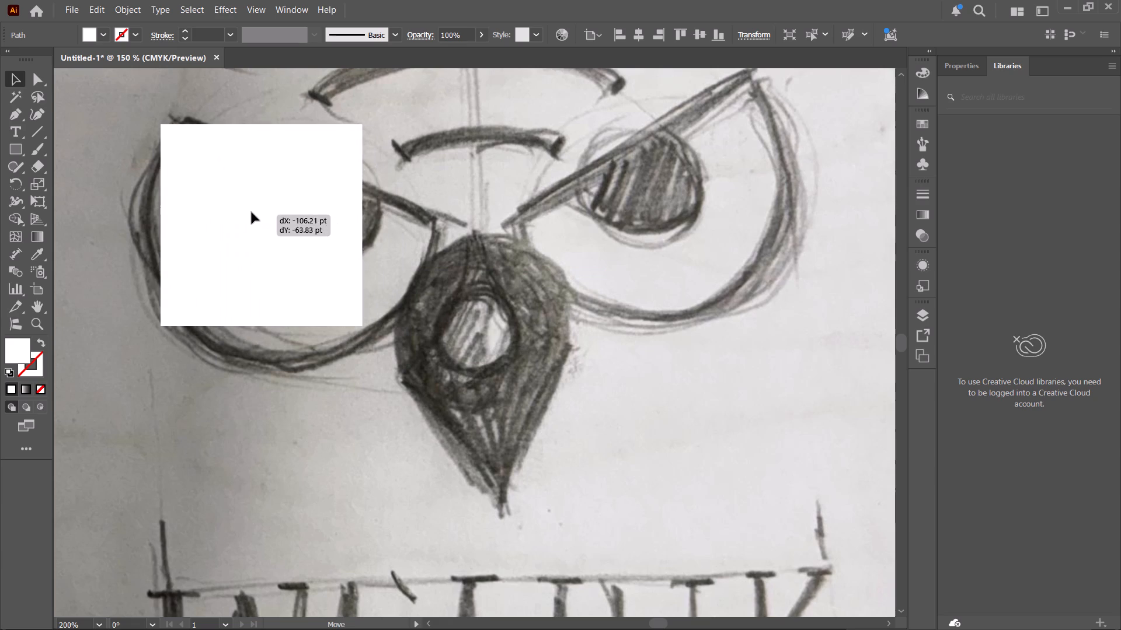
pyautogui.moveTo(252, 212); pyautogui.dragTo(247, 210)
pyautogui.keyDown('shift'); pyautogui.moveTo(357, 321); pyautogui.dragTo(406, 353); pyautogui.keyUp('shift')
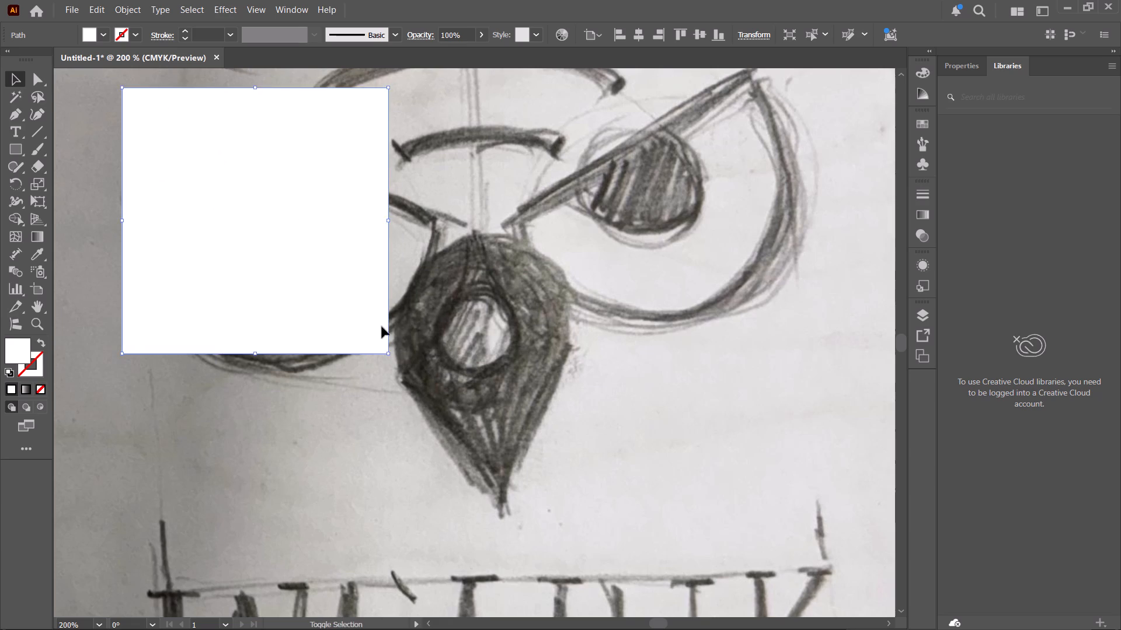
pyautogui.moveTo(358, 305); pyautogui.dragTo(375, 348)
pyautogui.keyDown('alt'); pyautogui.scroll(-1, 427, 169); pyautogui.keyUp('alt')
pyautogui.scroll(4, 431, 200)
# Select the square's two upper corners with the Direct Selection tool and round them fully into a semicircular arch.
pyautogui.press('a')
pyautogui.moveTo(197, 185); pyautogui.dragTo(473, 249)
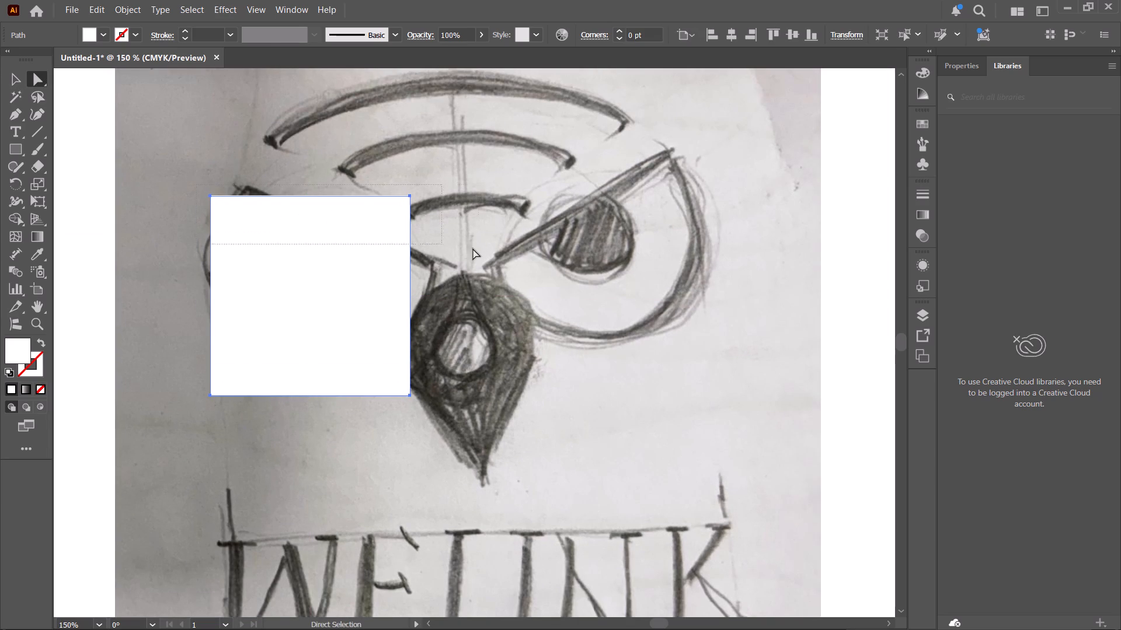
pyautogui.moveTo(473, 249); pyautogui.dragTo(483, 249)
pyautogui.moveTo(401, 204); pyautogui.dragTo(214, 310)
# Rotate the arch so its flat edge follows the left brow line, and swap its fill and stroke to leave a white outline.
pyautogui.press('v')
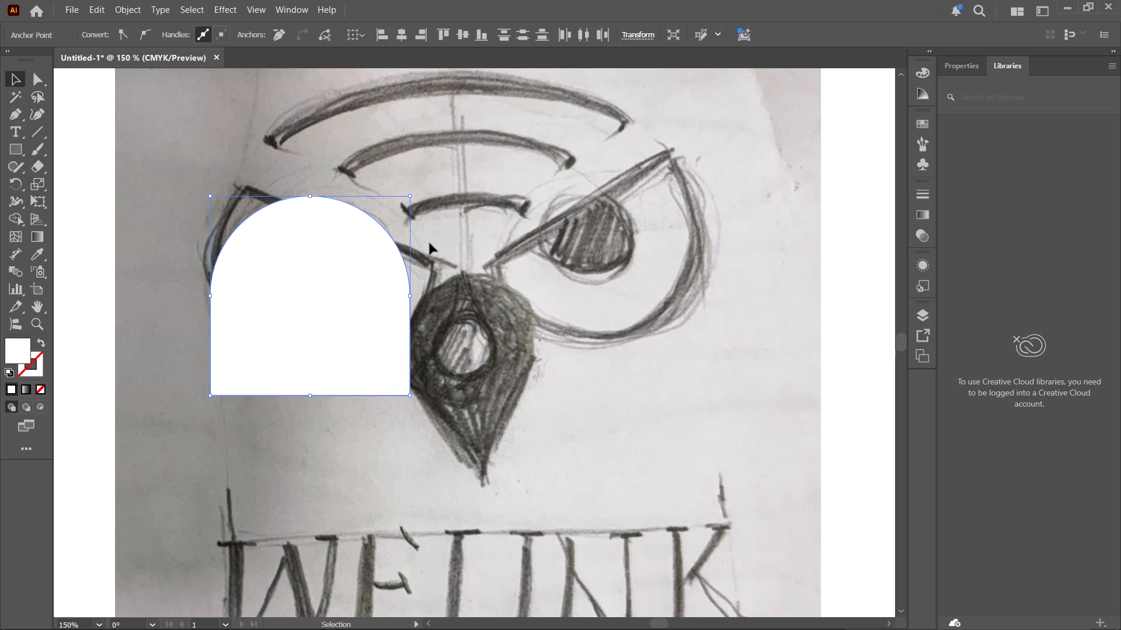
pyautogui.moveTo(417, 192); pyautogui.dragTo(119, 71)
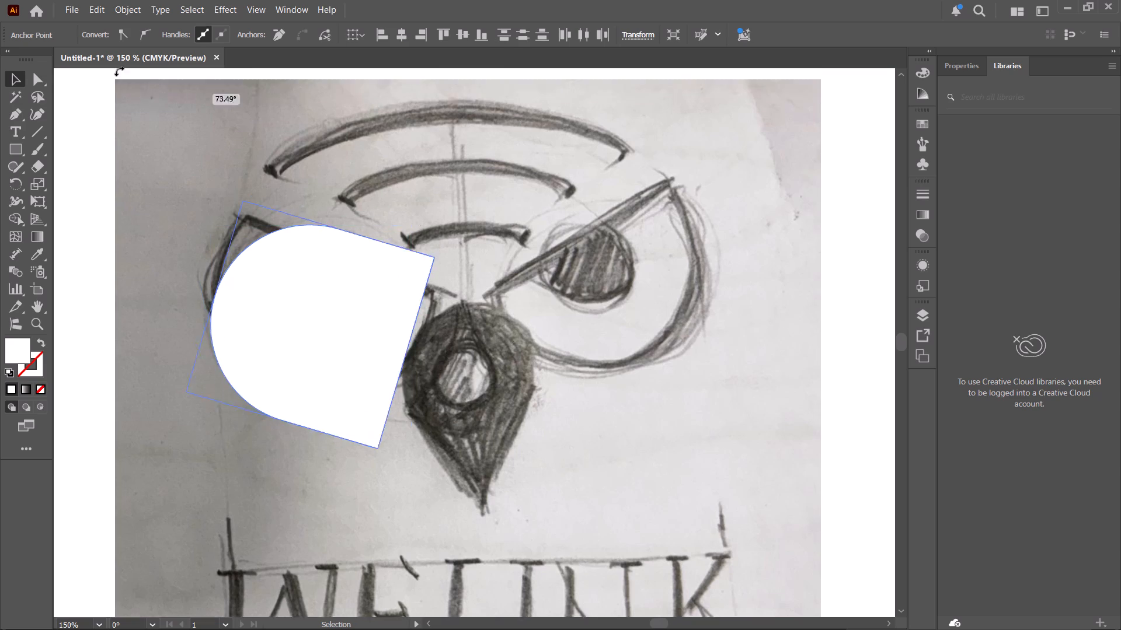
pyautogui.moveTo(119, 71); pyautogui.dragTo(349, 482)
pyautogui.hotkey('shift', 'x')
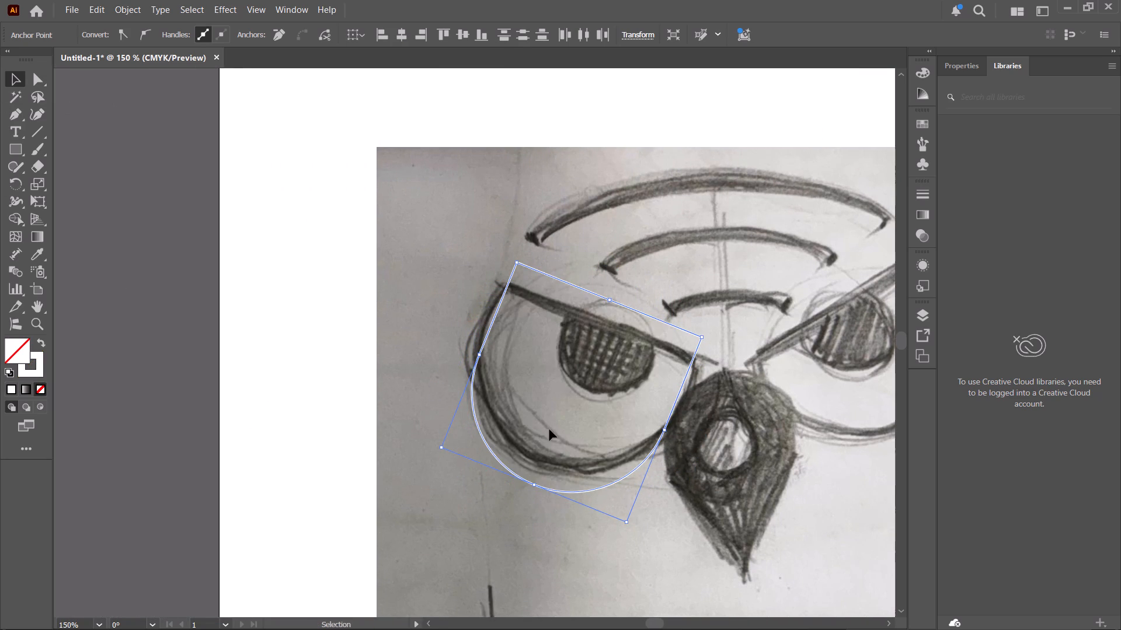
# Resize the rotated outline to fit the sketched left eye, about 137 pt wide and 116 pt high.
pyautogui.keyDown('ctrl'); pyautogui.scroll(-6, 525, 419); pyautogui.keyUp('ctrl')
pyautogui.keyDown('alt'); pyautogui.scroll(1, 499, 389); pyautogui.keyUp('alt')
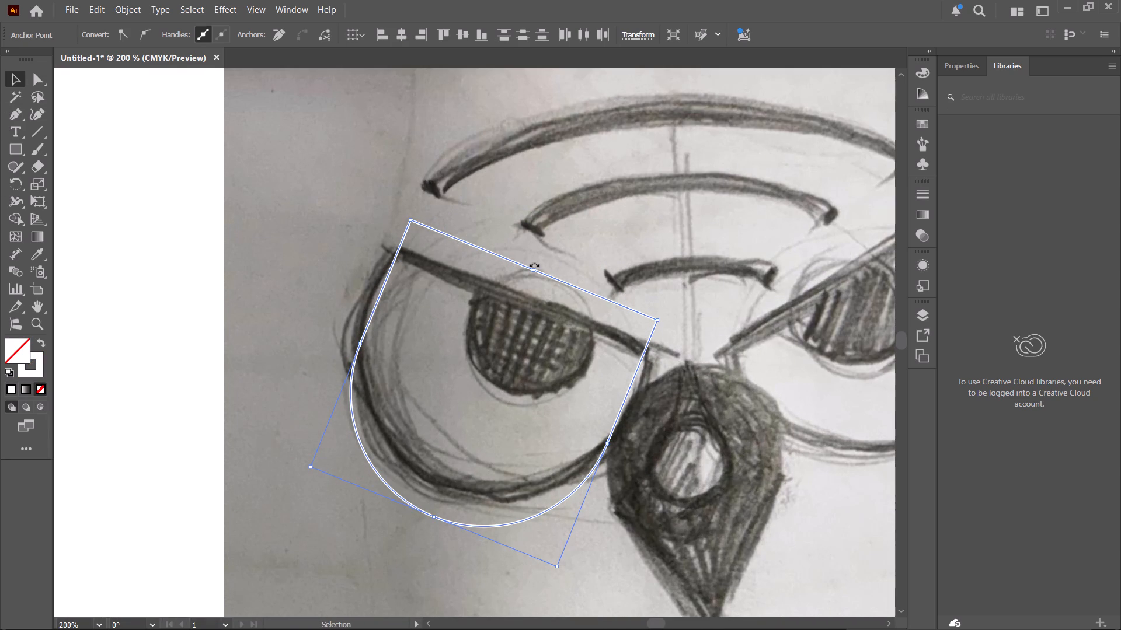
pyautogui.keyDown('alt'); pyautogui.keyDown('shift'); pyautogui.moveTo(534, 269); pyautogui.dragTo(518, 288); pyautogui.keyUp('shift'); pyautogui.keyUp('alt')
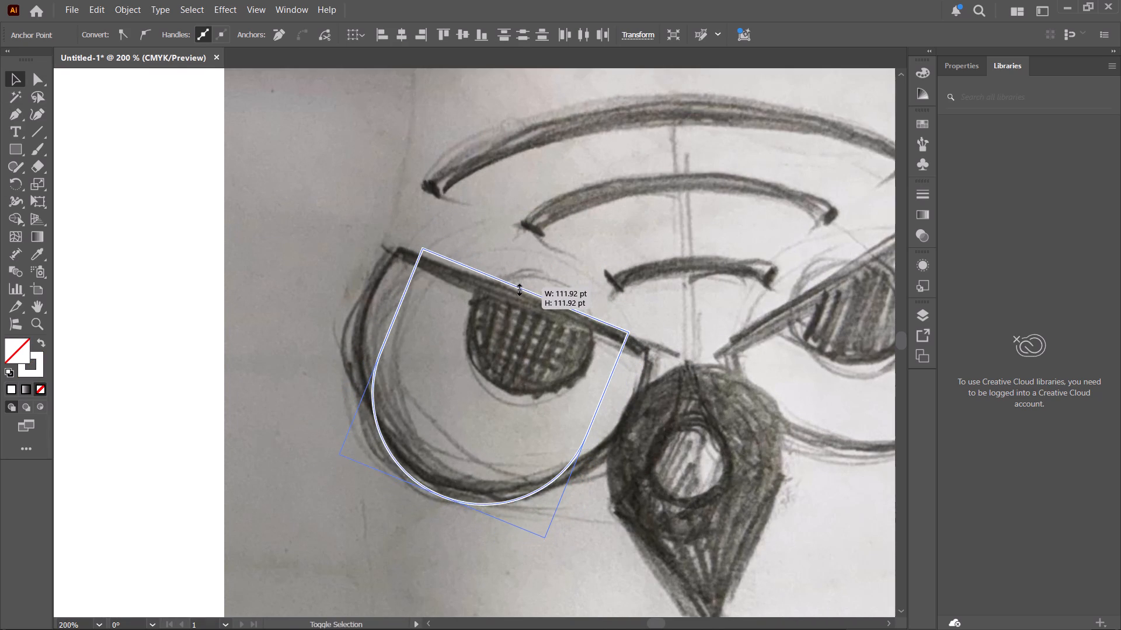
pyautogui.keyDown('alt'); pyautogui.keyDown('shift'); pyautogui.moveTo(518, 288); pyautogui.dragTo(516, 292); pyautogui.keyUp('shift'); pyautogui.keyUp('alt')
pyautogui.keyDown('ctrl'); pyautogui.scroll(-5, 572, 437); pyautogui.keyUp('ctrl')
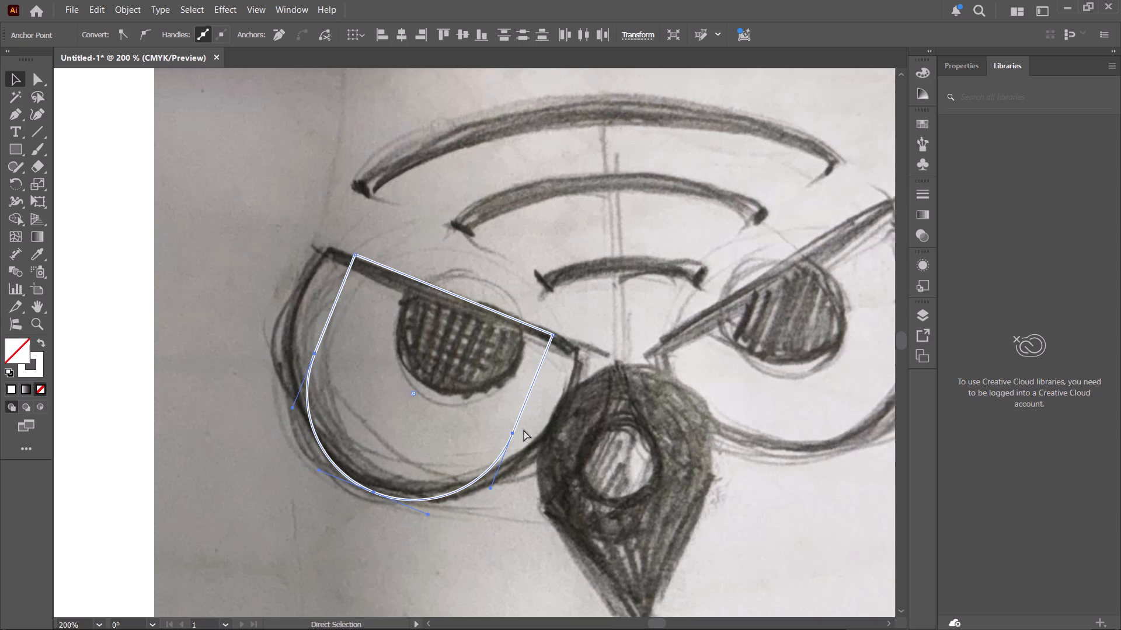
pyautogui.moveTo(513, 430); pyautogui.dragTo(541, 444)
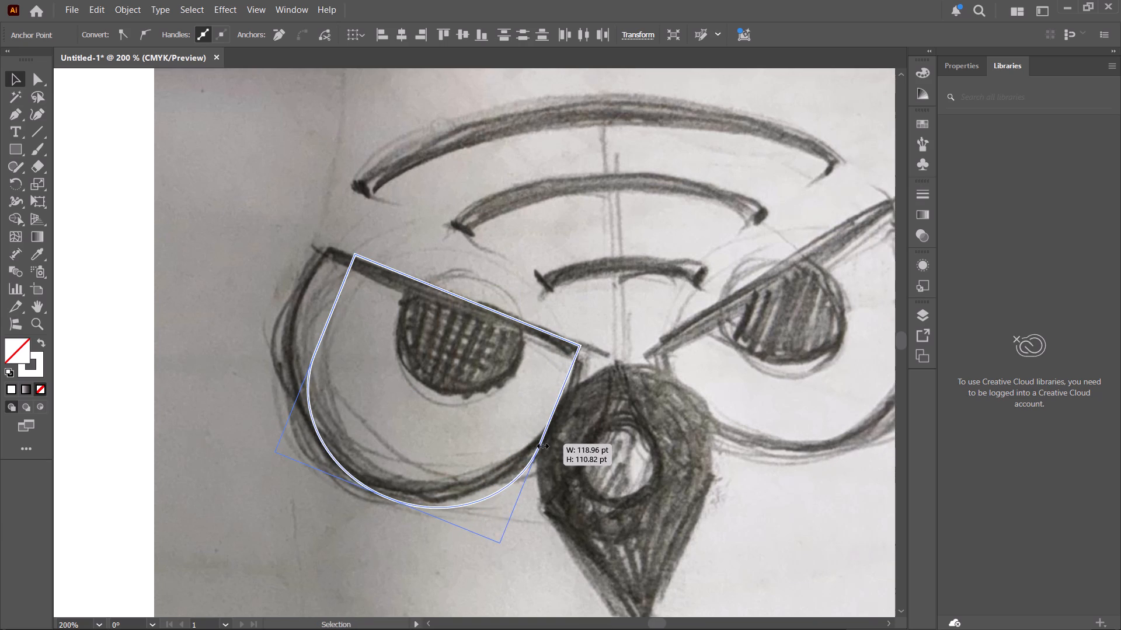
pyautogui.moveTo(541, 444); pyautogui.dragTo(537, 445)
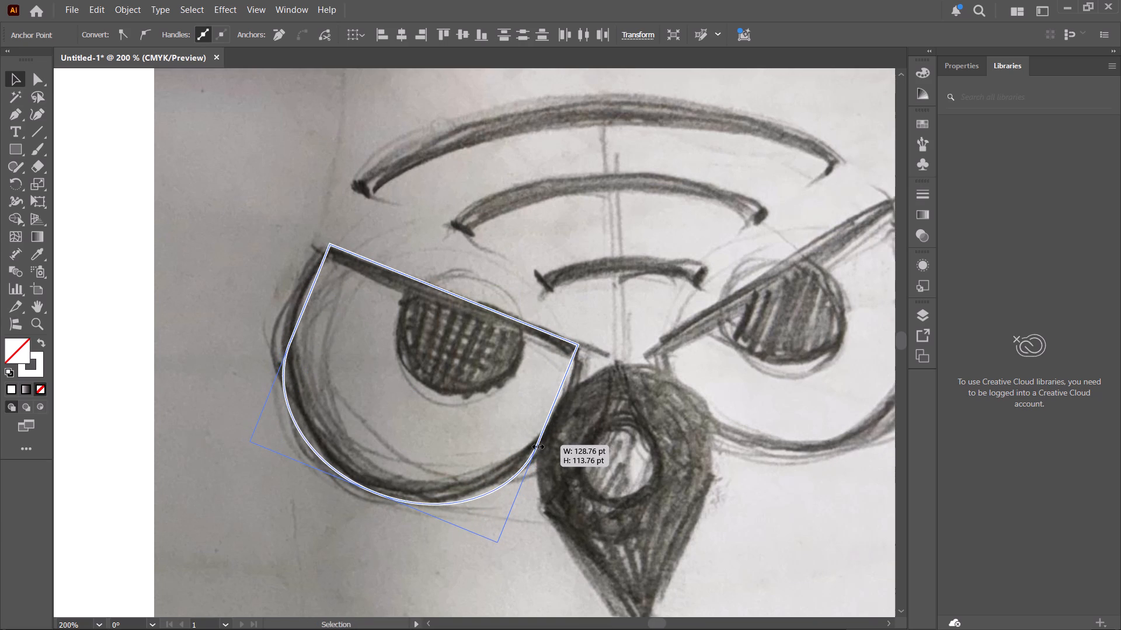
pyautogui.moveTo(537, 445); pyautogui.dragTo(545, 453)
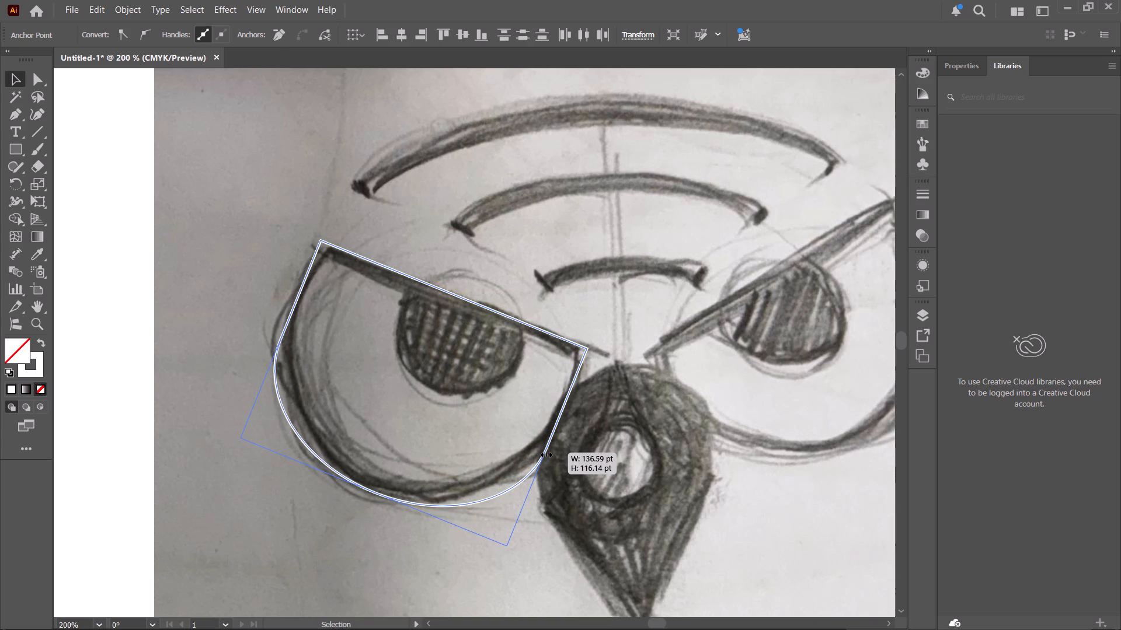
pyautogui.moveTo(545, 453); pyautogui.dragTo(545, 454)
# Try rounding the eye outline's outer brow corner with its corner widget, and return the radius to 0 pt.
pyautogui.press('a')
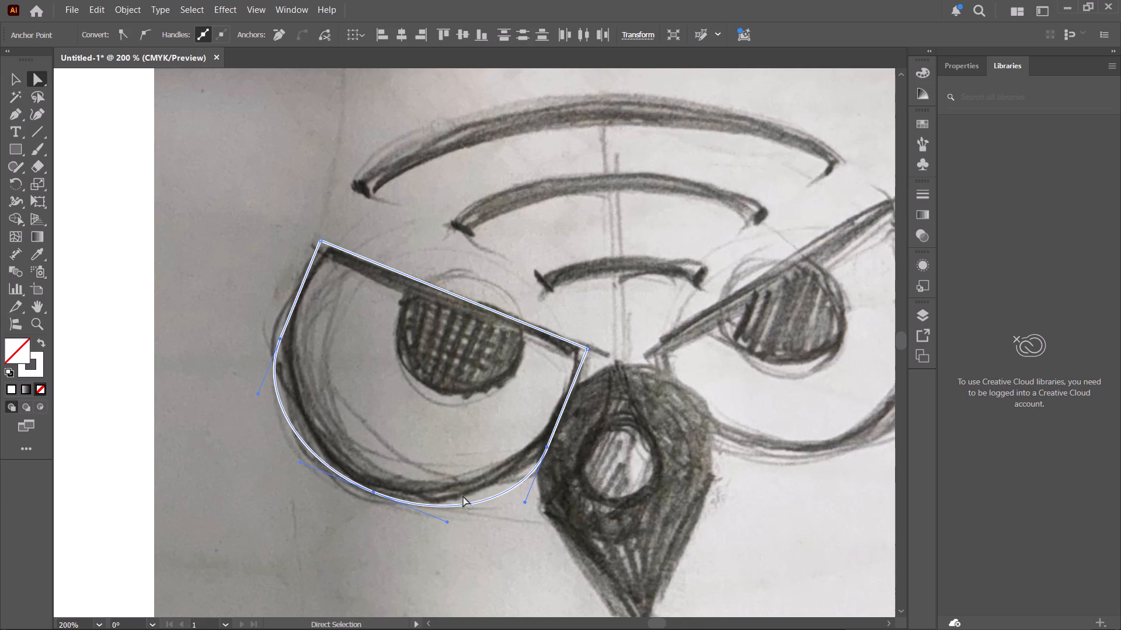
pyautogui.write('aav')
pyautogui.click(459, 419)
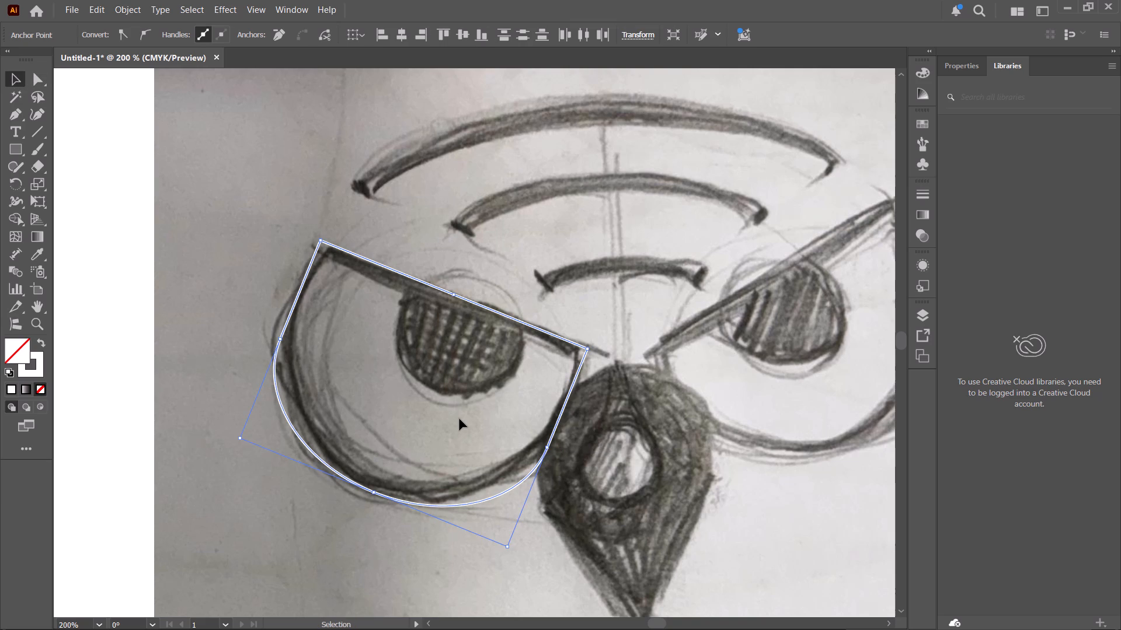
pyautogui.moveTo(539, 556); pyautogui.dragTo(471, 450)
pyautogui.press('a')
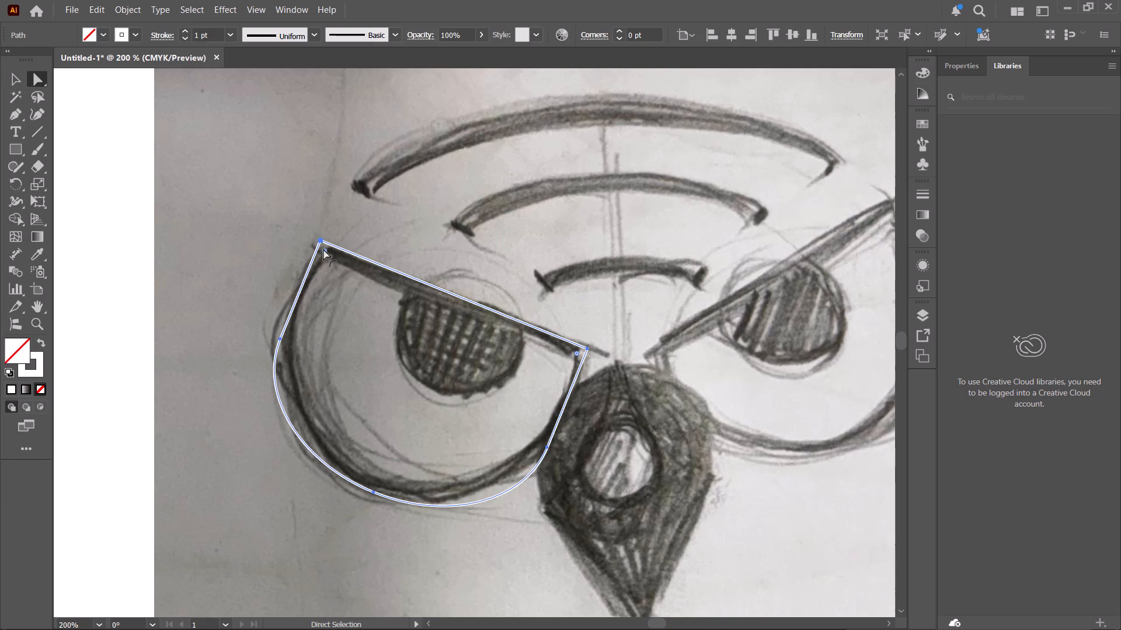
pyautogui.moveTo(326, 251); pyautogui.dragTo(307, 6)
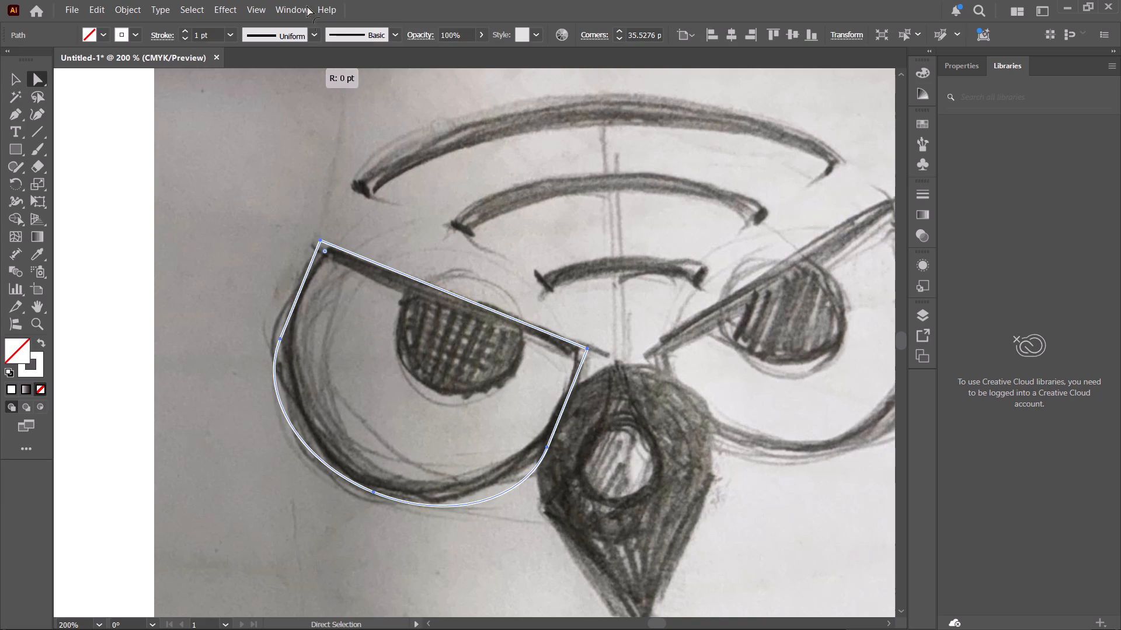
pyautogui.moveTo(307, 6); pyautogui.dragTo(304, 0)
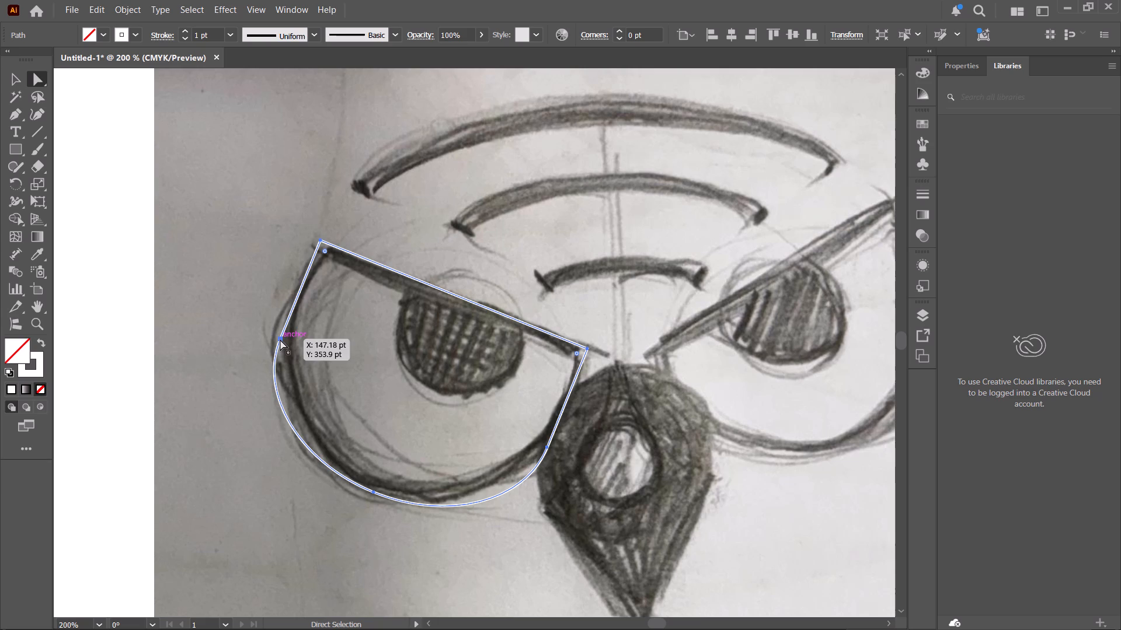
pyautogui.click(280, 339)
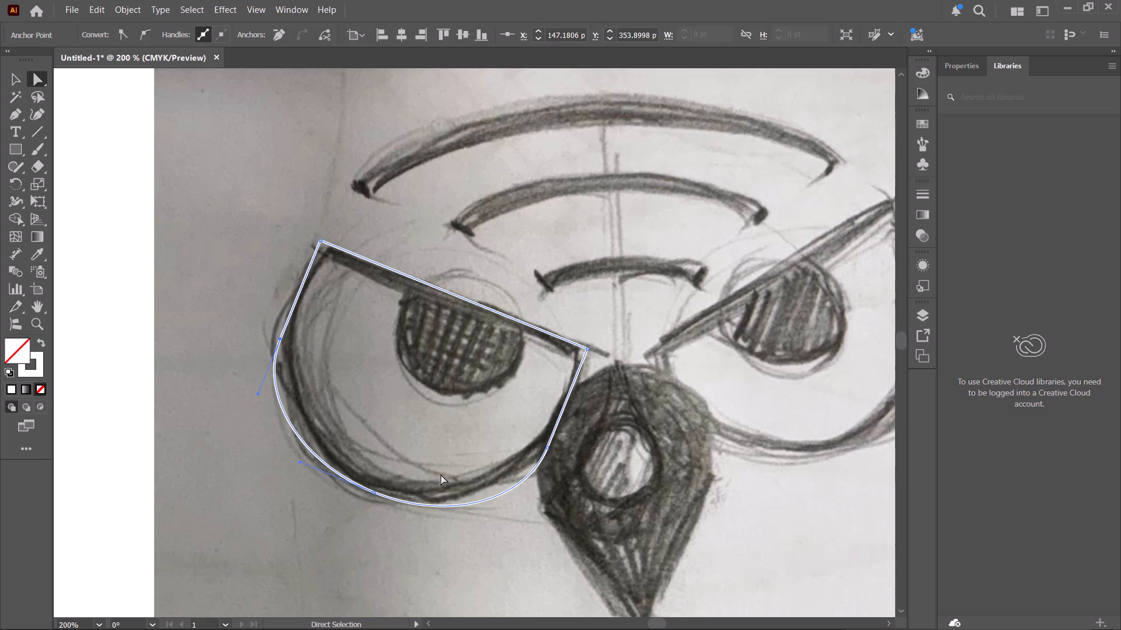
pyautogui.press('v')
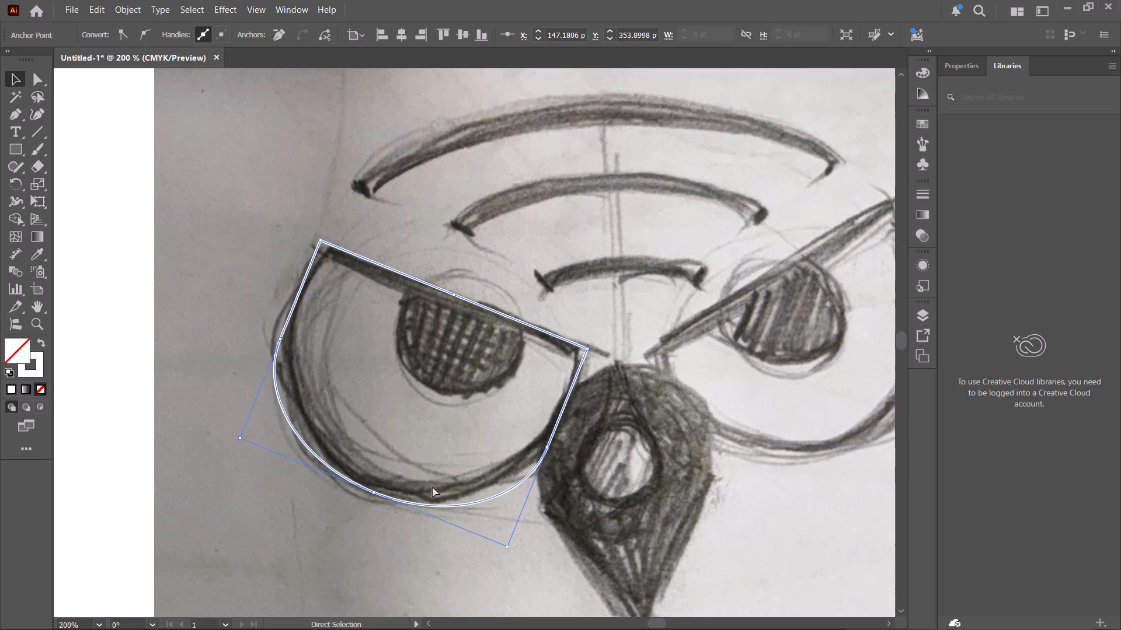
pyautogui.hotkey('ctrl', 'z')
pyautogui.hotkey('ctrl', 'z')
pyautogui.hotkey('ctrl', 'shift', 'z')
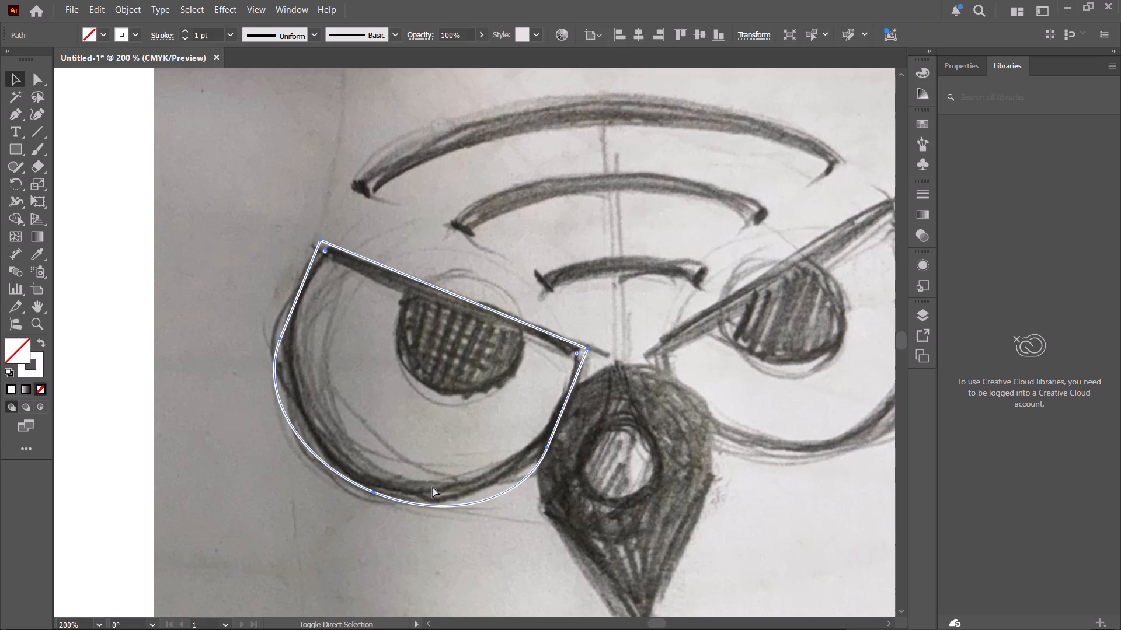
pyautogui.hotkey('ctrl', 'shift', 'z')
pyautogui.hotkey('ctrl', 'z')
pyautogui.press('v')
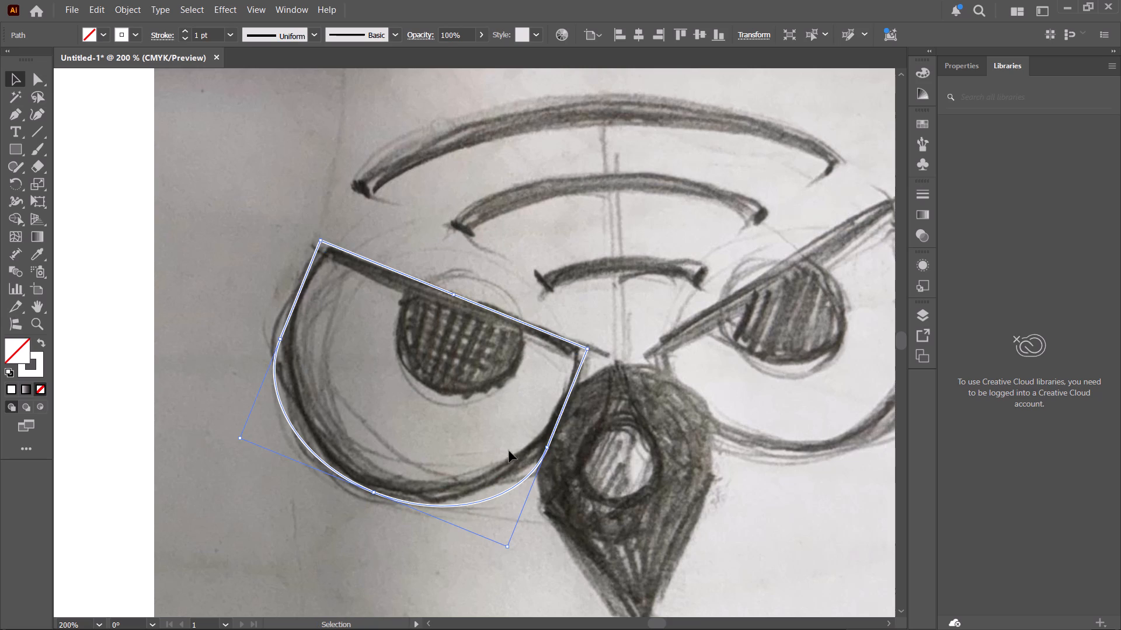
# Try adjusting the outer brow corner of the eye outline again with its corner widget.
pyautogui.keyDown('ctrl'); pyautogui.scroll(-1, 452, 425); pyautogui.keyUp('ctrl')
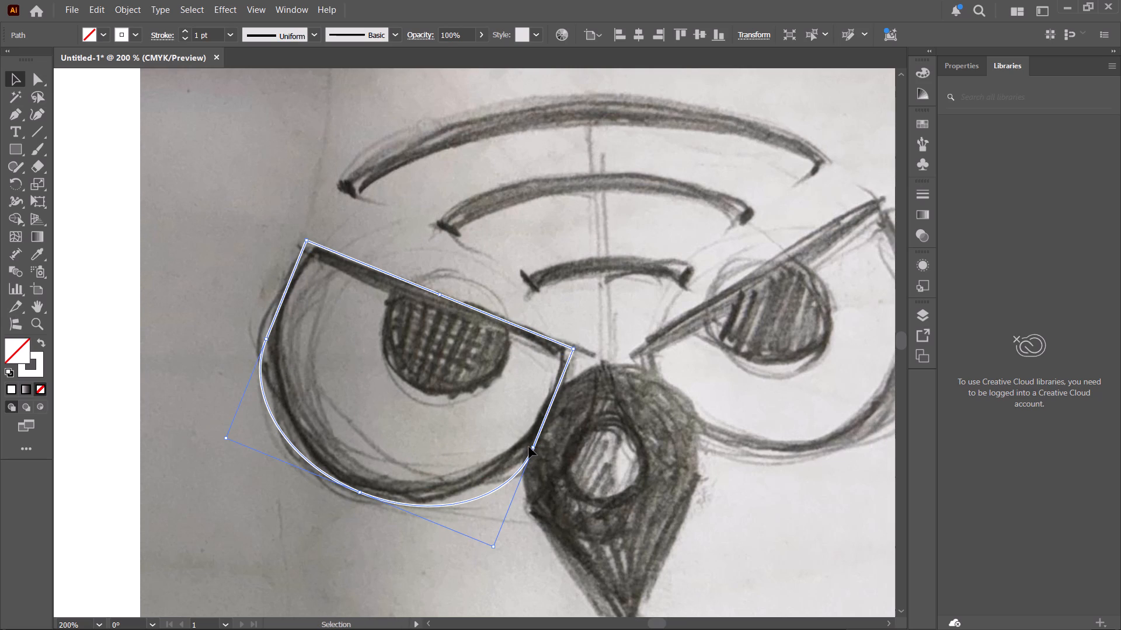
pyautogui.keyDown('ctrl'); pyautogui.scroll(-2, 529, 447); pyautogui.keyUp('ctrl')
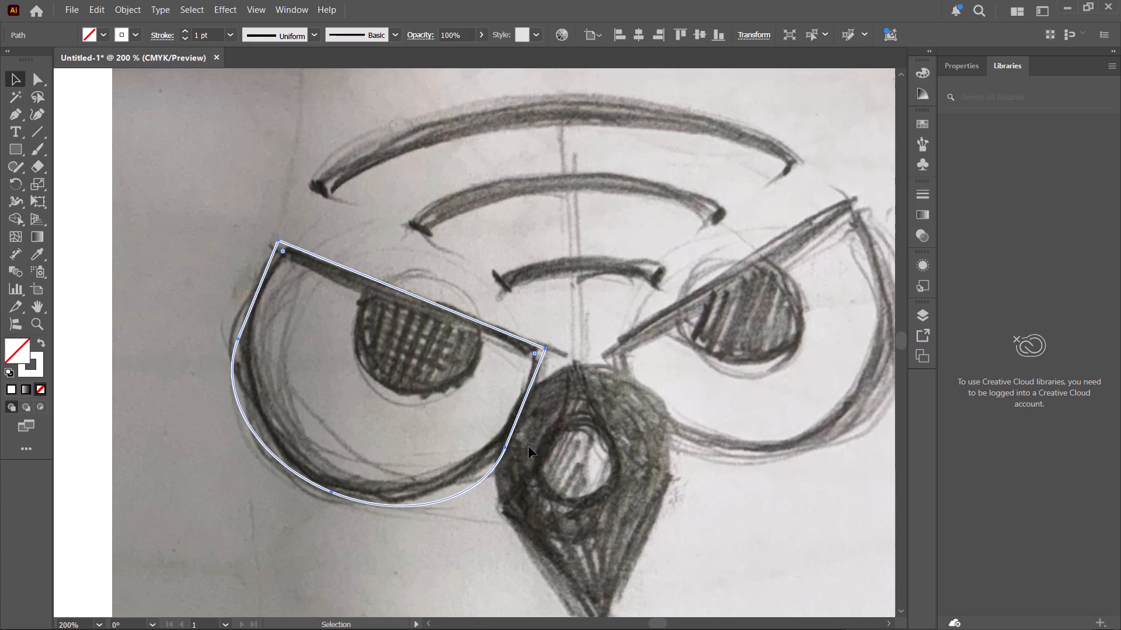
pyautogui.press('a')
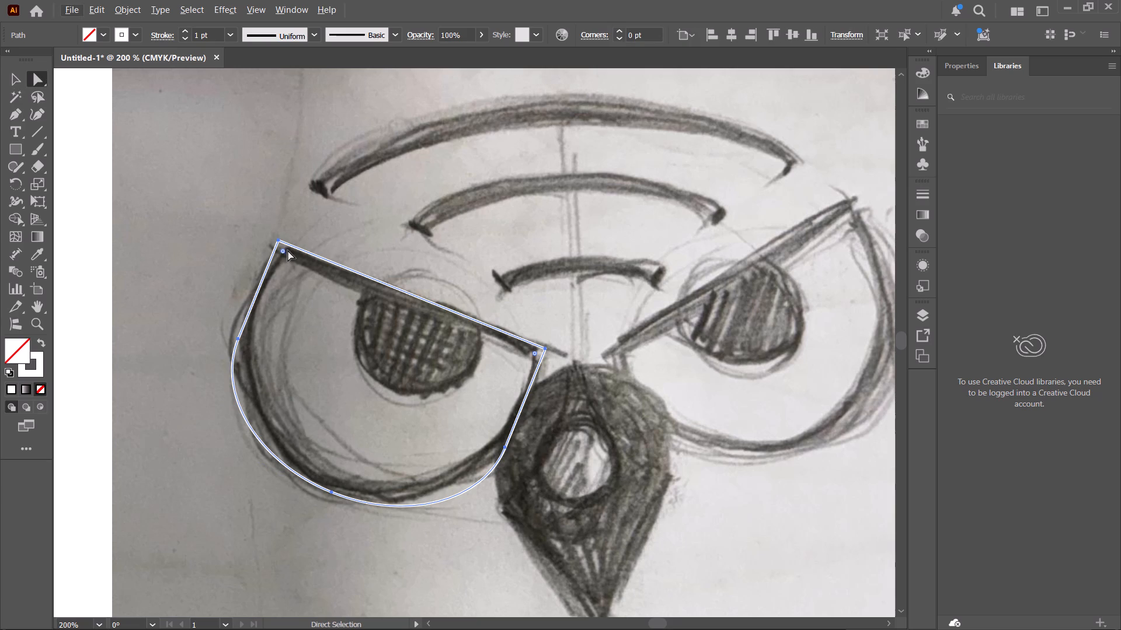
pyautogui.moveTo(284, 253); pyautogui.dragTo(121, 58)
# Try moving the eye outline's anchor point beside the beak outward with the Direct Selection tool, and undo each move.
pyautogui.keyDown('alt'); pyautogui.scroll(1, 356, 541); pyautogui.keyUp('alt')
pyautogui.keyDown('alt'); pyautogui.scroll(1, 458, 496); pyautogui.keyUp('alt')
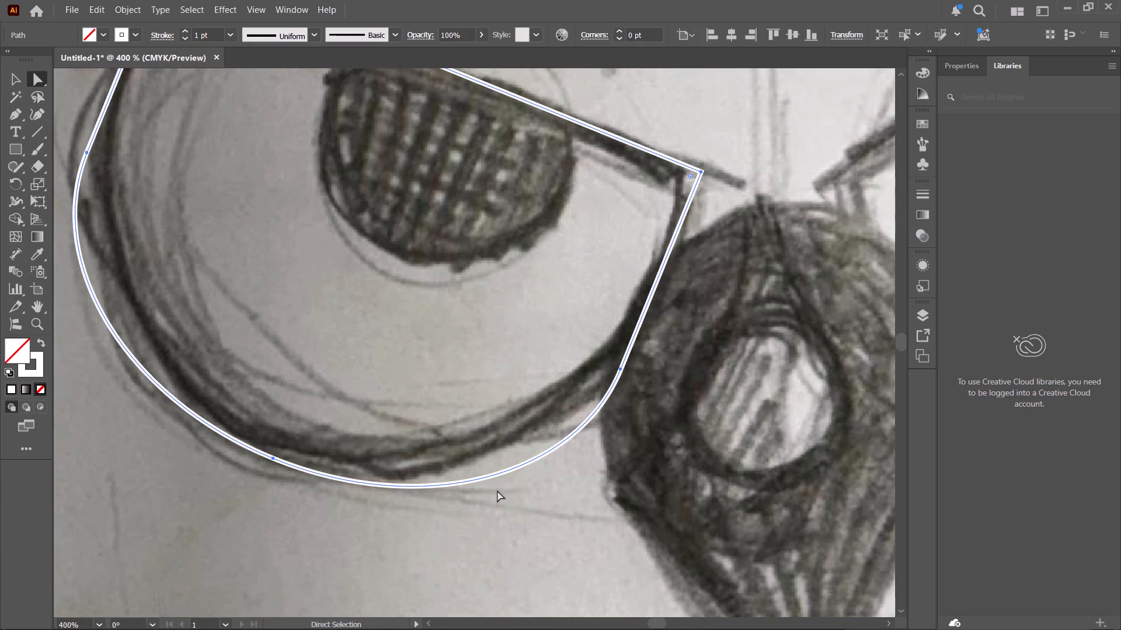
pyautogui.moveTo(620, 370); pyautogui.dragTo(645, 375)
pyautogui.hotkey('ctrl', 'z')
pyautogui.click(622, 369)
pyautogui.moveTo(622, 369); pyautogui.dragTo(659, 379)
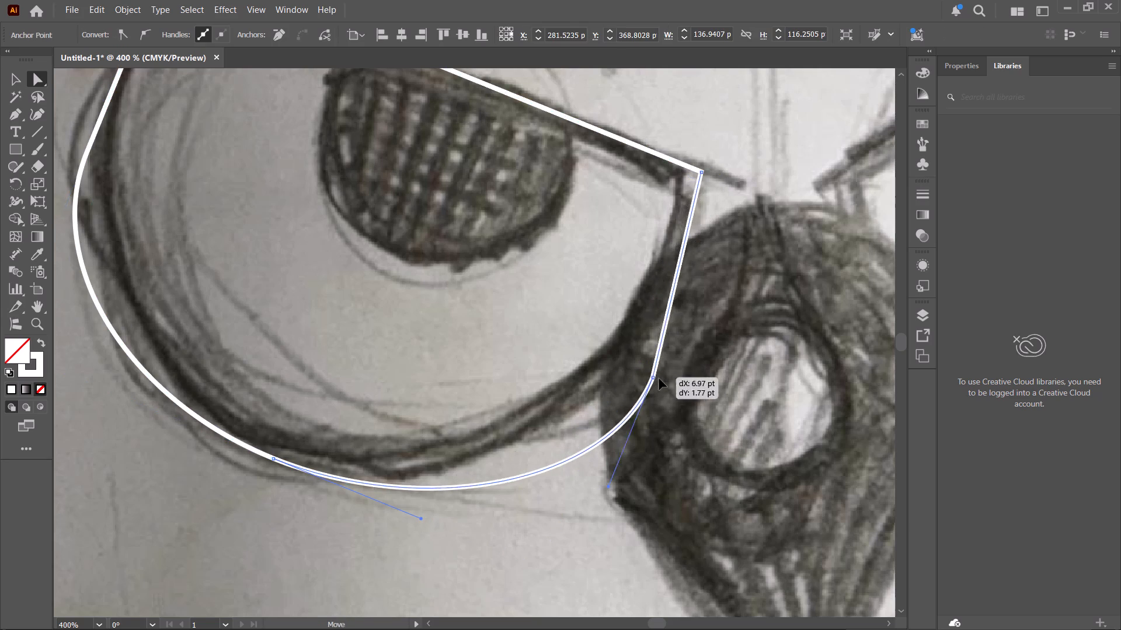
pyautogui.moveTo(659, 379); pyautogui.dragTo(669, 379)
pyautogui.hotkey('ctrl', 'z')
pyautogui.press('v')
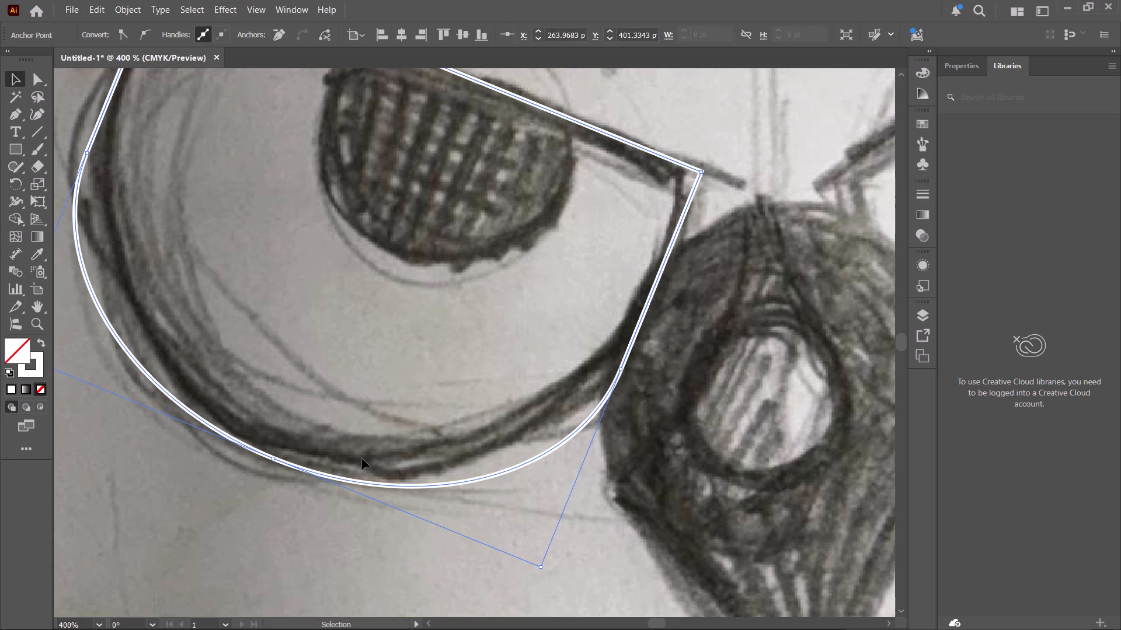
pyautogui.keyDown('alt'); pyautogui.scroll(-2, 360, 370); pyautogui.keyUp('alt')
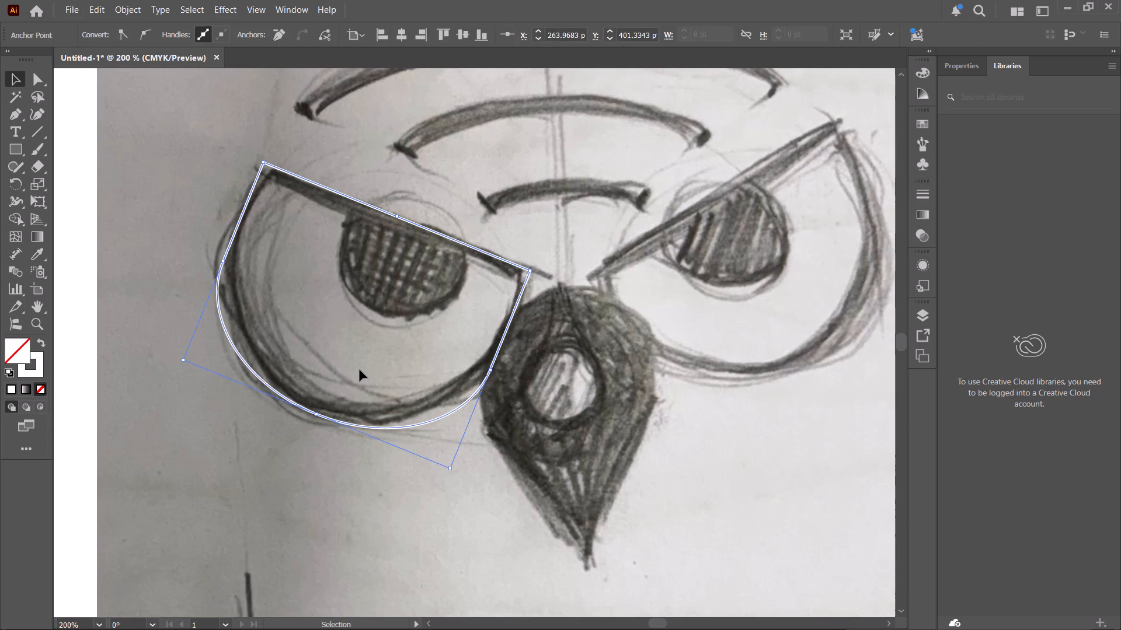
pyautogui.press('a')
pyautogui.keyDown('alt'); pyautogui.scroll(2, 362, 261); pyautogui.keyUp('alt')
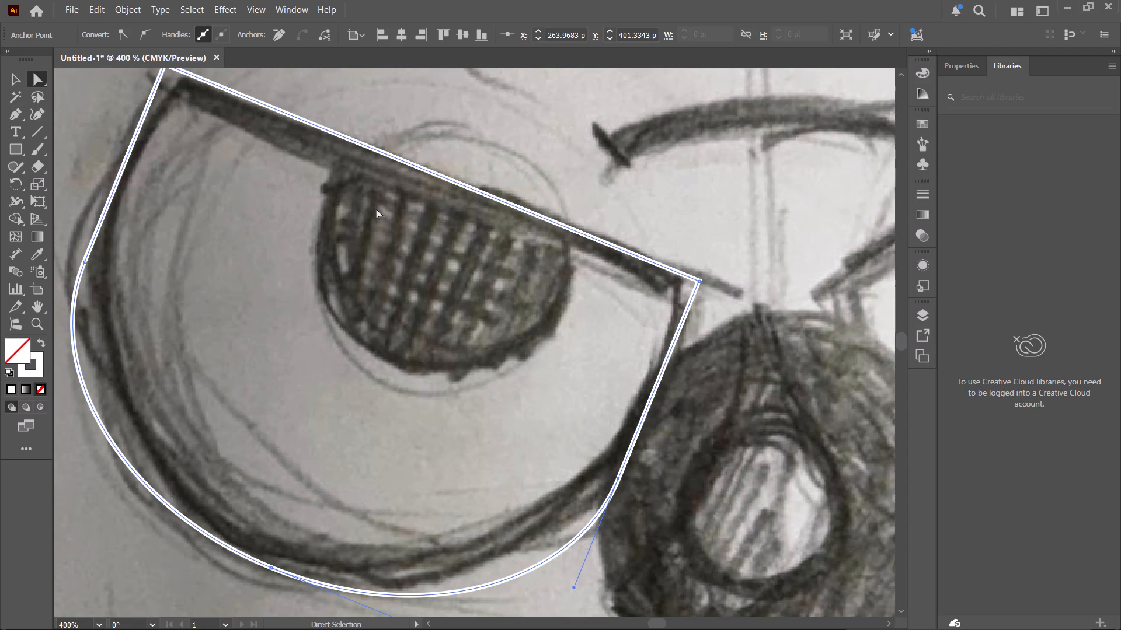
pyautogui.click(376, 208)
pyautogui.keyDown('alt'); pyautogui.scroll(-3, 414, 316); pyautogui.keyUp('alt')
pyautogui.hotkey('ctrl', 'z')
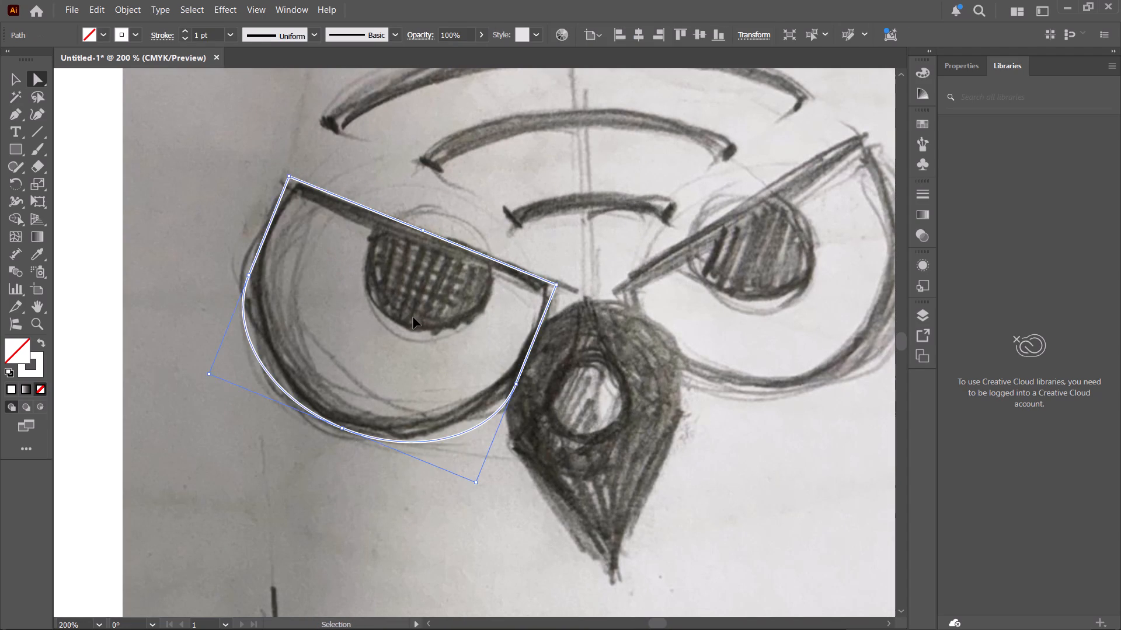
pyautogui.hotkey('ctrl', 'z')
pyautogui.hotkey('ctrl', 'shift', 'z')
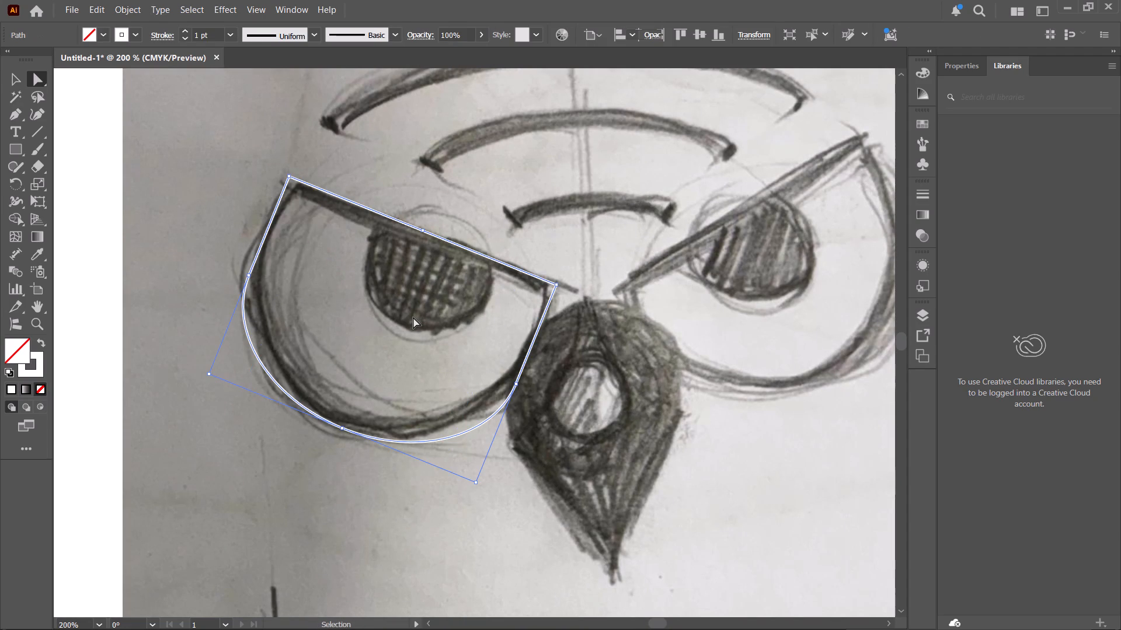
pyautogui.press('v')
# Deselect the eye outline and draw a small unfilled square with a white 1 pt stroke over the left pupil.
pyautogui.keyDown('alt'); pyautogui.scroll(-1, 413, 317); pyautogui.keyUp('alt')
pyautogui.keyDown('ctrl'); pyautogui.scroll(-2, 484, 295); pyautogui.keyUp('ctrl')
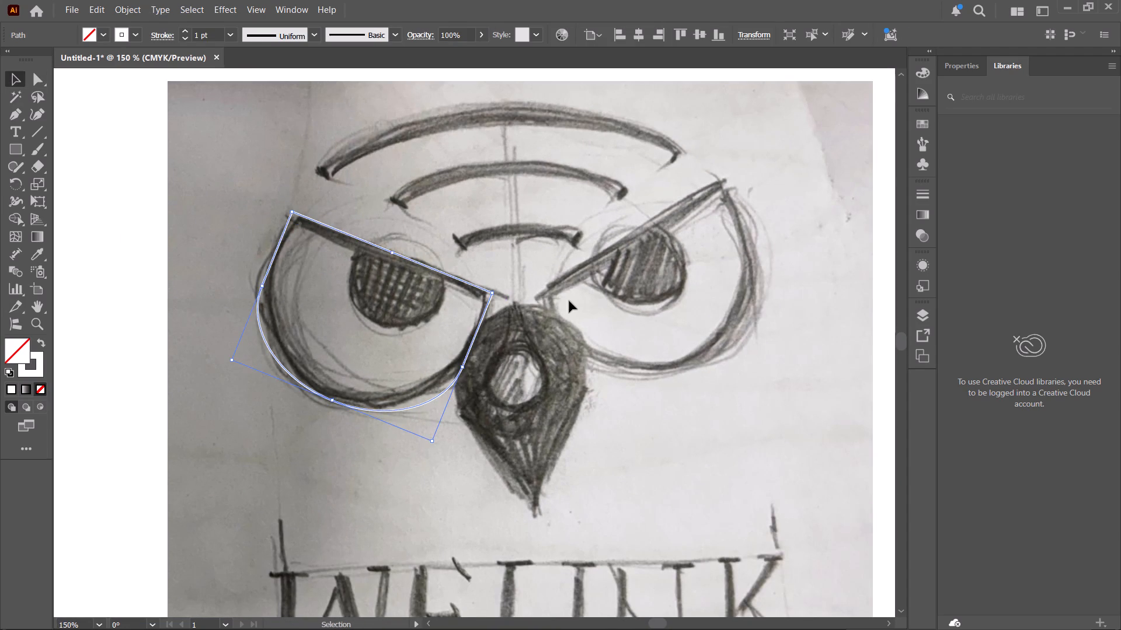
pyautogui.click(577, 297)
pyautogui.keyDown('alt'); pyautogui.scroll(3, 394, 254); pyautogui.keyUp('alt')
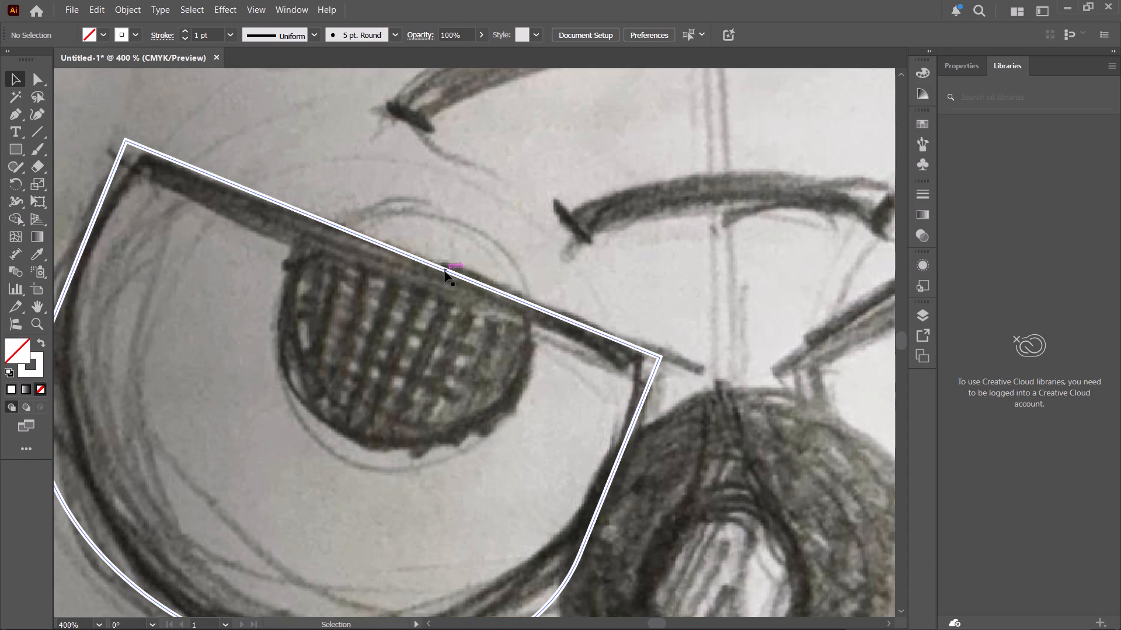
pyautogui.keyDown('alt'); pyautogui.scroll(-1, 445, 271); pyautogui.keyUp('alt')
pyautogui.press('m')
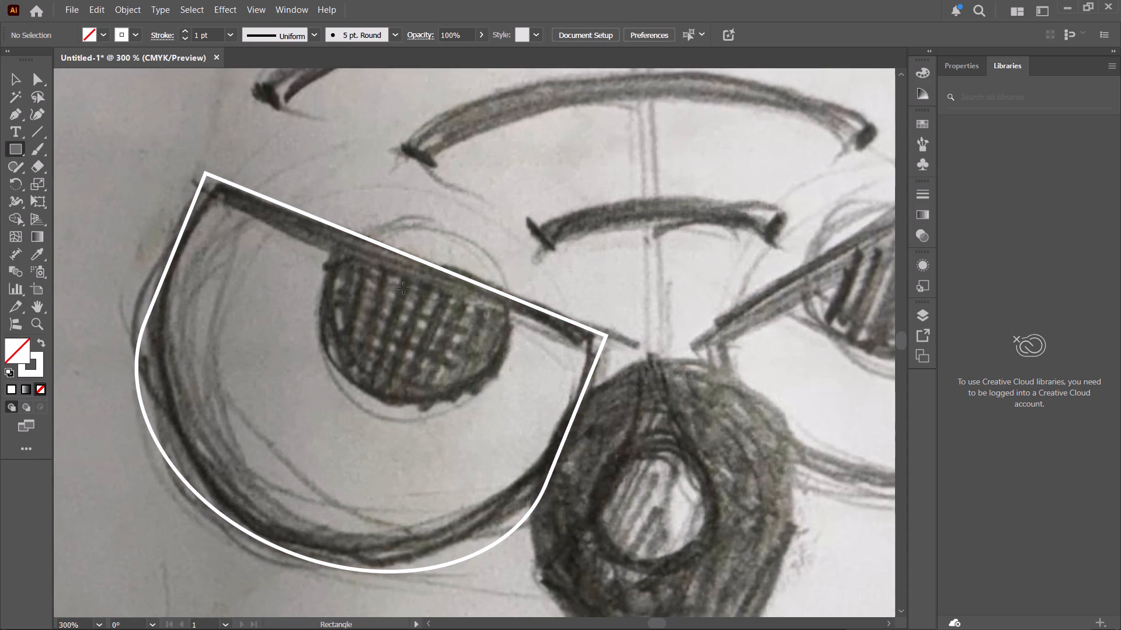
pyautogui.keyDown('shift'); pyautogui.moveTo(357, 228); pyautogui.dragTo(422, 318); pyautogui.keyUp('shift')
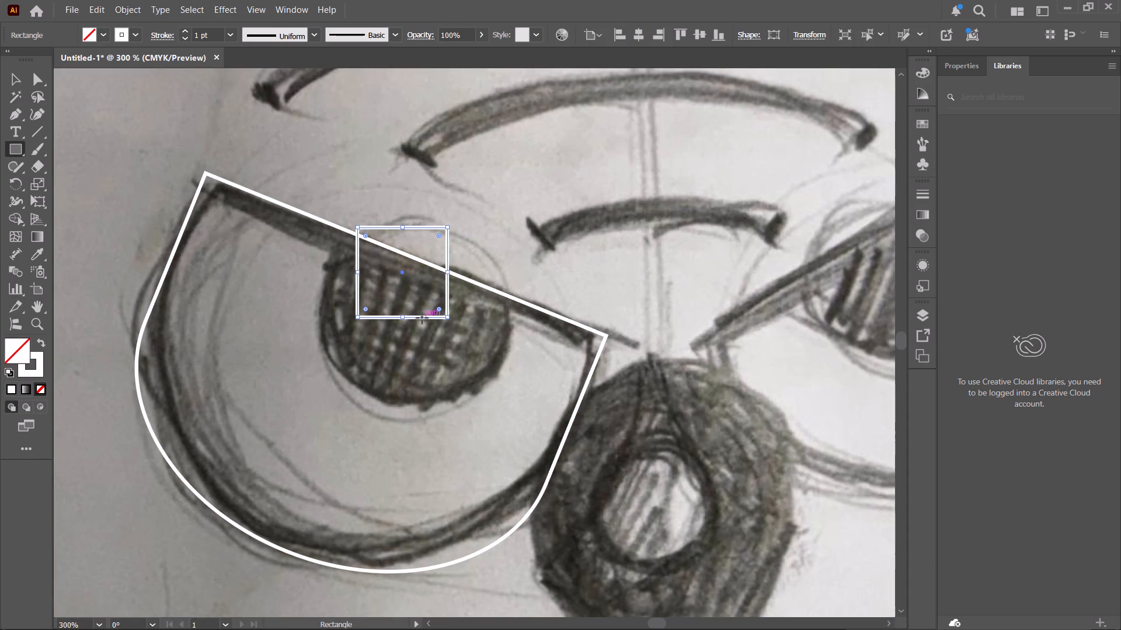
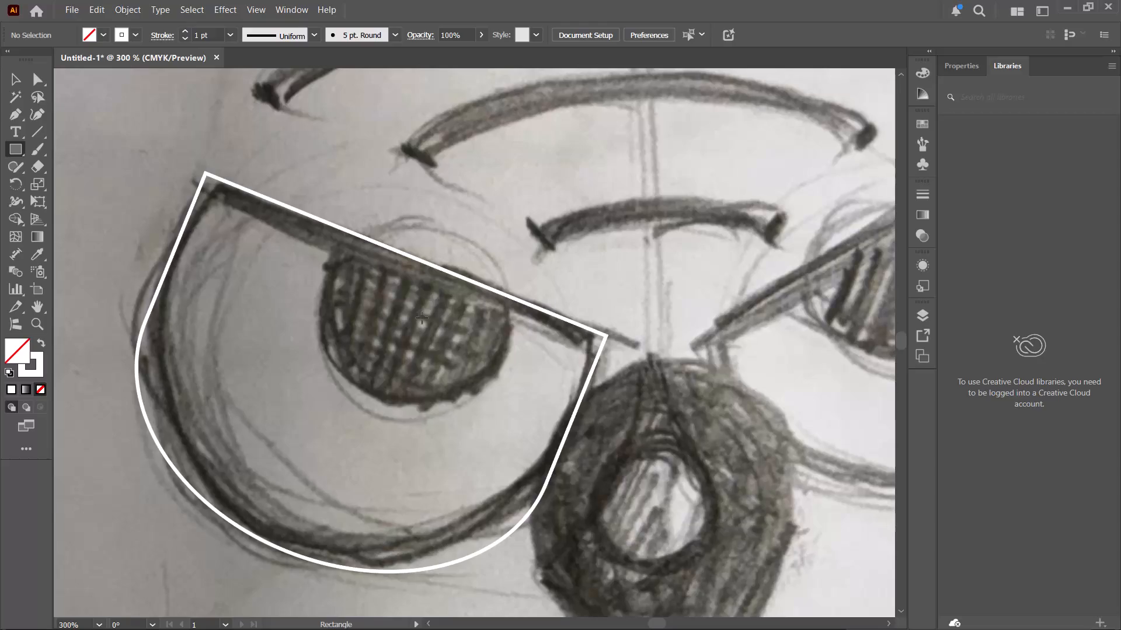
# Draw an unfilled circle about 57.5 pt across with a white 1 pt stroke over the left pupil.
pyautogui.press('l')
pyautogui.keyDown('shift'); pyautogui.moveTo(322, 211); pyautogui.dragTo(461, 407); pyautogui.keyUp('shift')
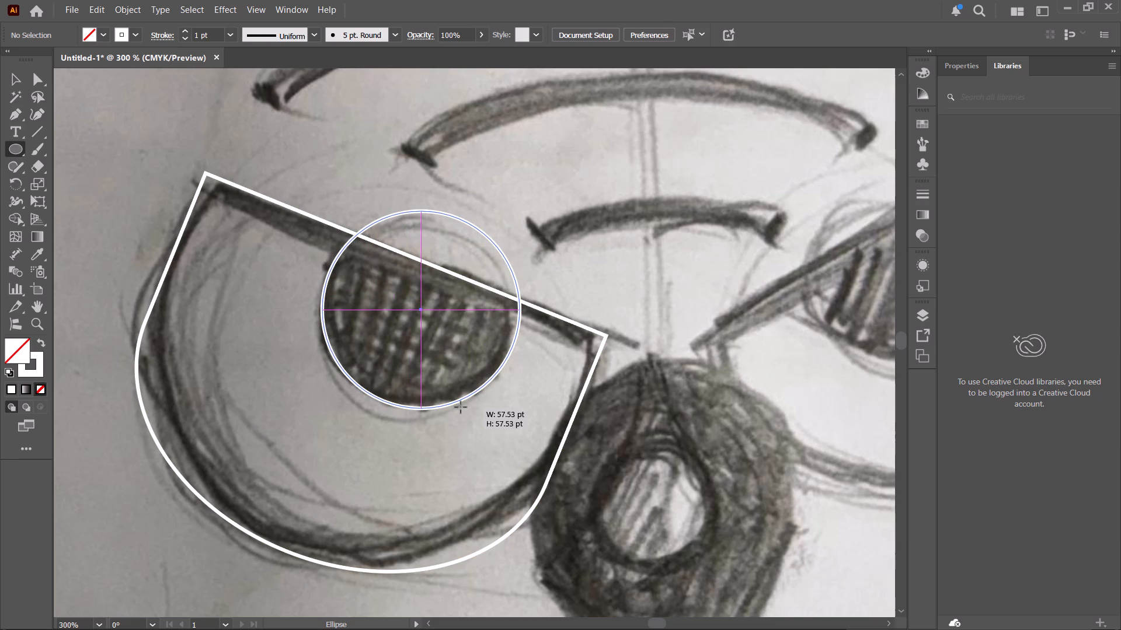
pyautogui.keyDown('shift'); pyautogui.moveTo(461, 407); pyautogui.dragTo(462, 407); pyautogui.keyUp('shift')
# Use Shape Builder on the eye outline and circle to remove the part above the brow line and keep the eye area around the pupil.
pyautogui.press('v')
pyautogui.hotkey('ctrl', 'a')
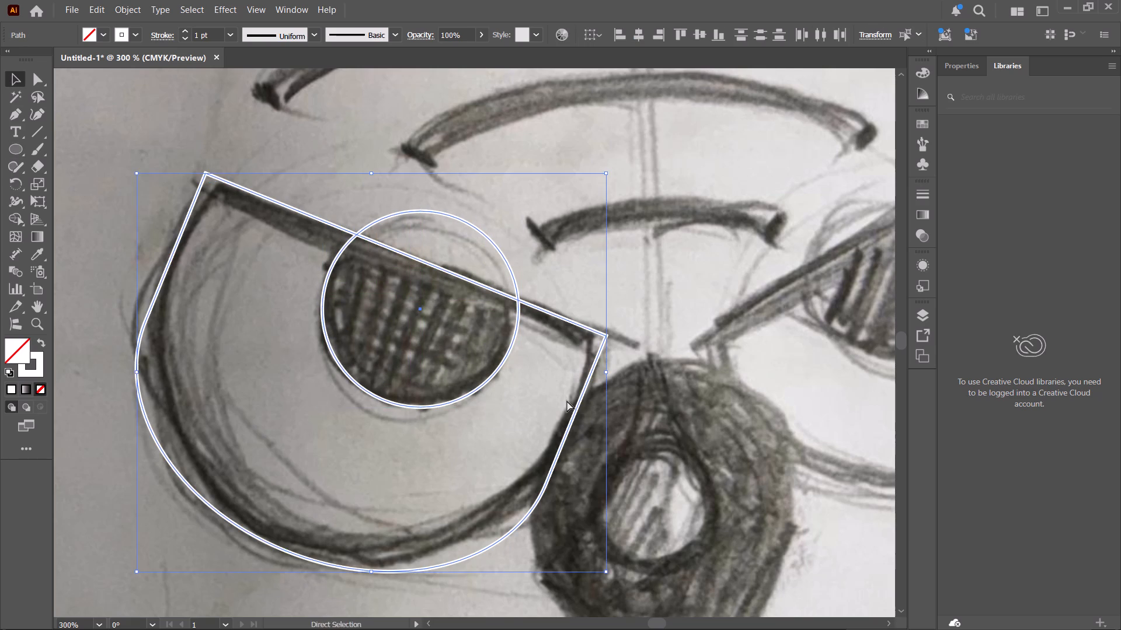
pyautogui.hotkey('ctrl', 'm')
pyautogui.hotkey('shift', 'm')
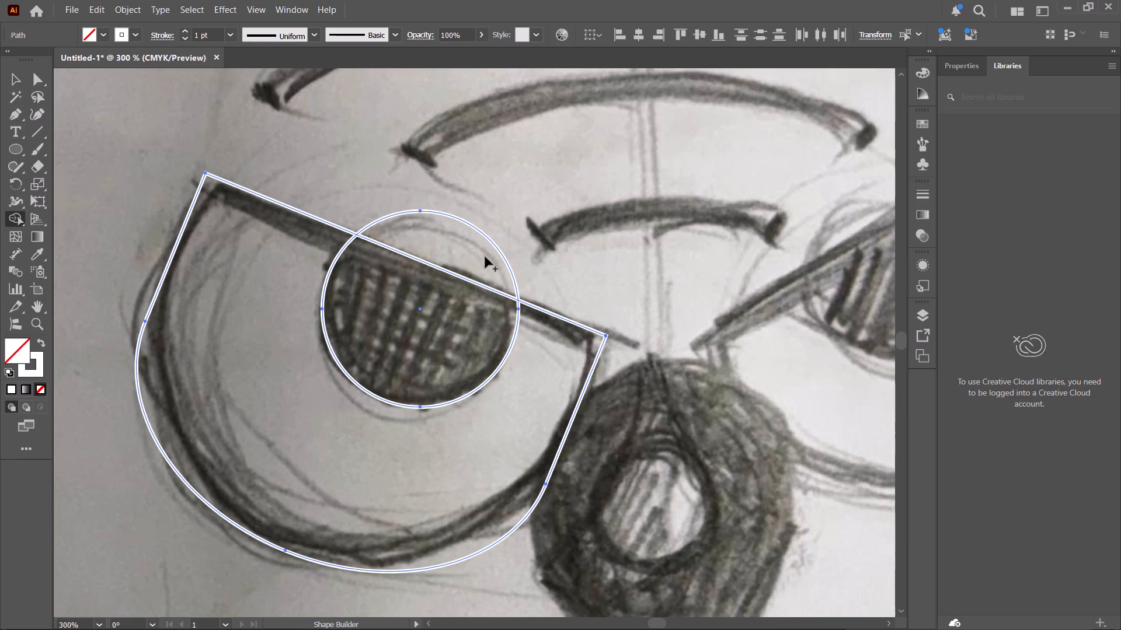
pyautogui.keyDown('alt'); pyautogui.moveTo(475, 241); pyautogui.dragTo(542, 215); pyautogui.keyUp('alt')
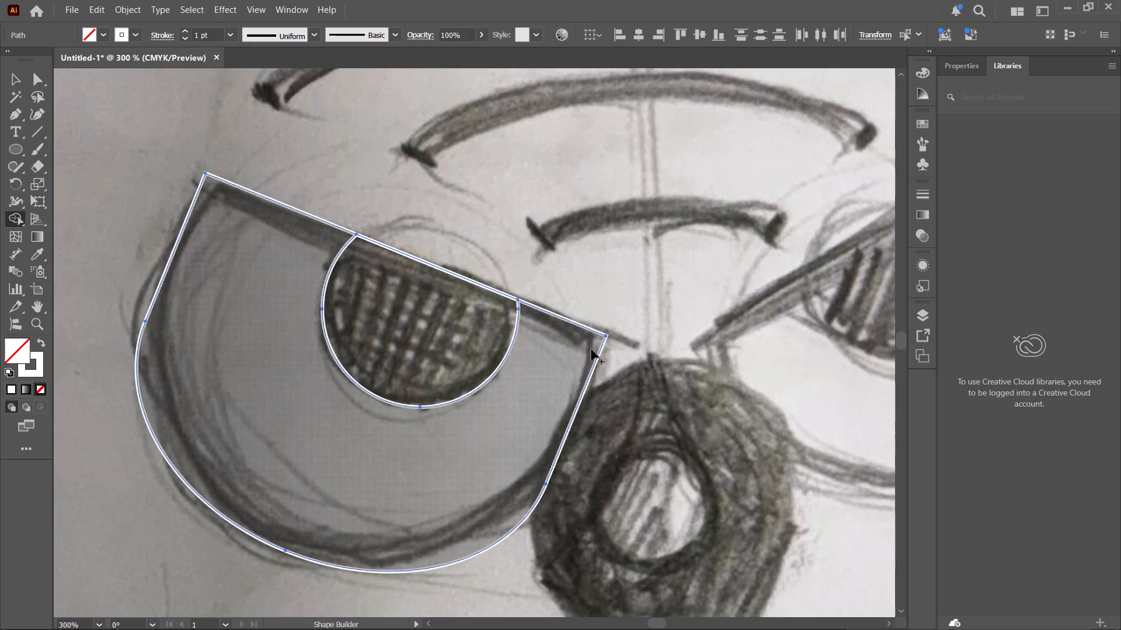
pyautogui.click(531, 449)
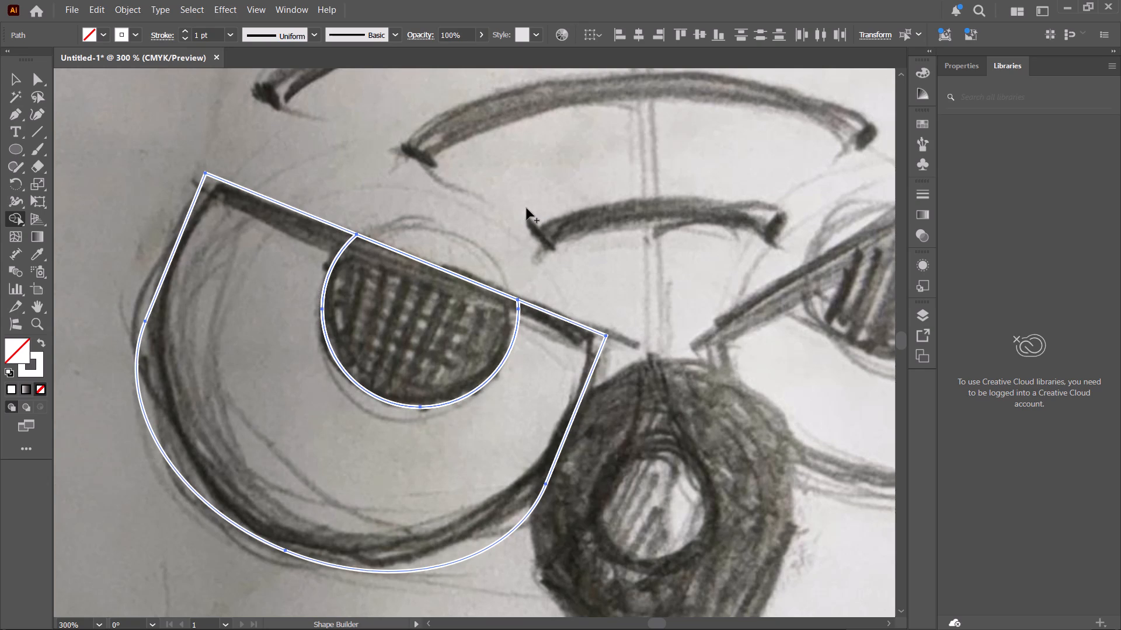
pyautogui.press('v')
pyautogui.click(534, 244)
# Set the stroke weight of both the left eye outline and the trimmed pupil to 2 pt.
pyautogui.moveTo(597, 423); pyautogui.dragTo(568, 404)
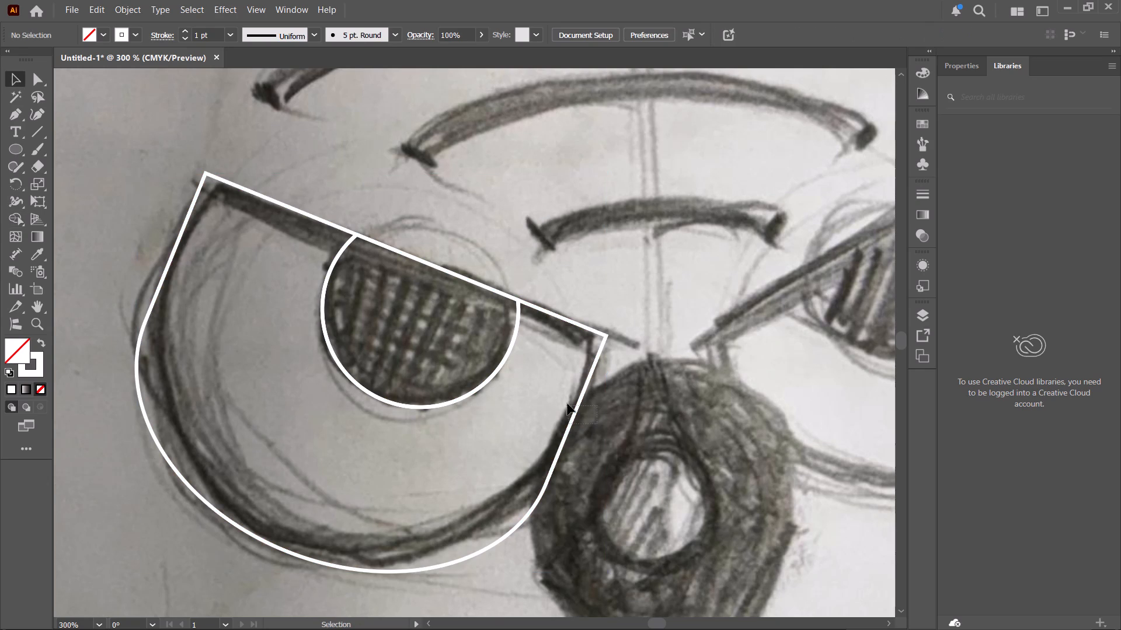
pyautogui.moveTo(568, 404); pyautogui.dragTo(560, 401)
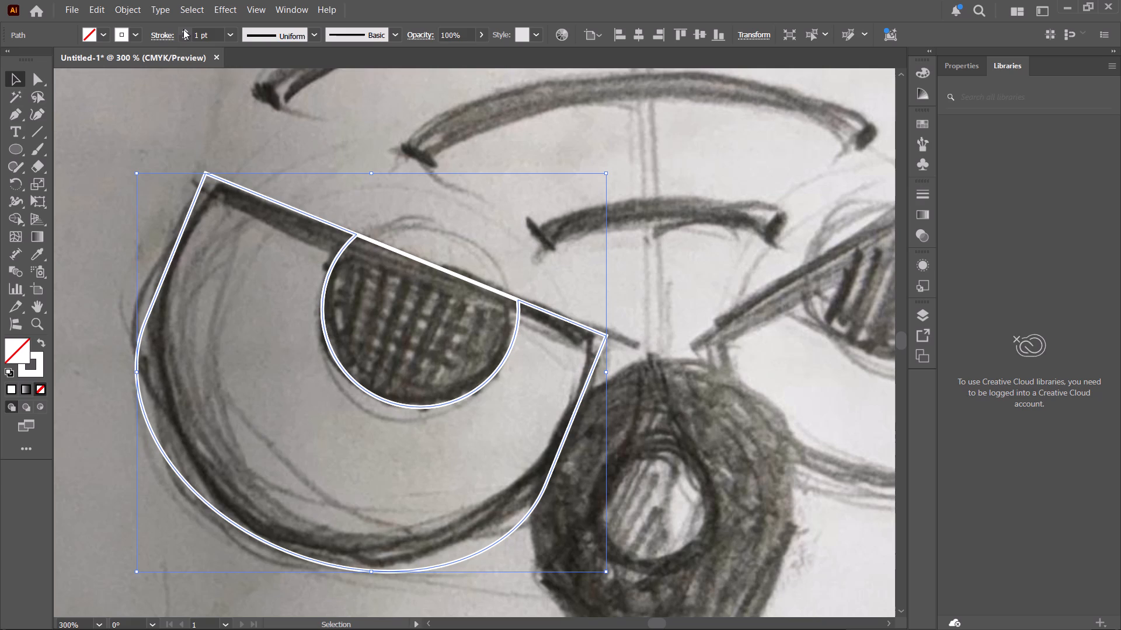
pyautogui.click(183, 29)
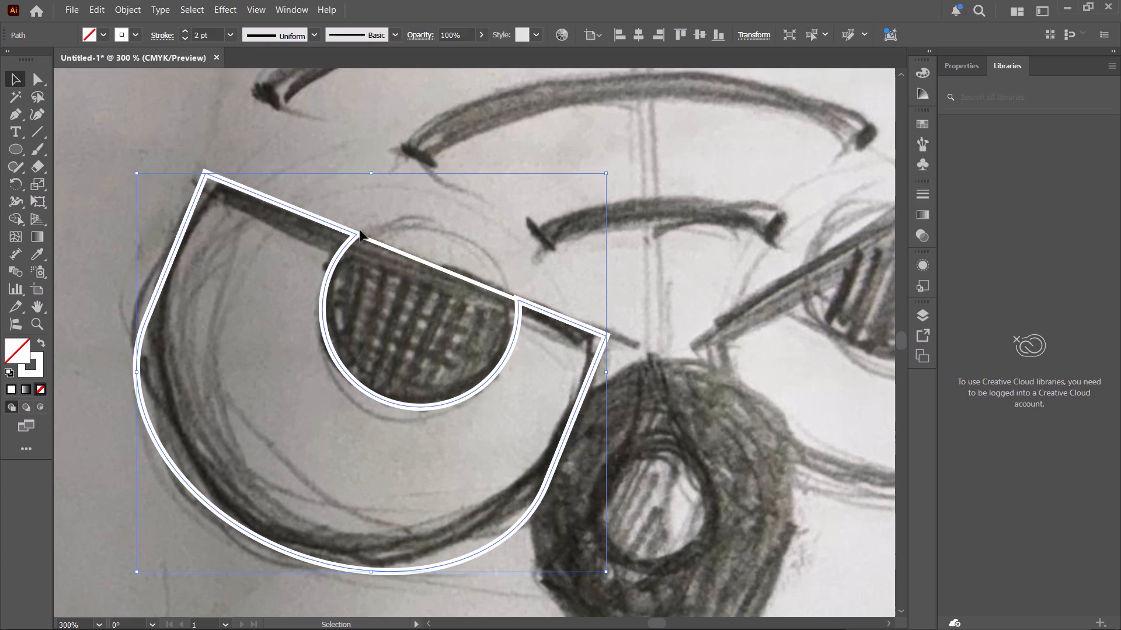
pyautogui.click(437, 242)
pyautogui.moveTo(437, 242); pyautogui.dragTo(418, 276)
pyautogui.click(183, 30)
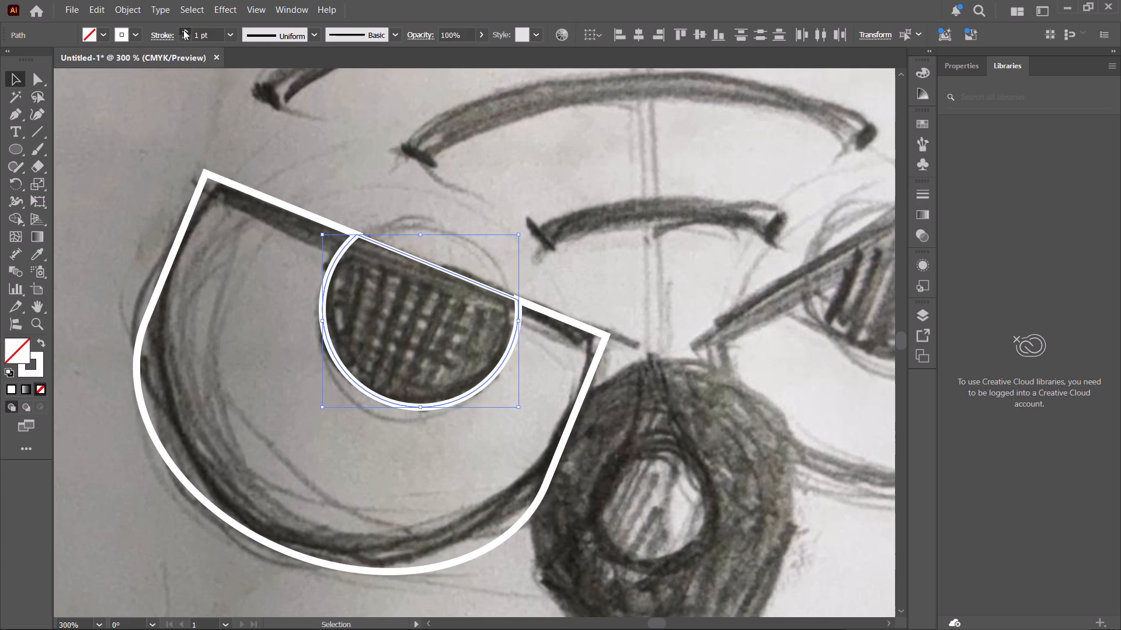
pyautogui.click(444, 179)
# Scale the left eye outline and pupil down slightly together about their centre to fit the sketched eye.
pyautogui.keyDown('alt'); pyautogui.scroll(-2, 444, 179); pyautogui.keyUp('alt')
pyautogui.keyDown('ctrl'); pyautogui.scroll(-2, 444, 179); pyautogui.keyUp('ctrl')
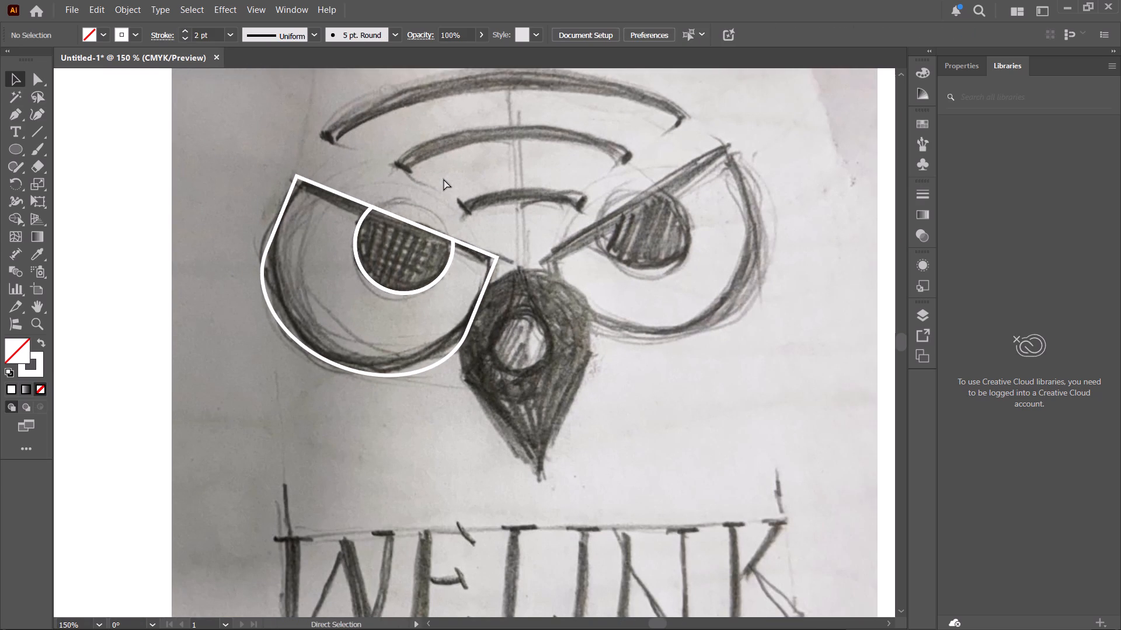
pyautogui.keyDown('ctrl'); pyautogui.scroll(-3, 444, 179); pyautogui.keyUp('ctrl')
pyautogui.keyDown('alt'); pyautogui.scroll(1, 438, 205); pyautogui.keyUp('alt')
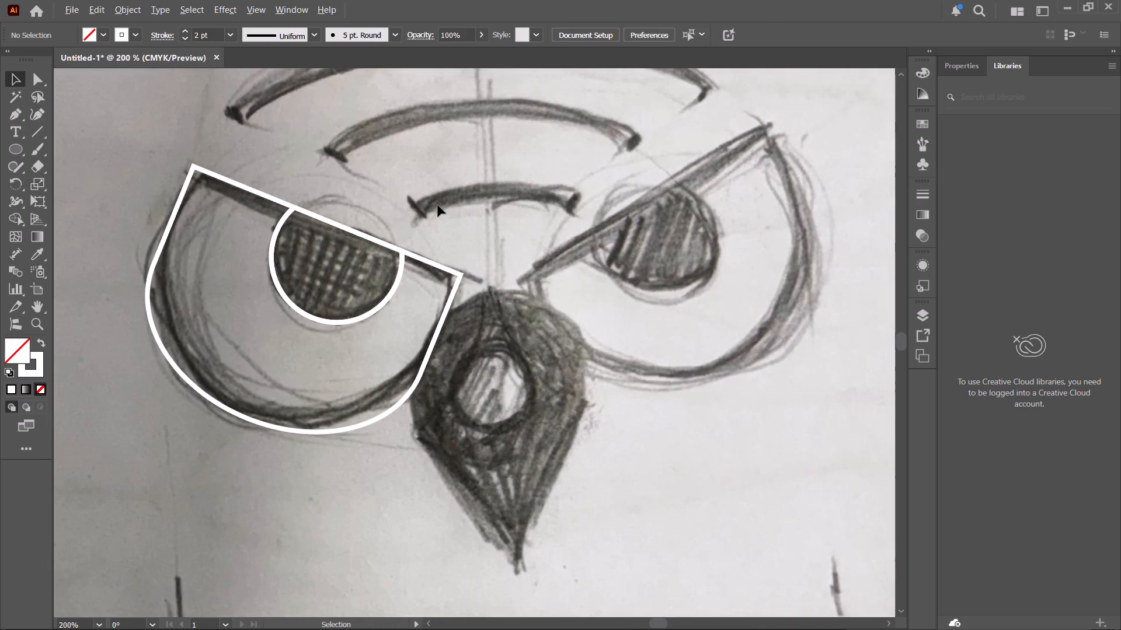
pyautogui.moveTo(499, 444); pyautogui.dragTo(201, 146)
pyautogui.hotkey('ctrl', 'v')
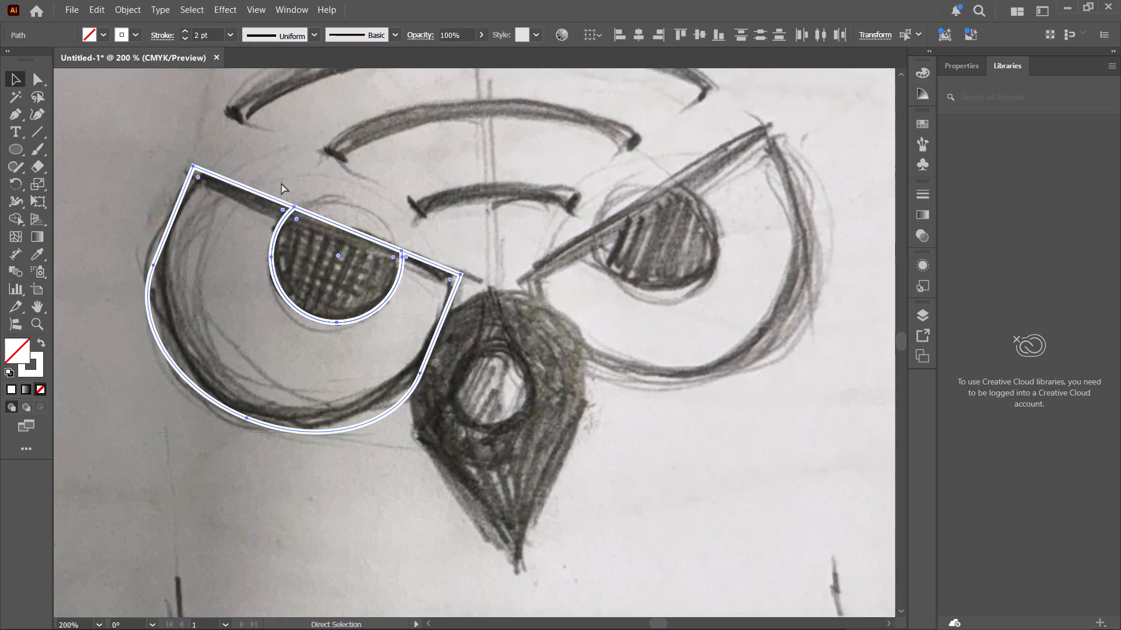
pyautogui.hotkey('ctrl', 'z')
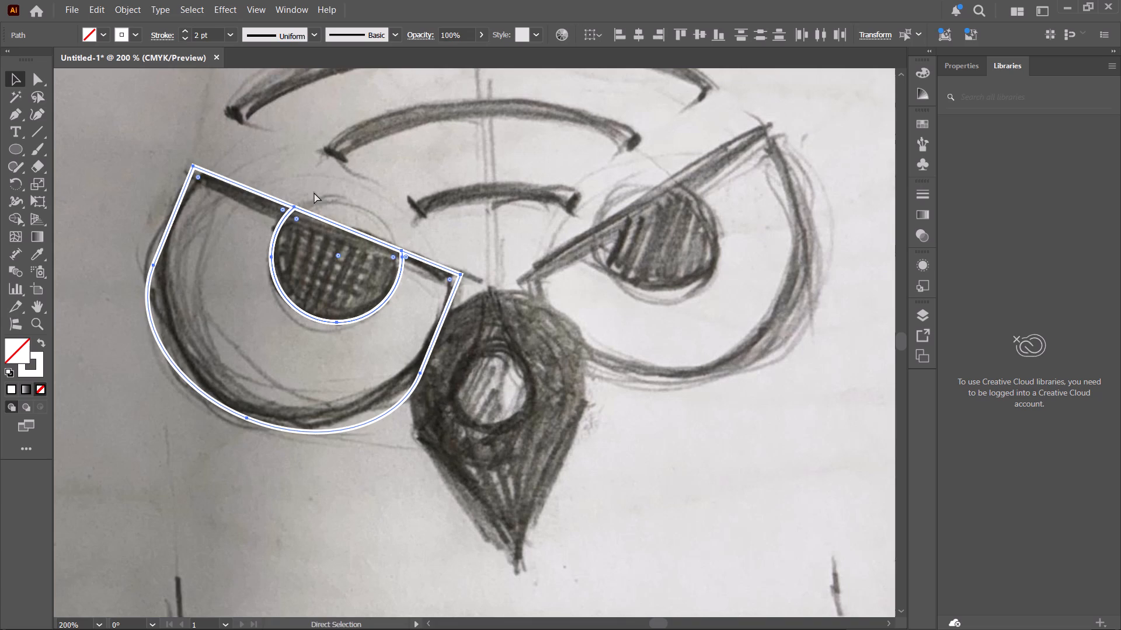
pyautogui.click(459, 164)
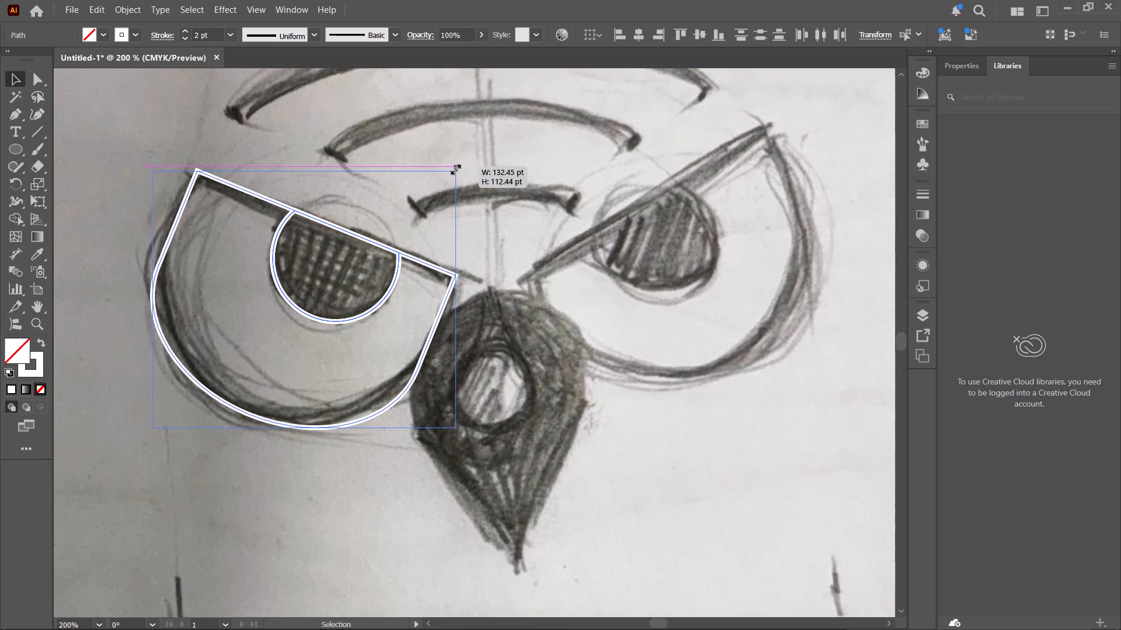
pyautogui.click(579, 270)
# Draw an unfilled rectangle about 98.7 by 11.9 pt with a white 2 pt stroke near the lowest signal arc above the beak.
pyautogui.keyDown('ctrl'); pyautogui.scroll(-1, 516, 277); pyautogui.keyUp('ctrl')
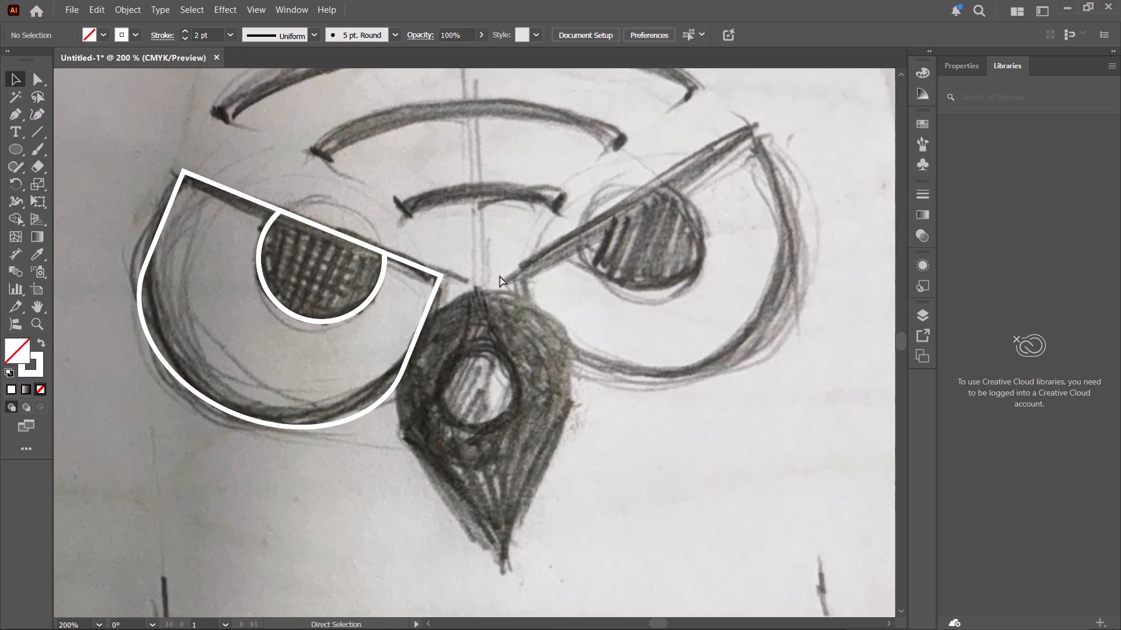
pyautogui.keyDown('ctrl'); pyautogui.scroll(-4, 499, 276); pyautogui.keyUp('ctrl')
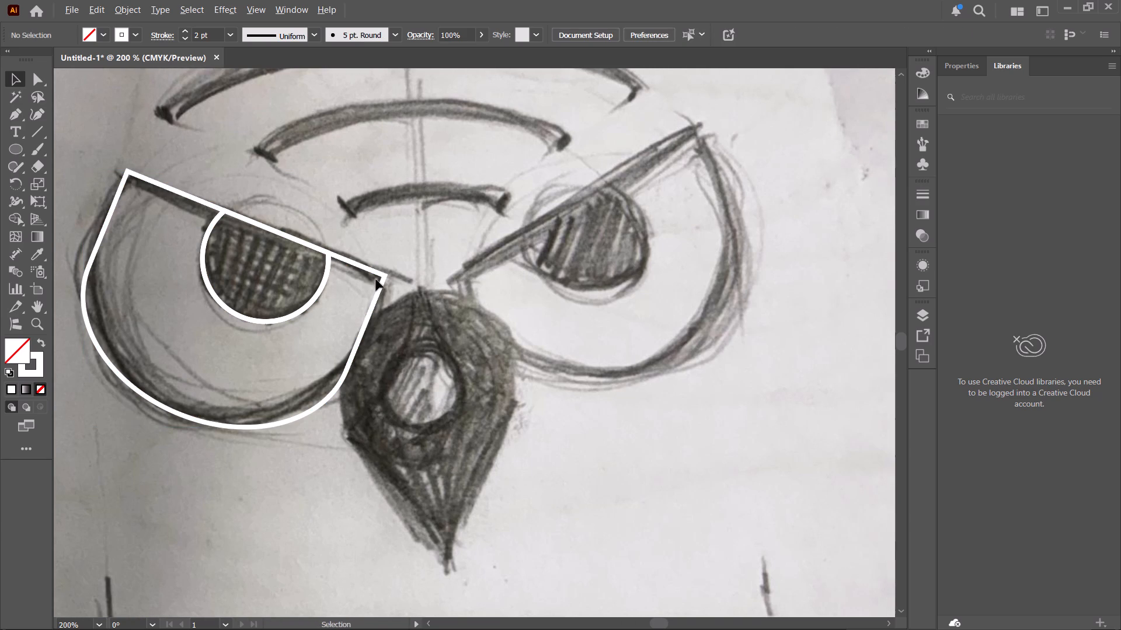
pyautogui.keyDown('alt'); pyautogui.scroll(1, 378, 275); pyautogui.keyUp('alt')
pyautogui.keyDown('alt'); pyautogui.scroll(-1, 378, 275); pyautogui.keyUp('alt')
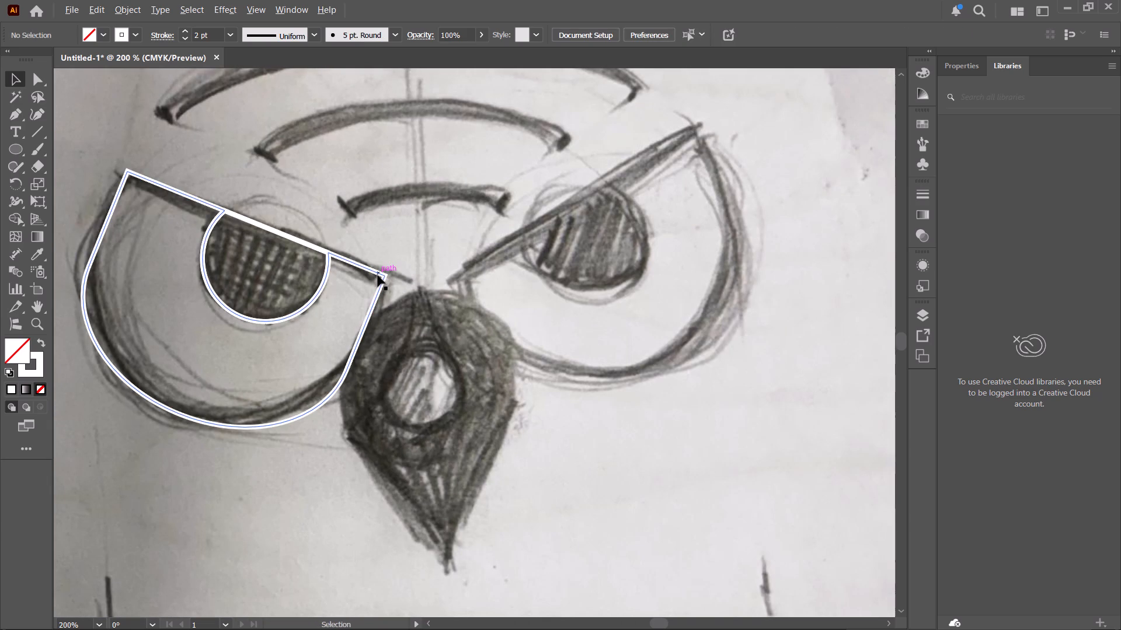
pyautogui.keyDown('alt'); pyautogui.scroll(-1, 378, 275); pyautogui.keyUp('alt')
pyautogui.scroll(2, 421, 222)
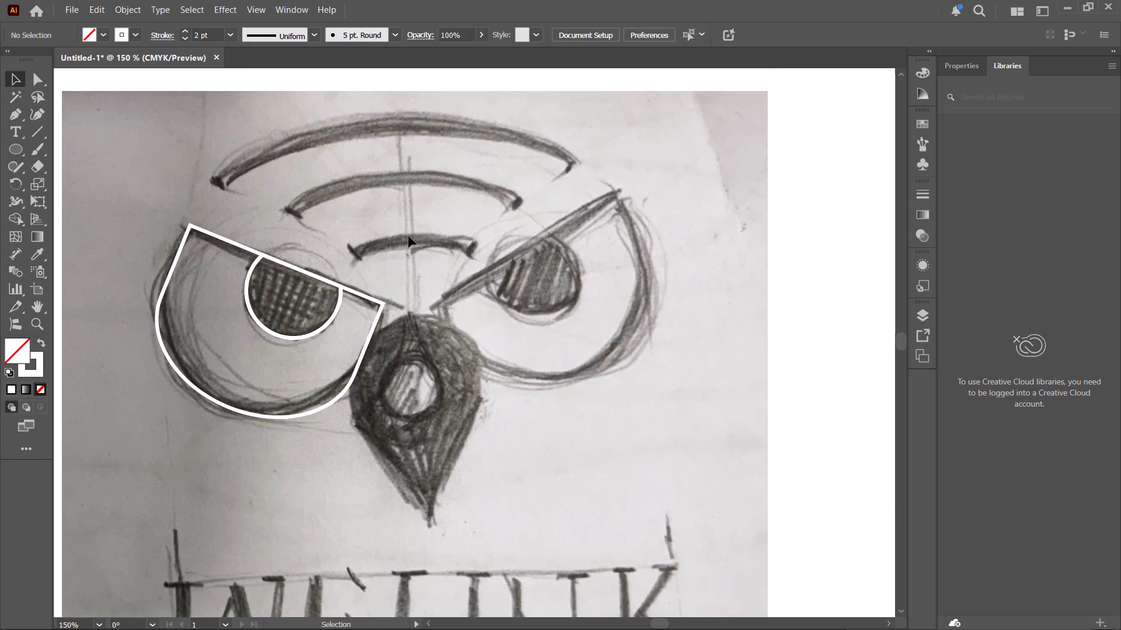
pyautogui.keyDown('alt'); pyautogui.scroll(2, 406, 246); pyautogui.keyUp('alt')
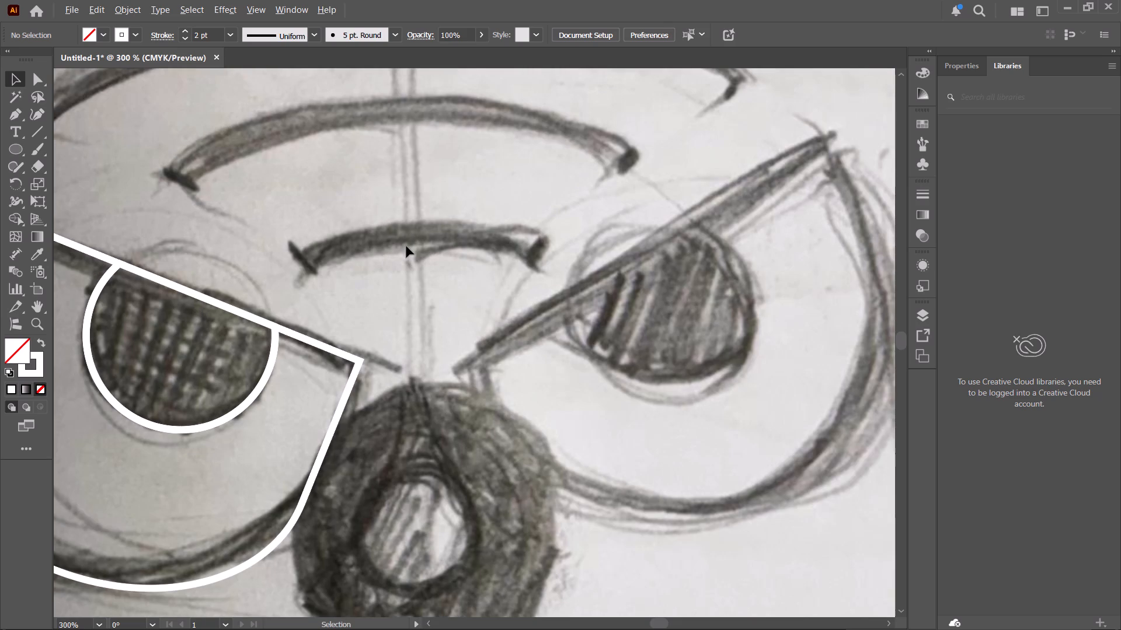
pyautogui.press('m')
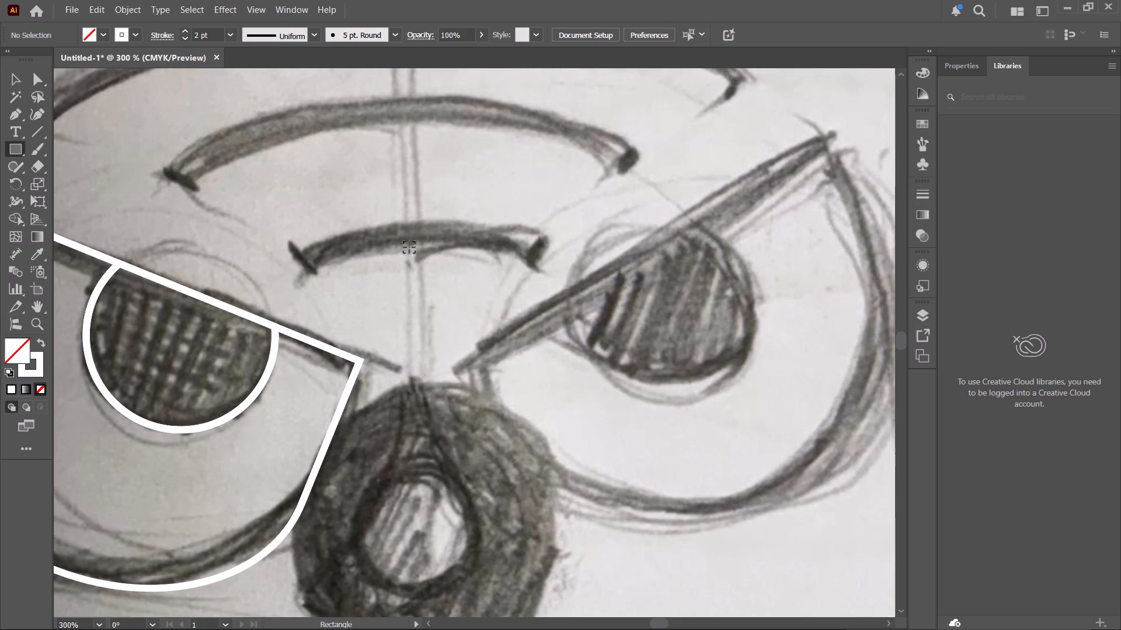
pyautogui.keyDown('alt'); pyautogui.scroll(-4, 409, 247); pyautogui.keyUp('alt')
pyautogui.keyDown('alt'); pyautogui.scroll(4, 422, 250); pyautogui.keyUp('alt')
pyautogui.keyDown('ctrl'); pyautogui.scroll(2, 326, 238); pyautogui.keyUp('ctrl')
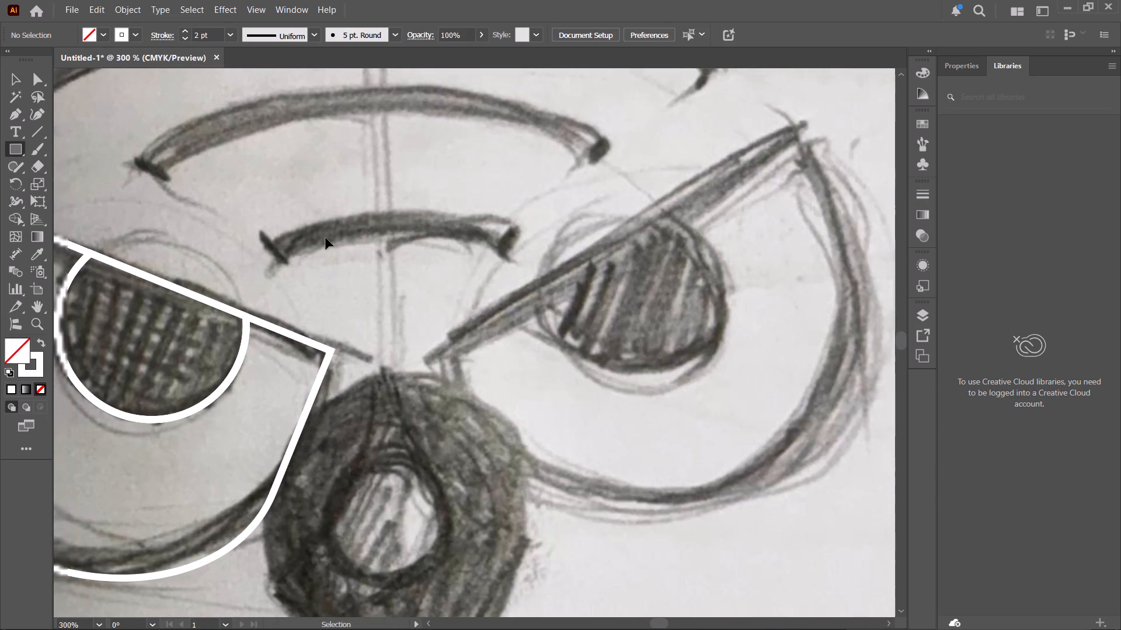
pyautogui.keyDown('ctrl'); pyautogui.scroll(2, 326, 238); pyautogui.keyUp('ctrl')
pyautogui.keyDown('shift'); pyautogui.moveTo(316, 219); pyautogui.dragTo(493, 267); pyautogui.keyUp('shift')
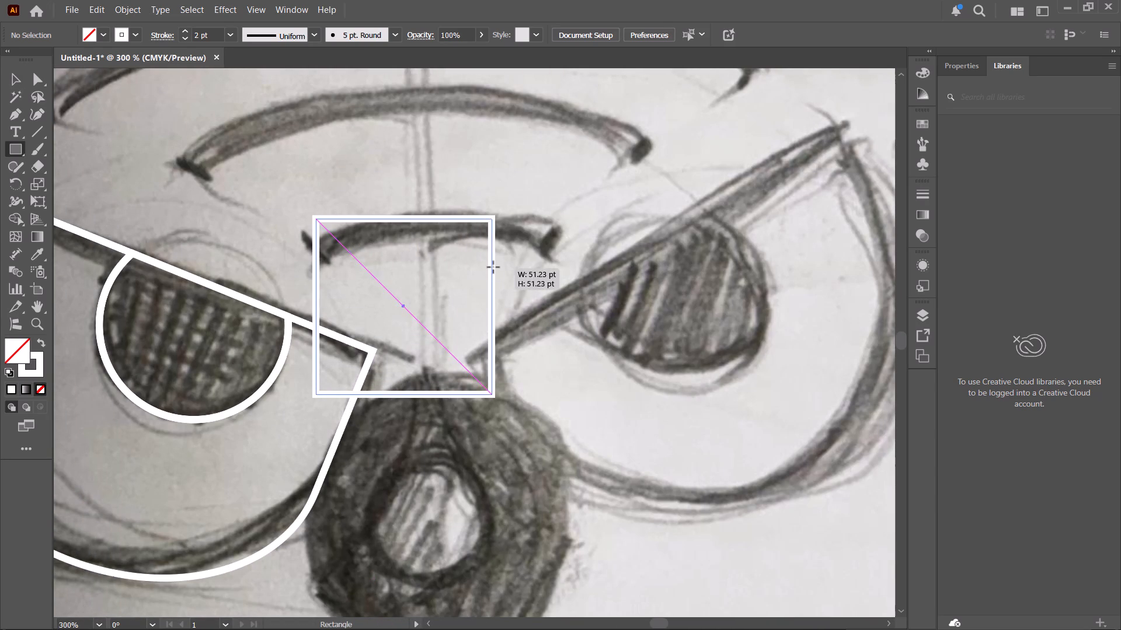
pyautogui.keyDown('shift'); pyautogui.moveTo(493, 267); pyautogui.dragTo(473, 241); pyautogui.keyUp('shift')
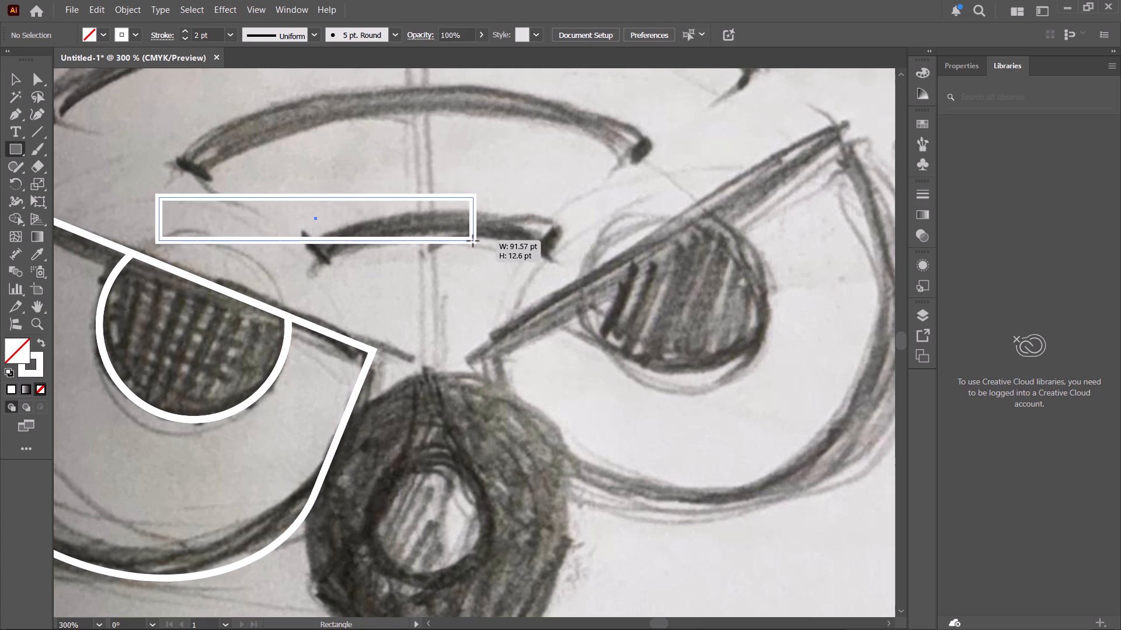
pyautogui.keyDown('shift'); pyautogui.moveTo(473, 241); pyautogui.dragTo(375, 214); pyautogui.keyUp('shift')
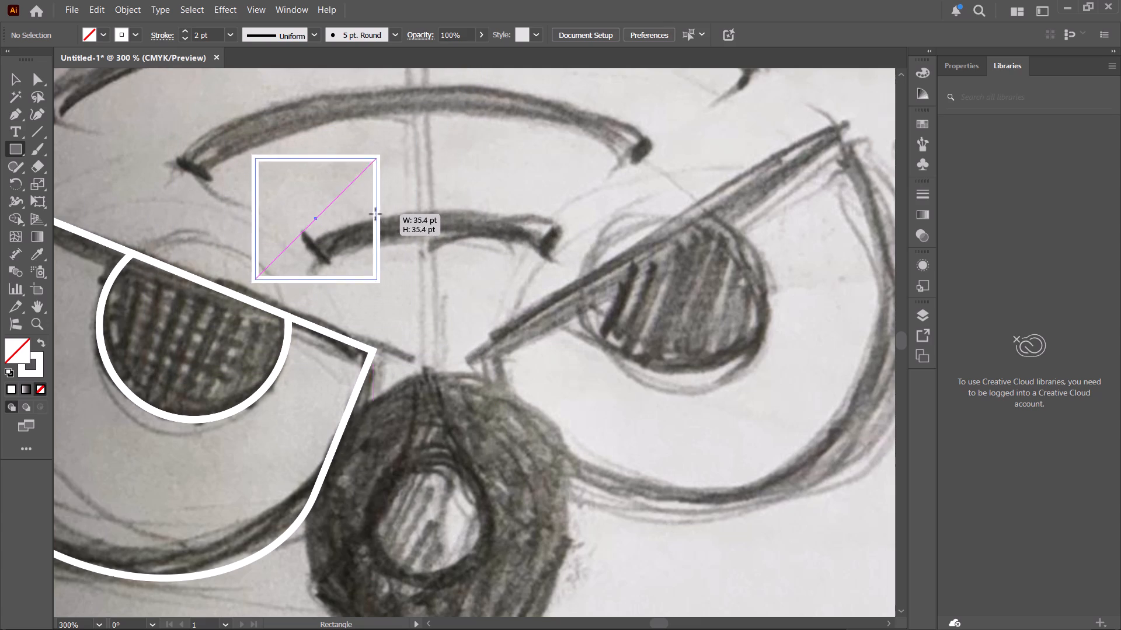
pyautogui.keyDown('shift'); pyautogui.moveTo(375, 214); pyautogui.dragTo(389, 225); pyautogui.keyUp('shift')
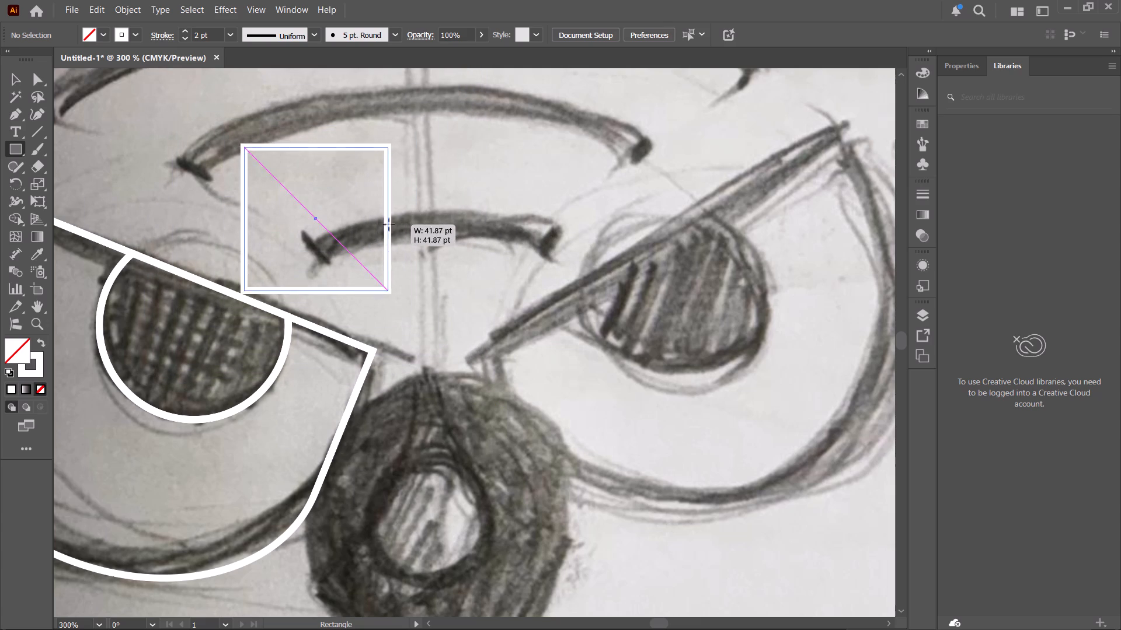
pyautogui.keyDown('shift'); pyautogui.moveTo(389, 225); pyautogui.dragTo(490, 239); pyautogui.keyUp('shift')
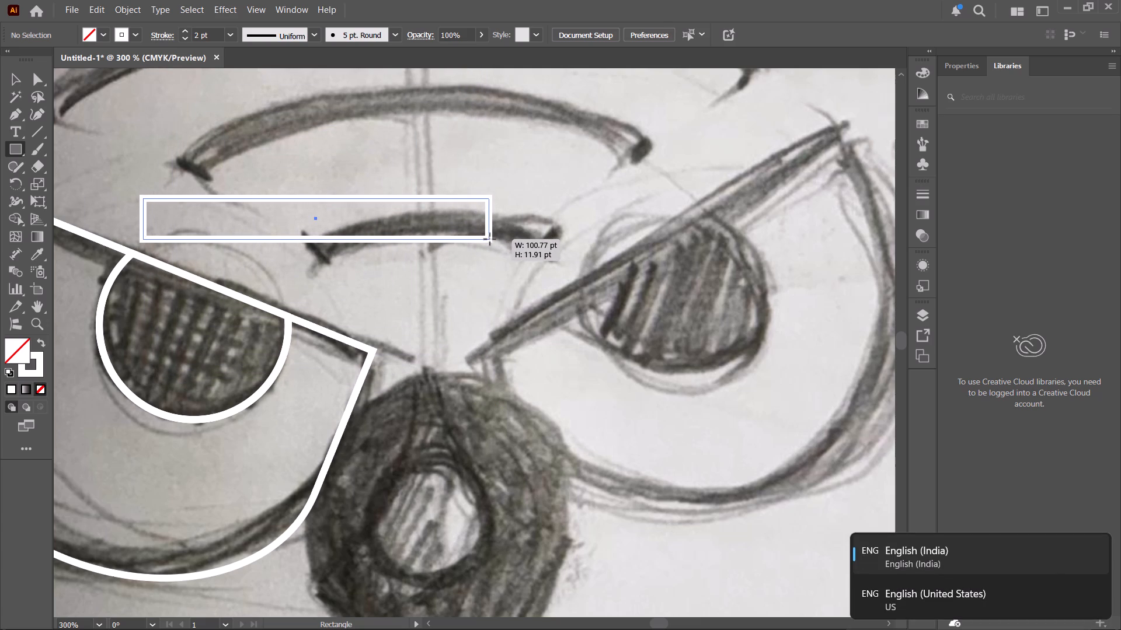
pyautogui.keyDown('shift'); pyautogui.moveTo(490, 239); pyautogui.dragTo(485, 246); pyautogui.keyUp('shift')
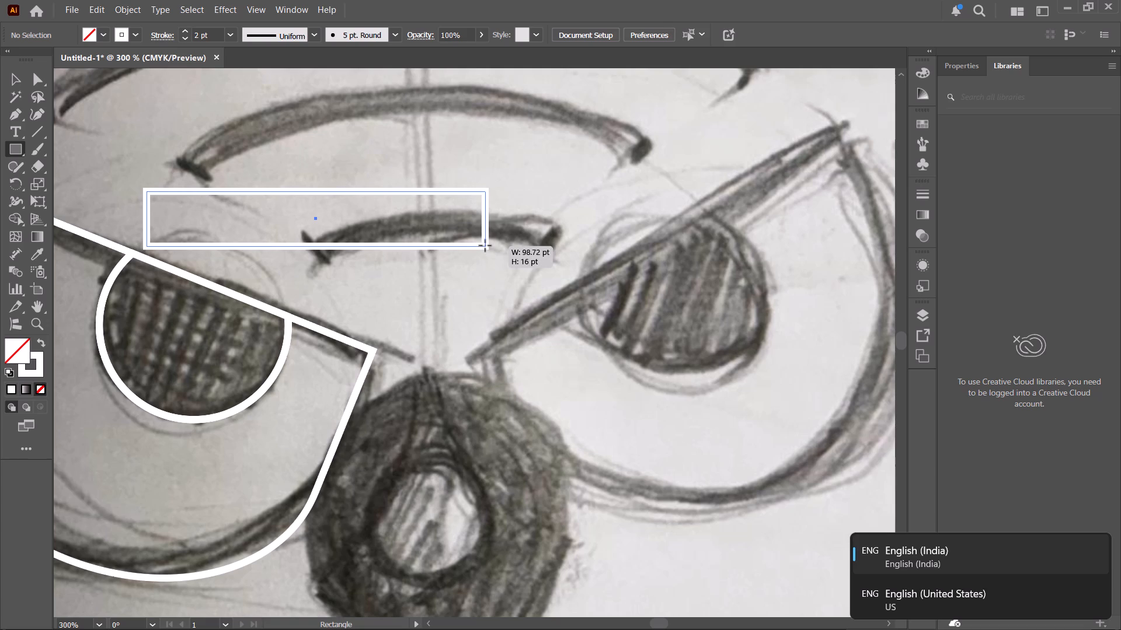
pyautogui.keyDown('shift'); pyautogui.moveTo(485, 246); pyautogui.dragTo(483, 240); pyautogui.keyUp('shift')
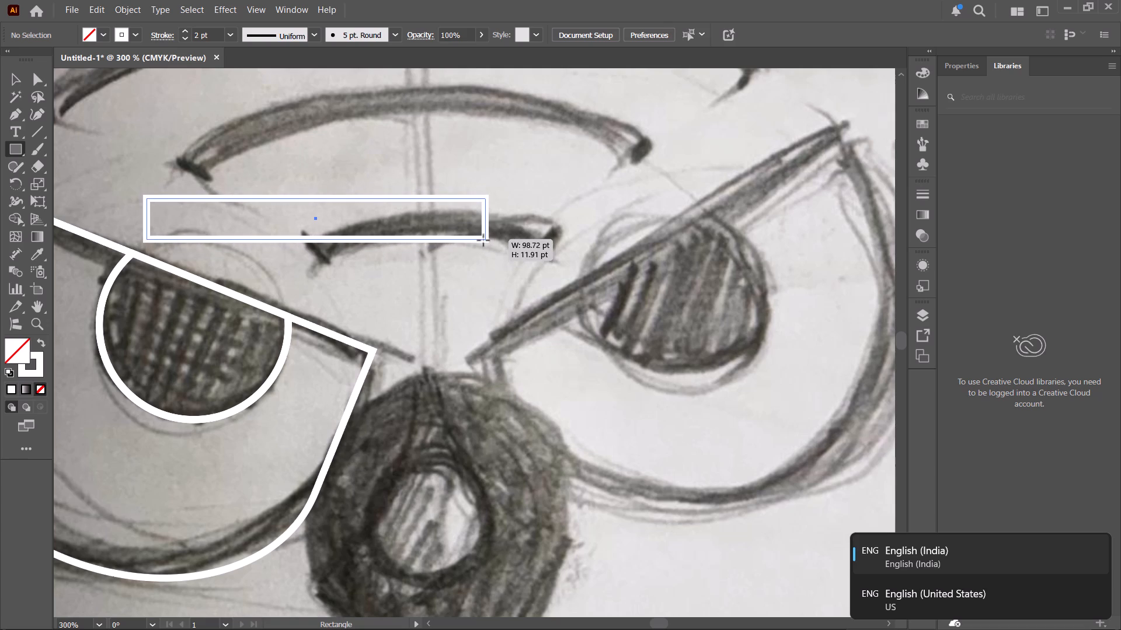
pyautogui.keyDown('shift'); pyautogui.moveTo(483, 240); pyautogui.dragTo(483, 241); pyautogui.keyUp('shift')
# Move the rectangle onto the lowest signal arc, shrink it to a thin bar, and widen it to span most of the arc.
pyautogui.press('v')
pyautogui.moveTo(316, 220); pyautogui.dragTo(468, 235)
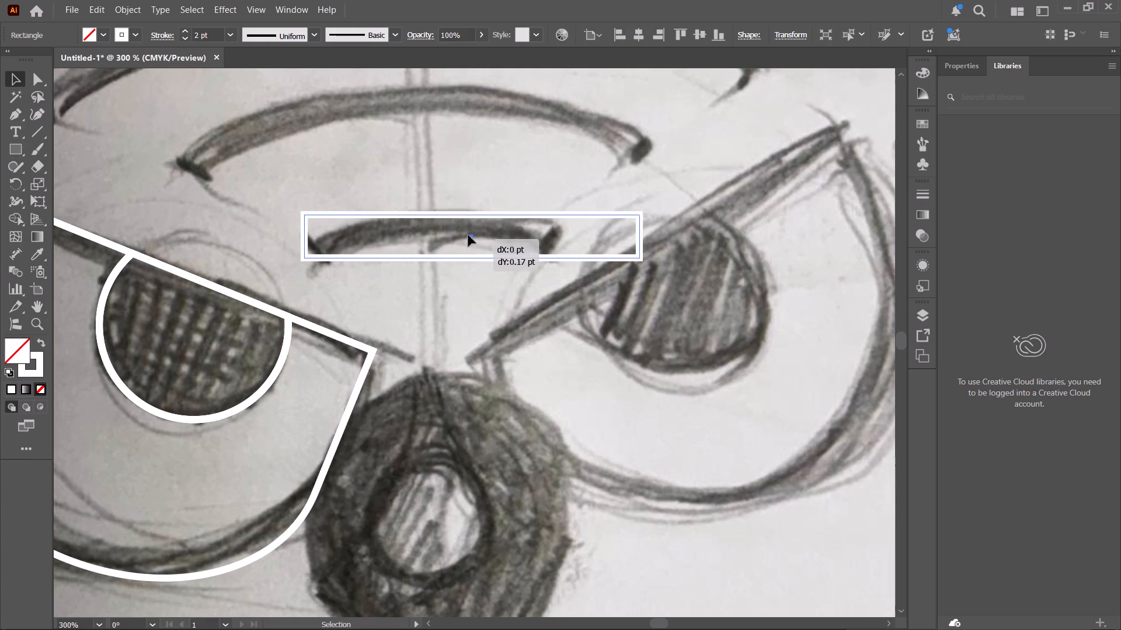
pyautogui.moveTo(468, 235); pyautogui.dragTo(450, 233)
pyautogui.keyDown('alt'); pyautogui.moveTo(448, 208); pyautogui.dragTo(448, 216); pyautogui.keyUp('alt')
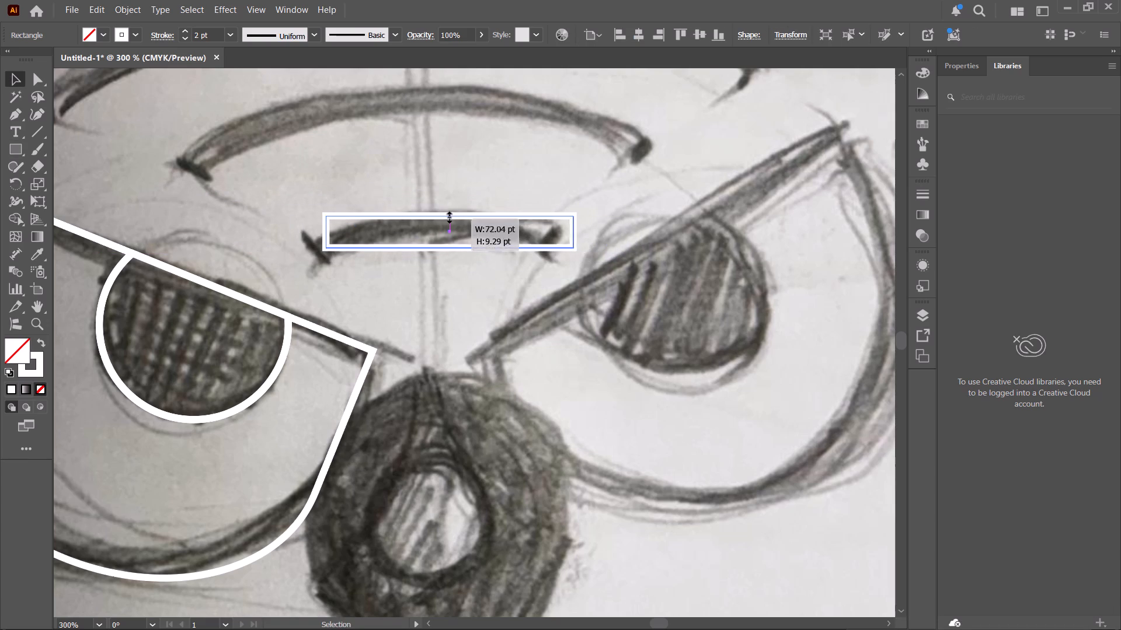
pyautogui.keyDown('alt'); pyautogui.moveTo(448, 216); pyautogui.dragTo(447, 221); pyautogui.keyUp('alt')
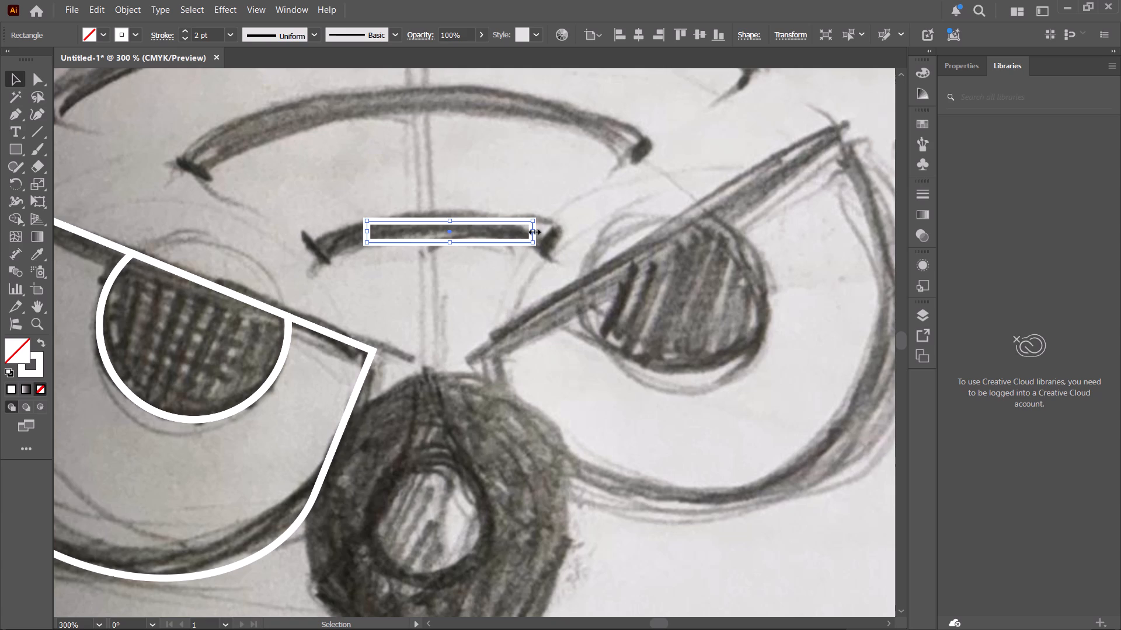
pyautogui.moveTo(533, 230); pyautogui.dragTo(562, 231)
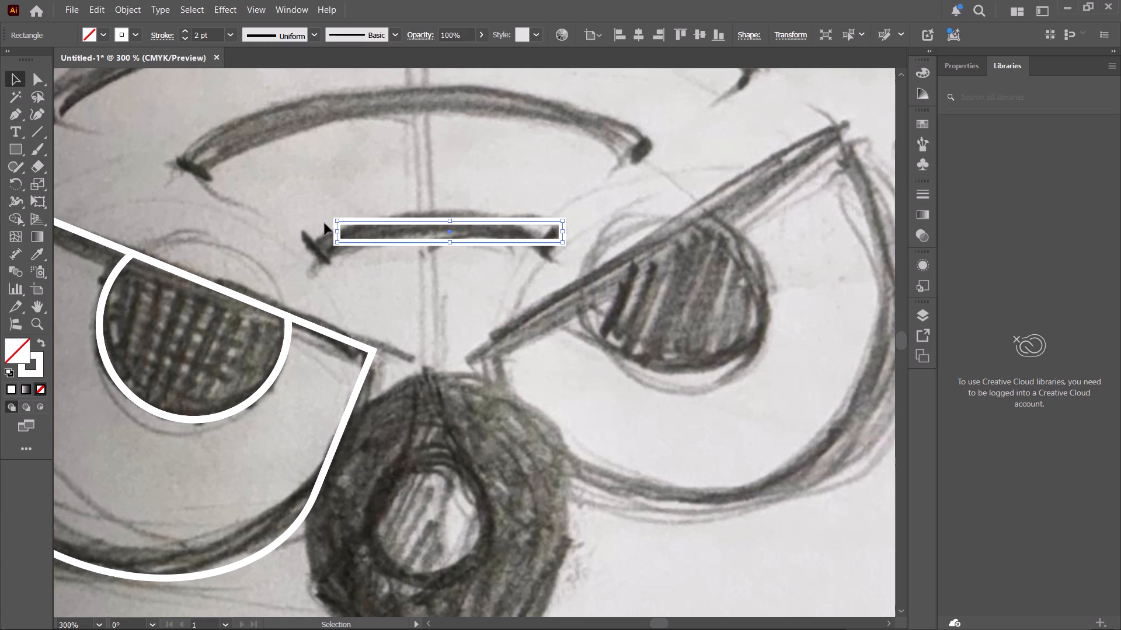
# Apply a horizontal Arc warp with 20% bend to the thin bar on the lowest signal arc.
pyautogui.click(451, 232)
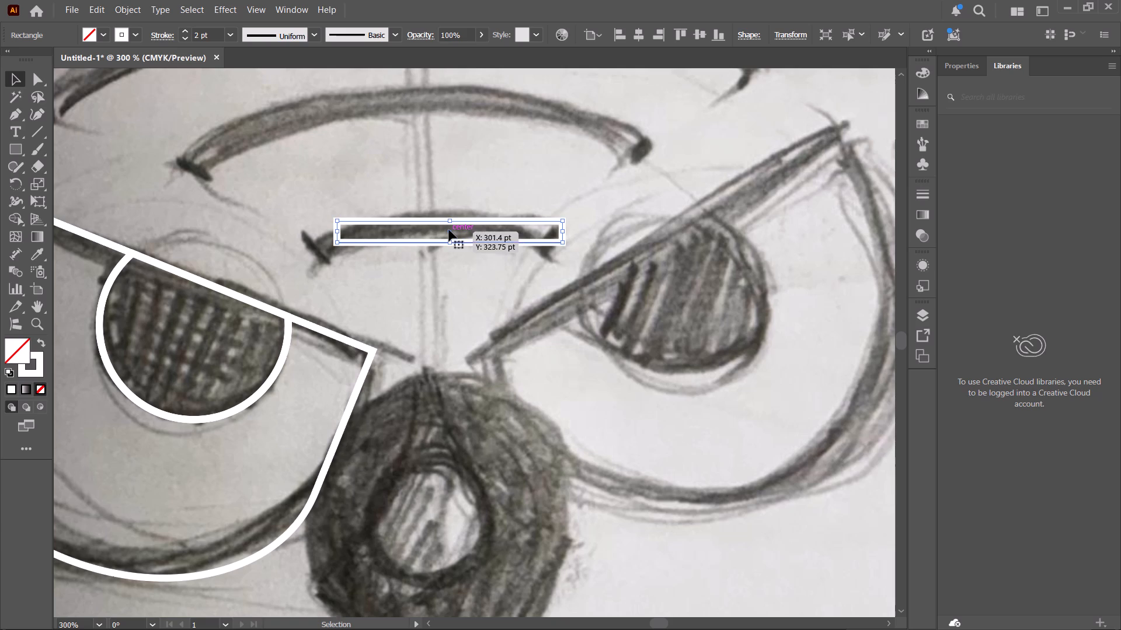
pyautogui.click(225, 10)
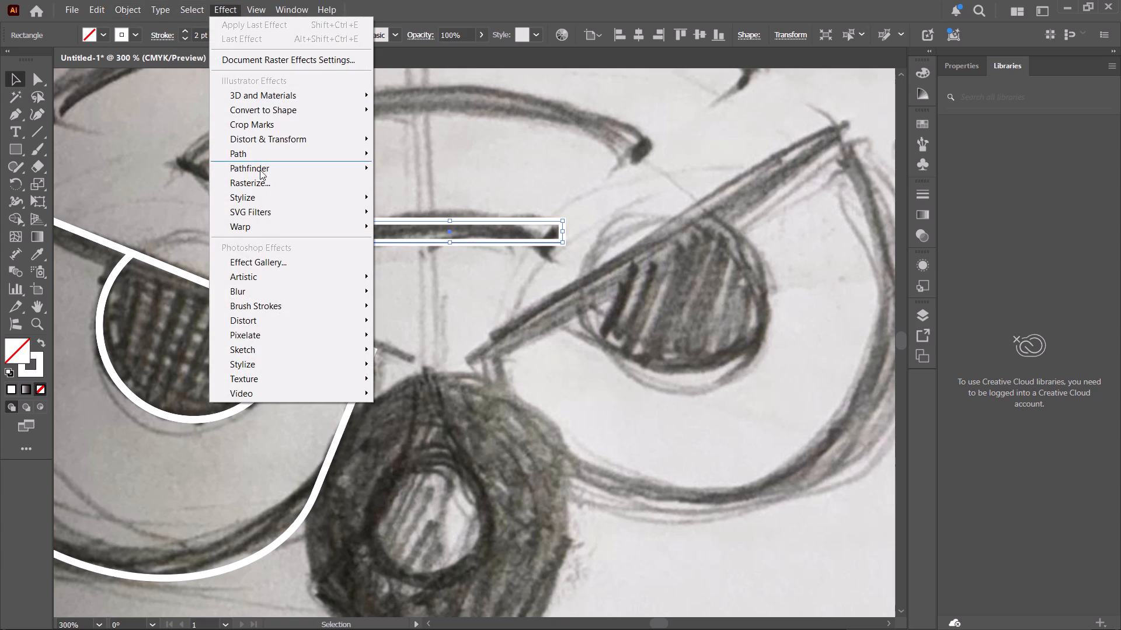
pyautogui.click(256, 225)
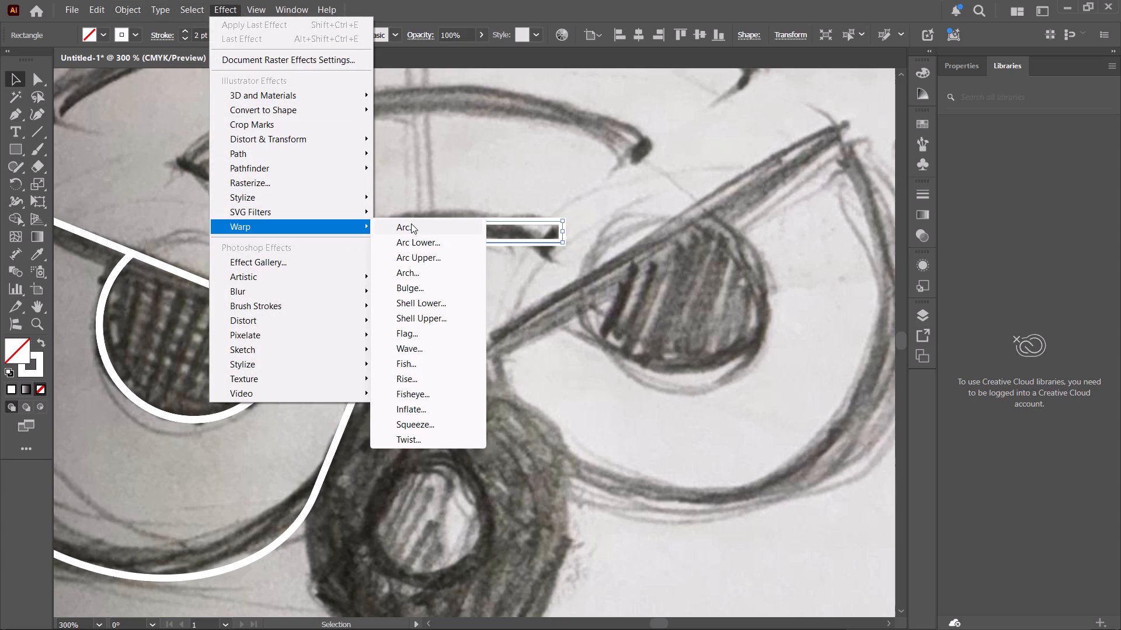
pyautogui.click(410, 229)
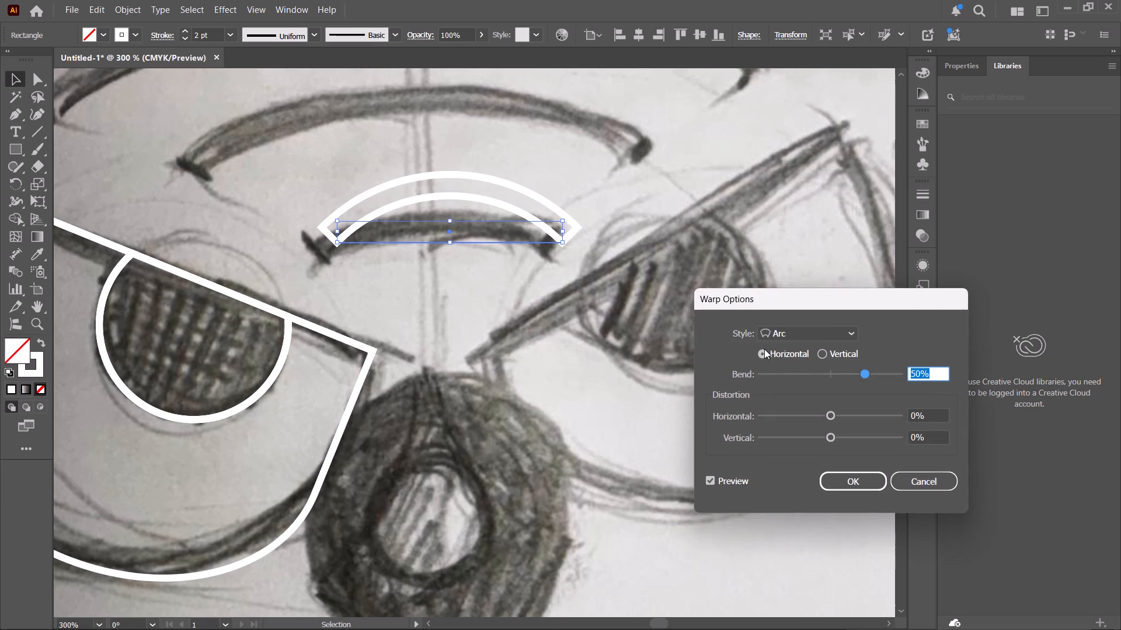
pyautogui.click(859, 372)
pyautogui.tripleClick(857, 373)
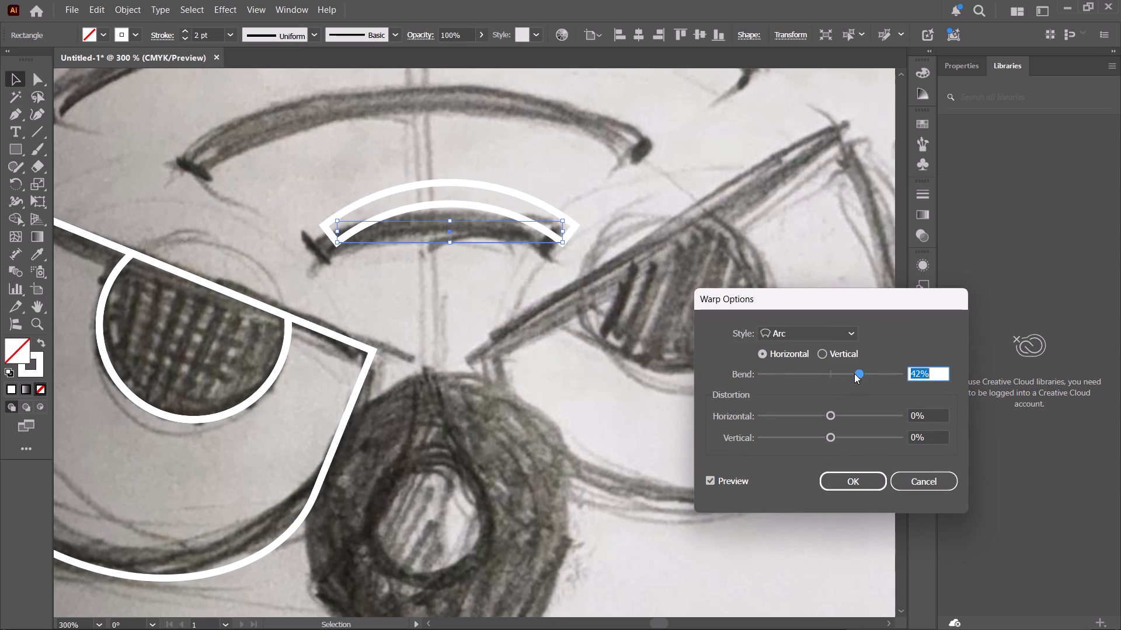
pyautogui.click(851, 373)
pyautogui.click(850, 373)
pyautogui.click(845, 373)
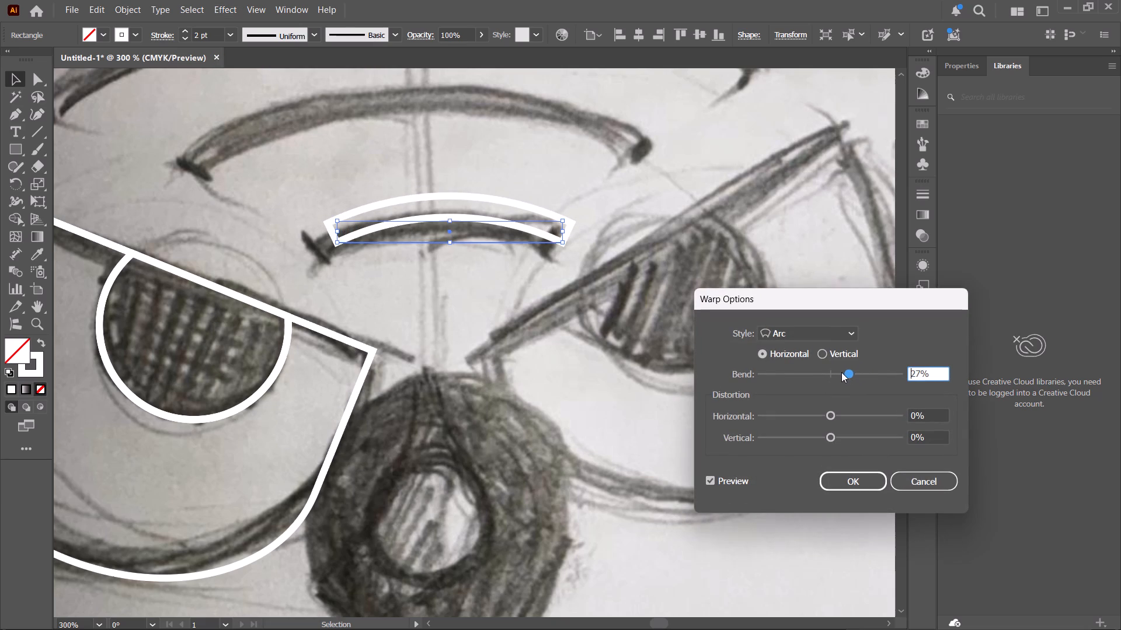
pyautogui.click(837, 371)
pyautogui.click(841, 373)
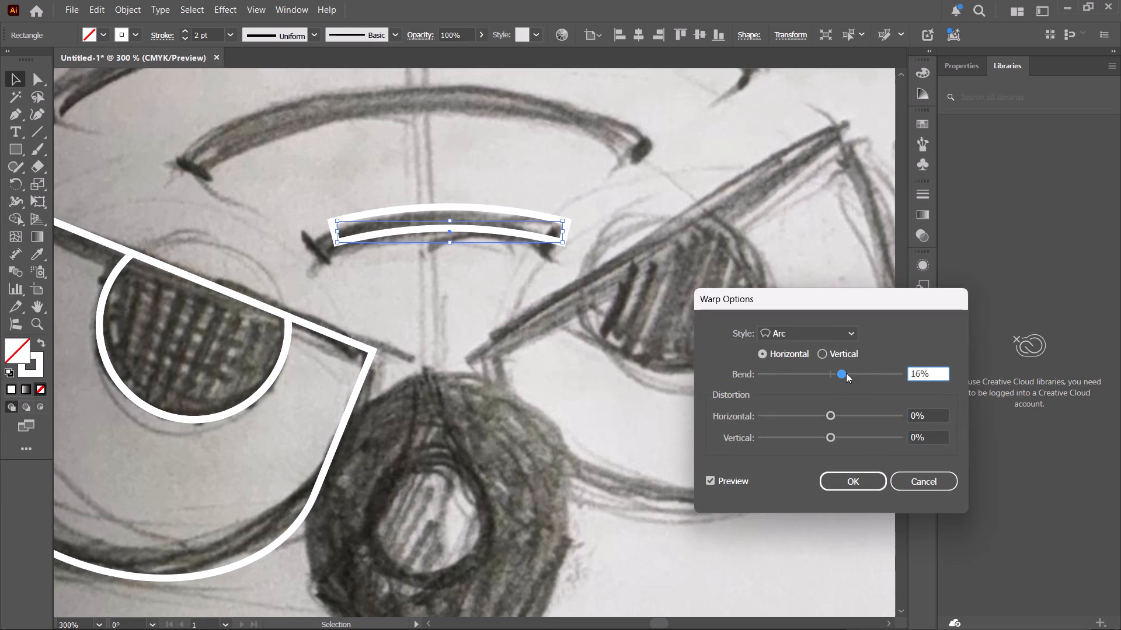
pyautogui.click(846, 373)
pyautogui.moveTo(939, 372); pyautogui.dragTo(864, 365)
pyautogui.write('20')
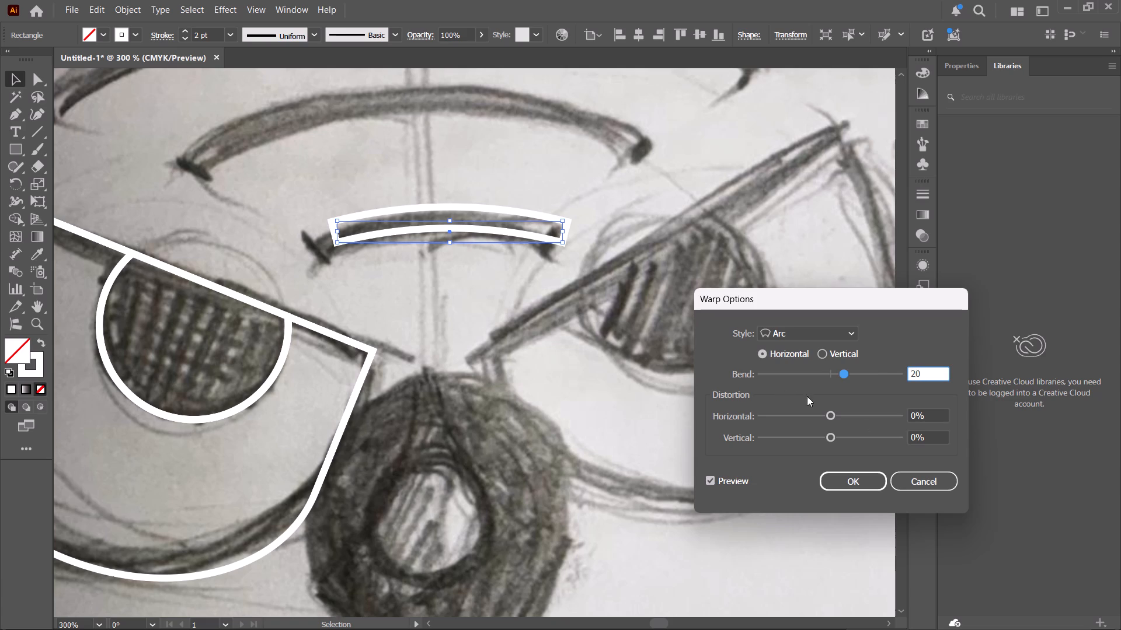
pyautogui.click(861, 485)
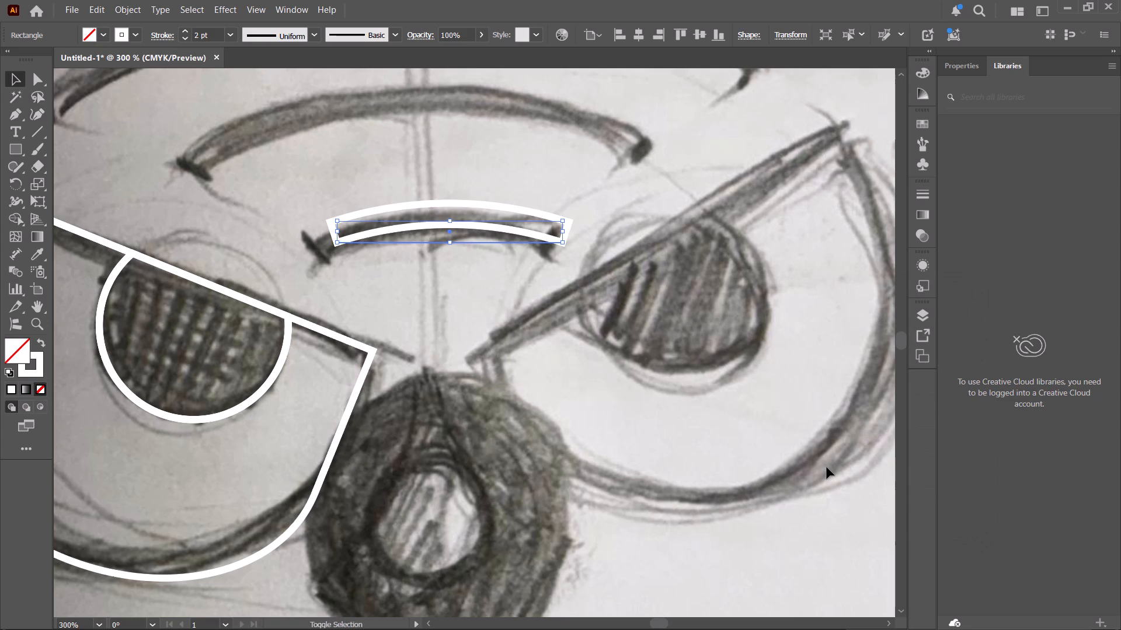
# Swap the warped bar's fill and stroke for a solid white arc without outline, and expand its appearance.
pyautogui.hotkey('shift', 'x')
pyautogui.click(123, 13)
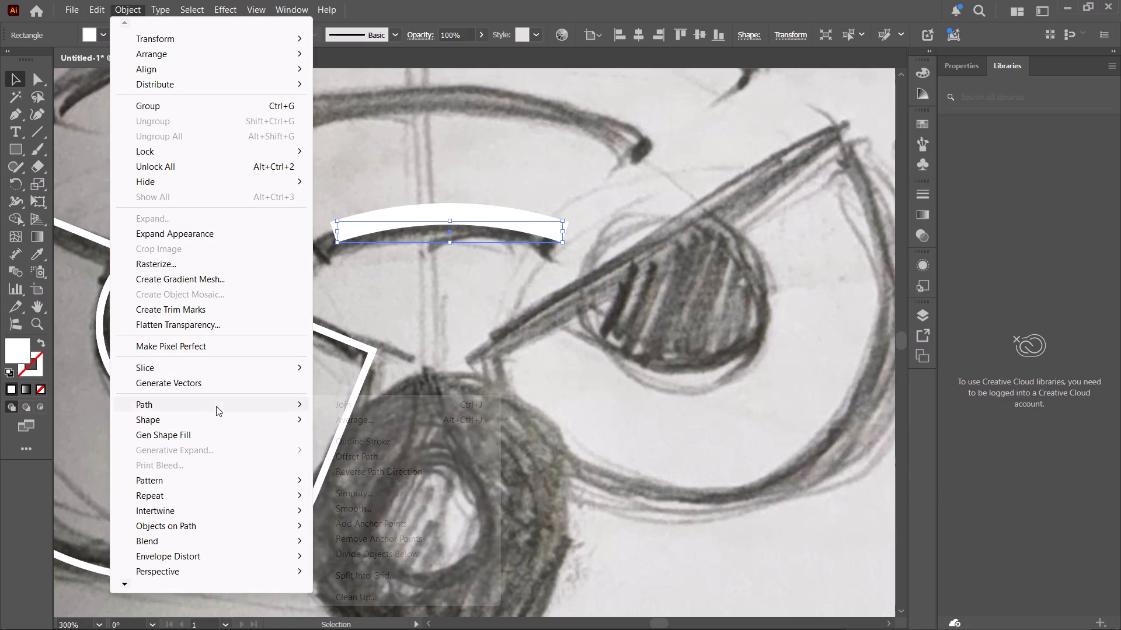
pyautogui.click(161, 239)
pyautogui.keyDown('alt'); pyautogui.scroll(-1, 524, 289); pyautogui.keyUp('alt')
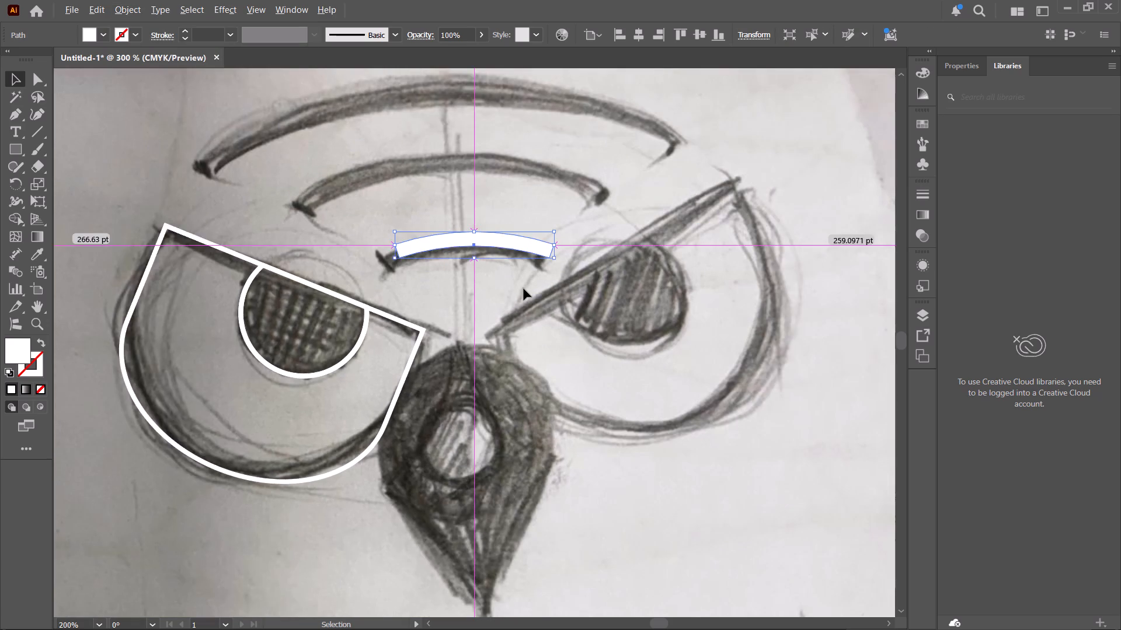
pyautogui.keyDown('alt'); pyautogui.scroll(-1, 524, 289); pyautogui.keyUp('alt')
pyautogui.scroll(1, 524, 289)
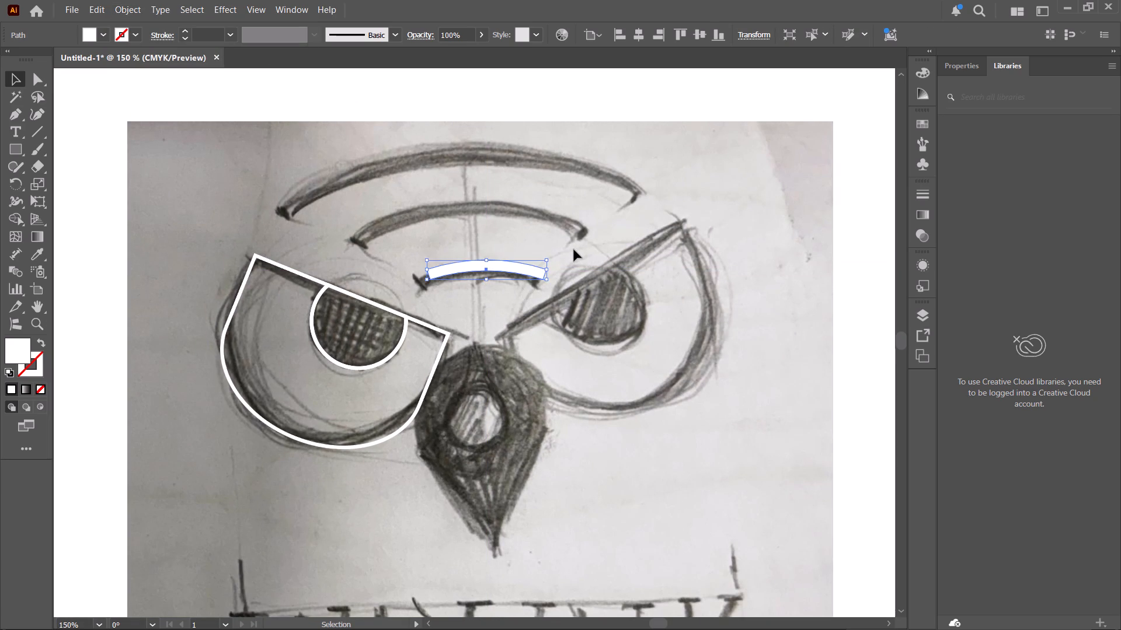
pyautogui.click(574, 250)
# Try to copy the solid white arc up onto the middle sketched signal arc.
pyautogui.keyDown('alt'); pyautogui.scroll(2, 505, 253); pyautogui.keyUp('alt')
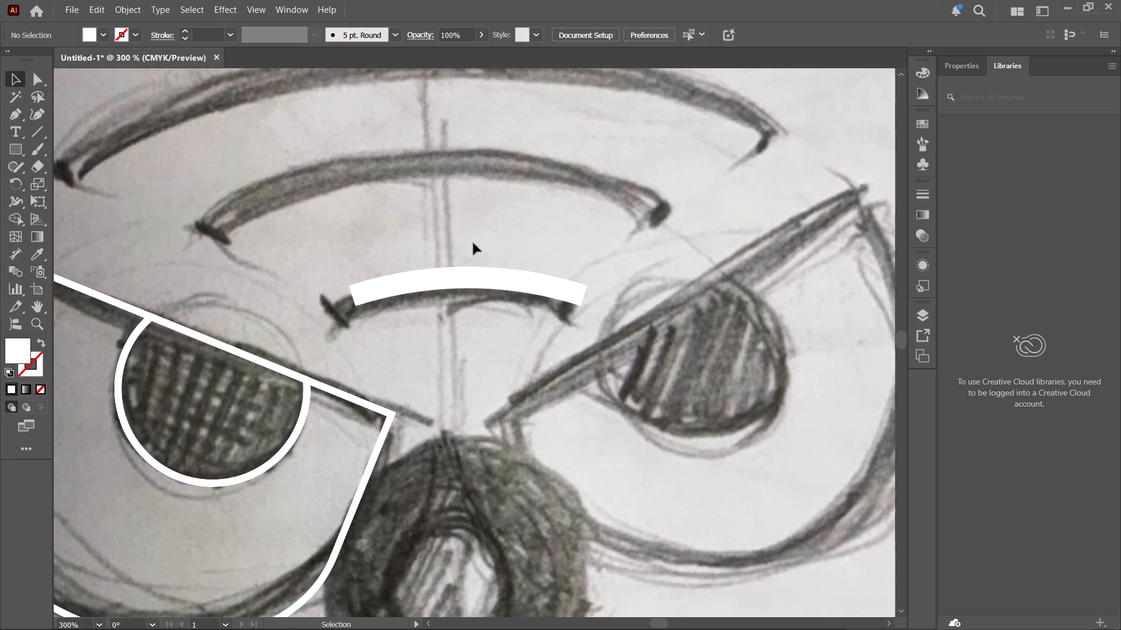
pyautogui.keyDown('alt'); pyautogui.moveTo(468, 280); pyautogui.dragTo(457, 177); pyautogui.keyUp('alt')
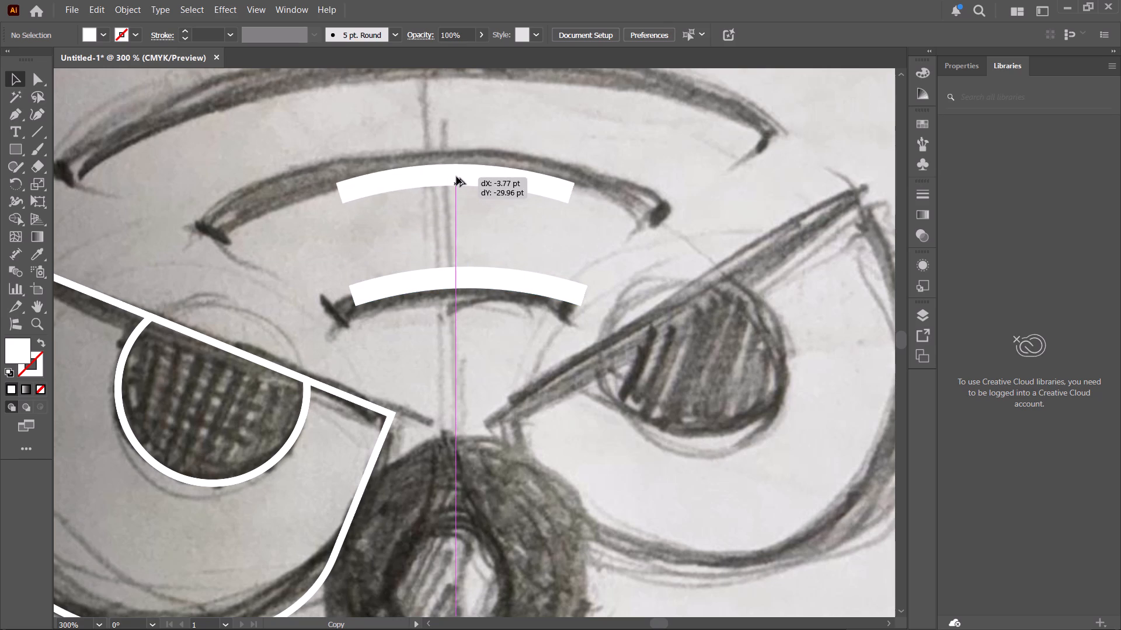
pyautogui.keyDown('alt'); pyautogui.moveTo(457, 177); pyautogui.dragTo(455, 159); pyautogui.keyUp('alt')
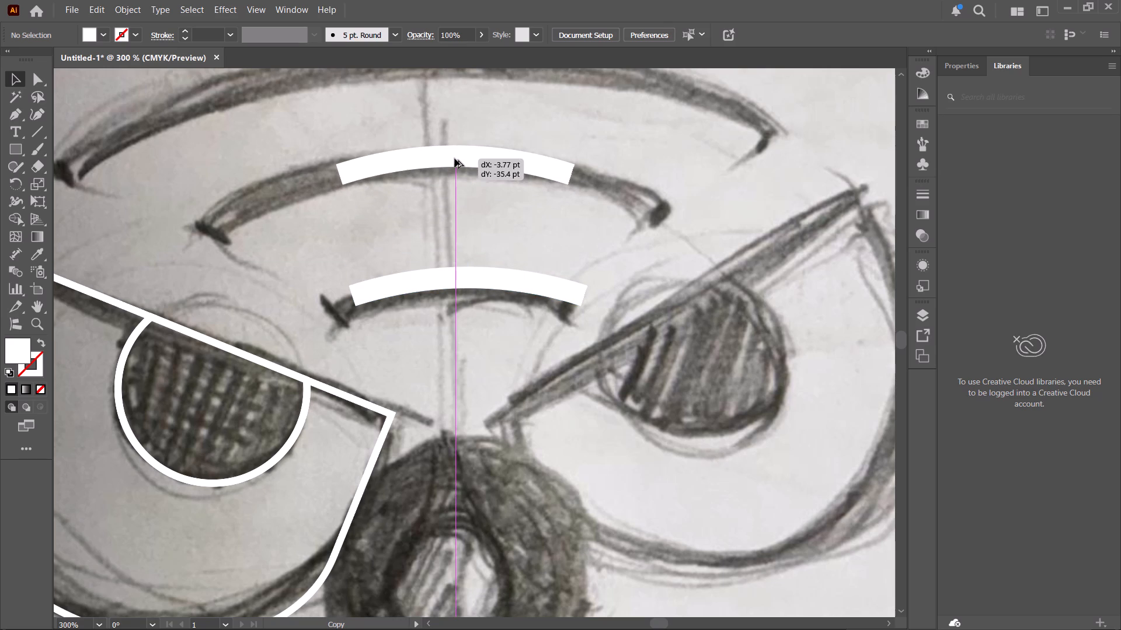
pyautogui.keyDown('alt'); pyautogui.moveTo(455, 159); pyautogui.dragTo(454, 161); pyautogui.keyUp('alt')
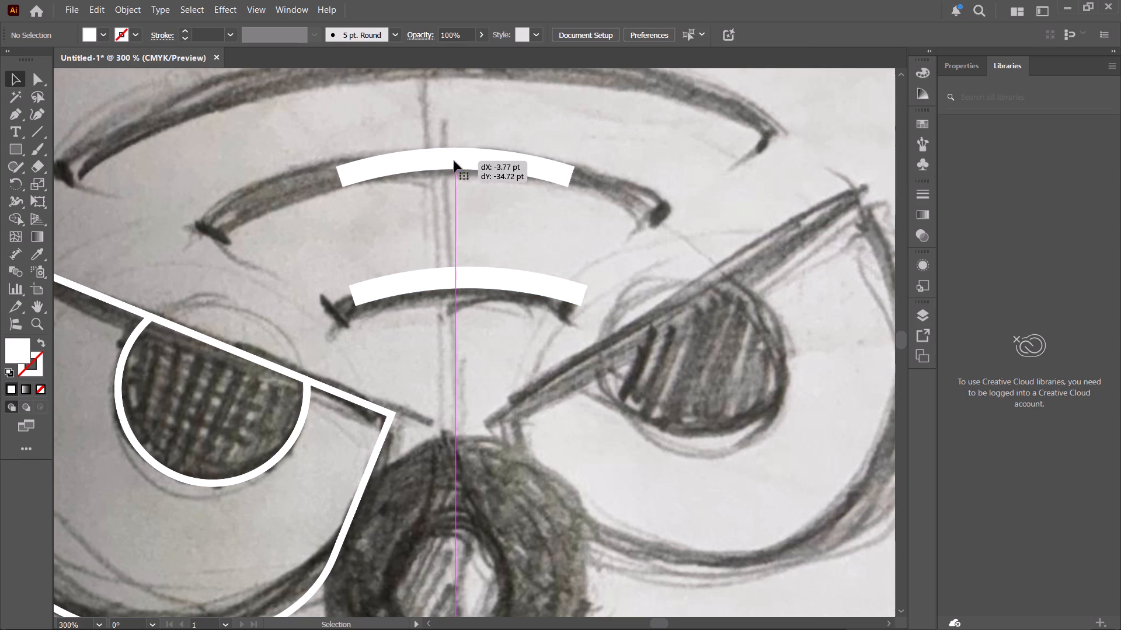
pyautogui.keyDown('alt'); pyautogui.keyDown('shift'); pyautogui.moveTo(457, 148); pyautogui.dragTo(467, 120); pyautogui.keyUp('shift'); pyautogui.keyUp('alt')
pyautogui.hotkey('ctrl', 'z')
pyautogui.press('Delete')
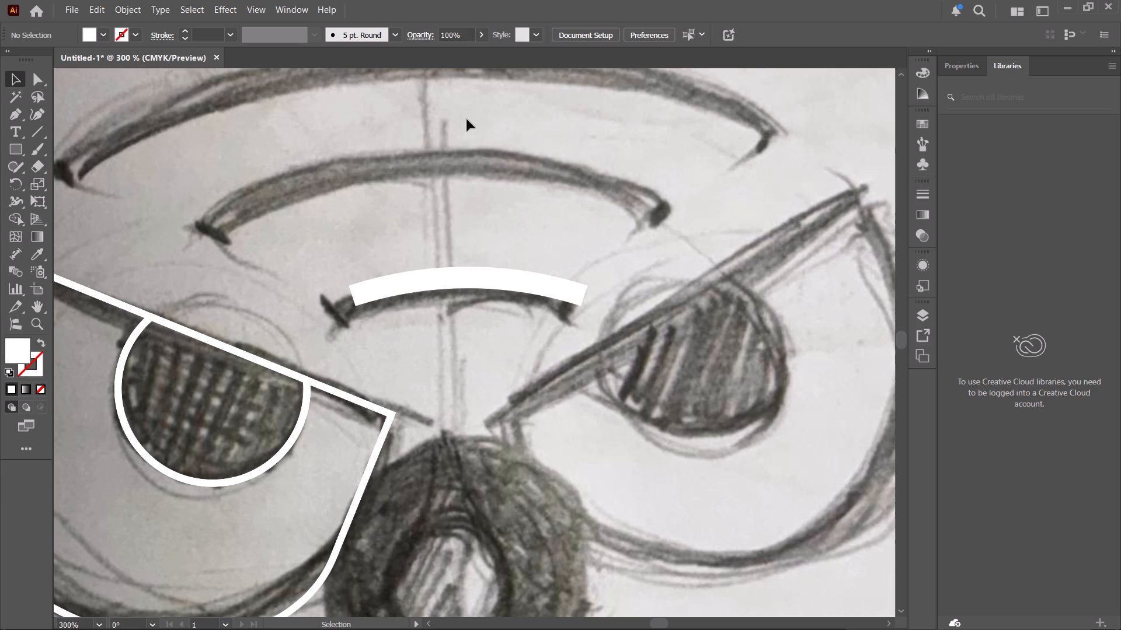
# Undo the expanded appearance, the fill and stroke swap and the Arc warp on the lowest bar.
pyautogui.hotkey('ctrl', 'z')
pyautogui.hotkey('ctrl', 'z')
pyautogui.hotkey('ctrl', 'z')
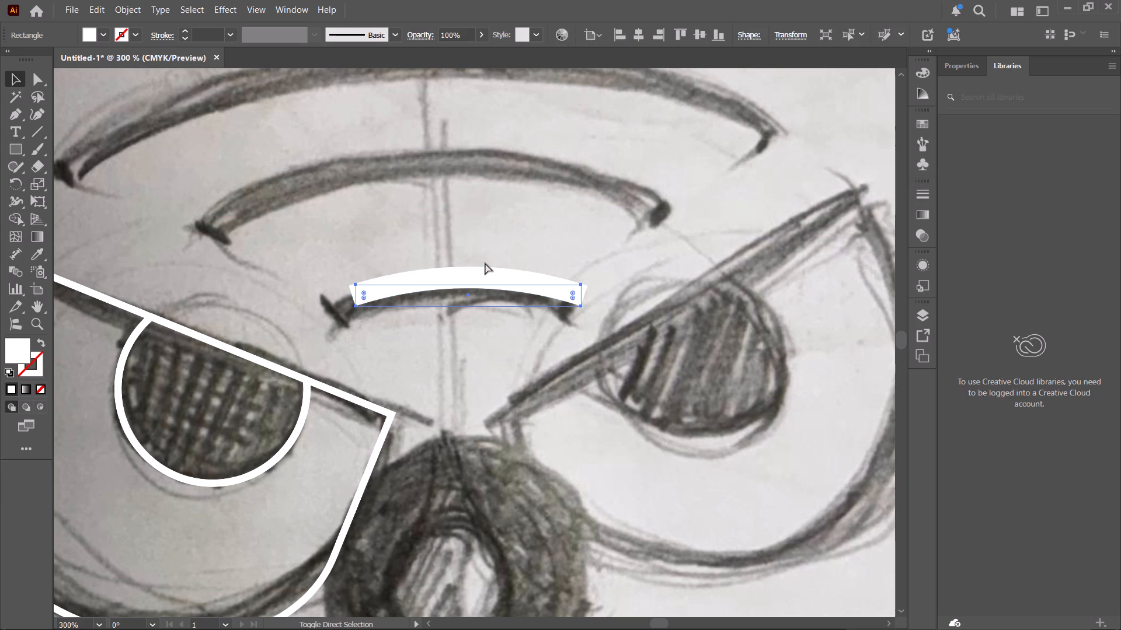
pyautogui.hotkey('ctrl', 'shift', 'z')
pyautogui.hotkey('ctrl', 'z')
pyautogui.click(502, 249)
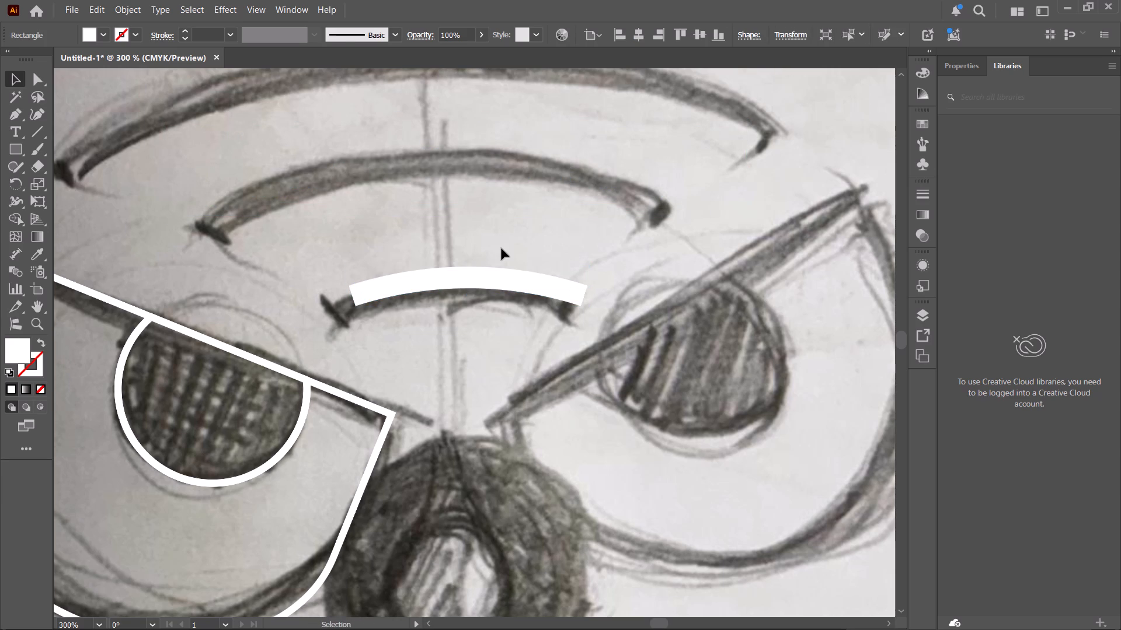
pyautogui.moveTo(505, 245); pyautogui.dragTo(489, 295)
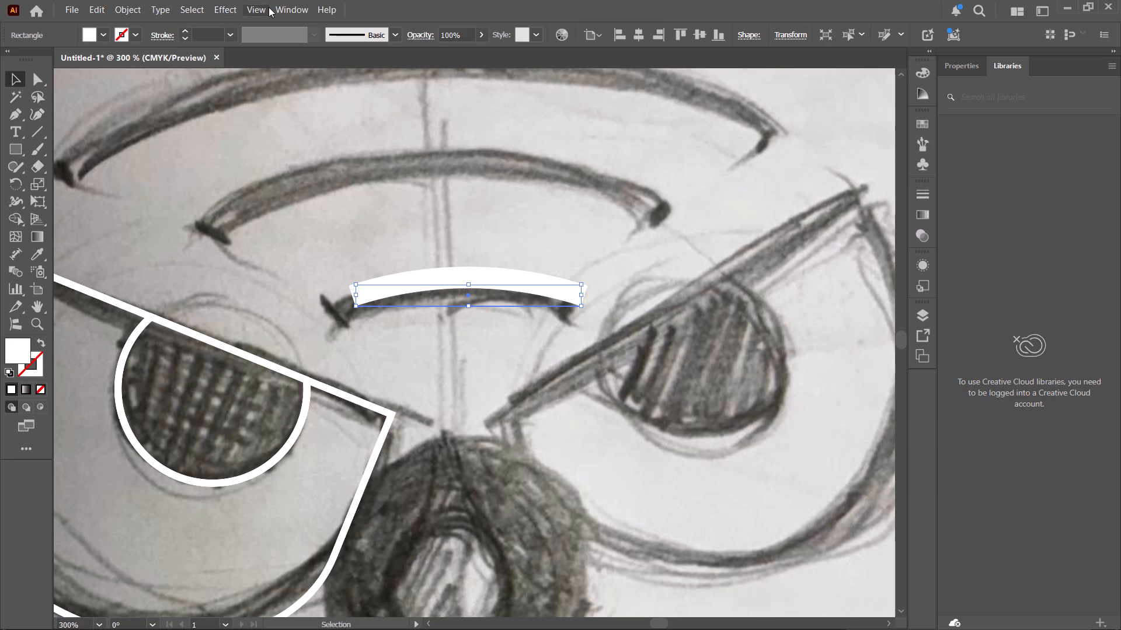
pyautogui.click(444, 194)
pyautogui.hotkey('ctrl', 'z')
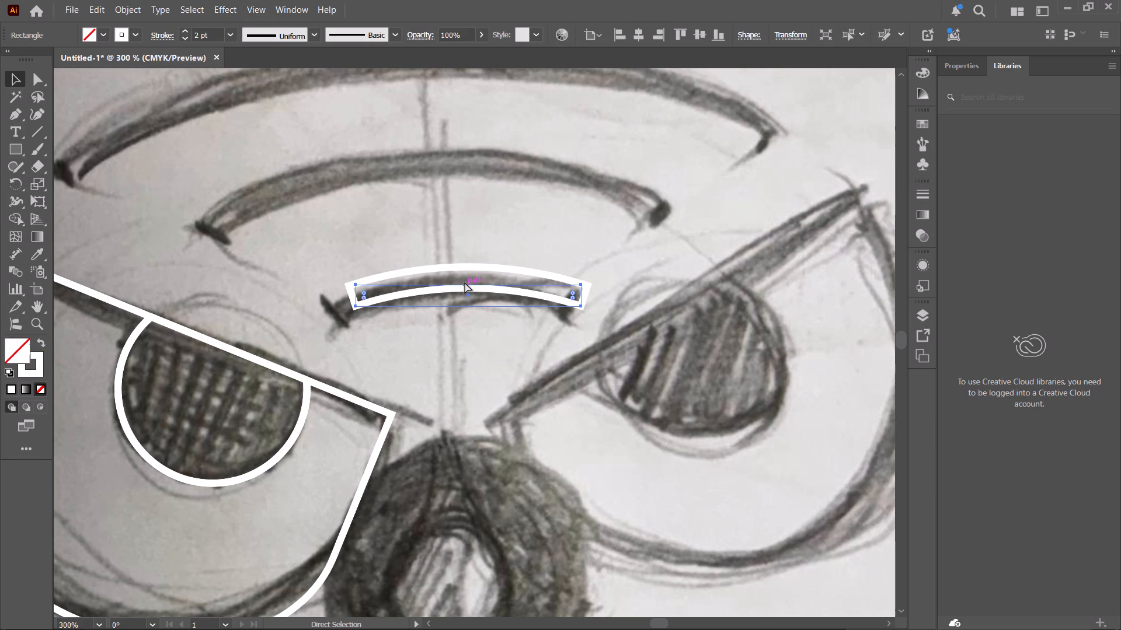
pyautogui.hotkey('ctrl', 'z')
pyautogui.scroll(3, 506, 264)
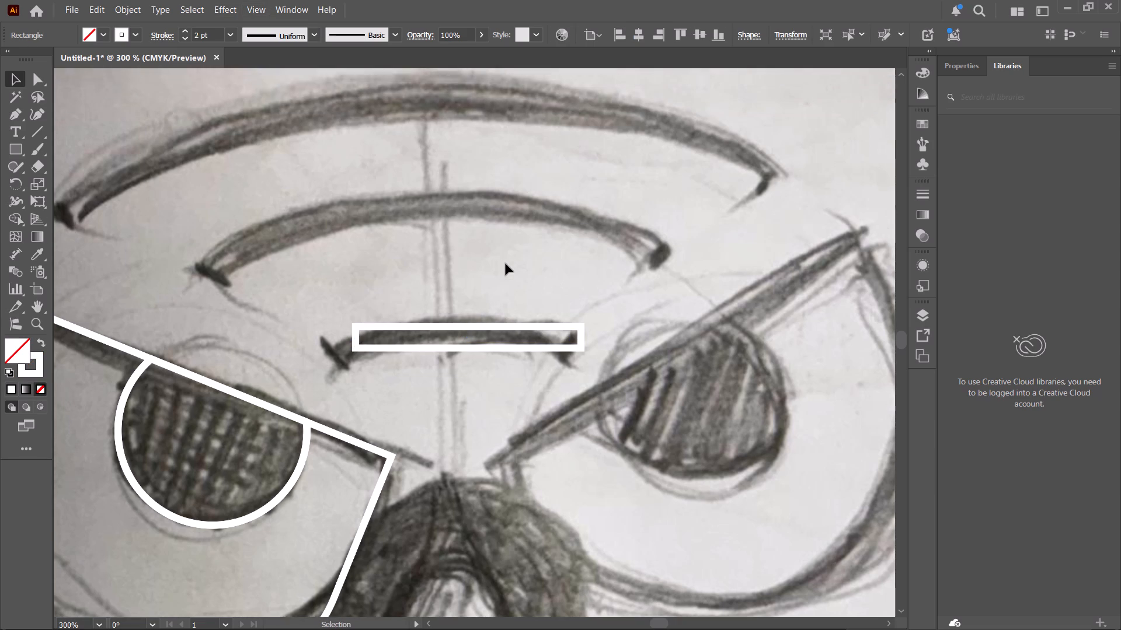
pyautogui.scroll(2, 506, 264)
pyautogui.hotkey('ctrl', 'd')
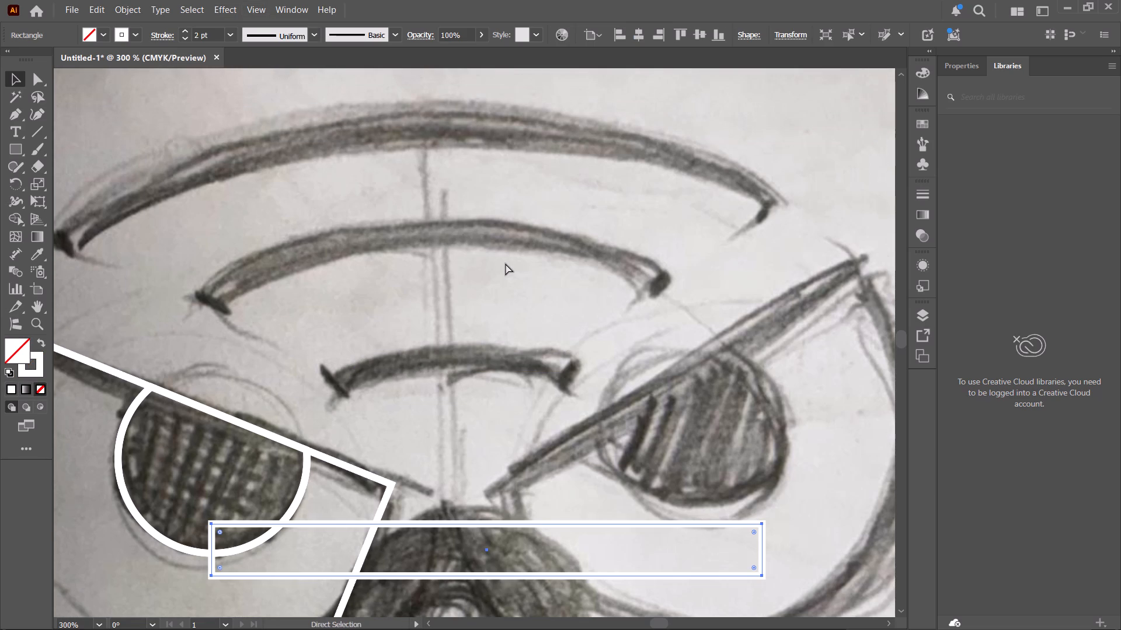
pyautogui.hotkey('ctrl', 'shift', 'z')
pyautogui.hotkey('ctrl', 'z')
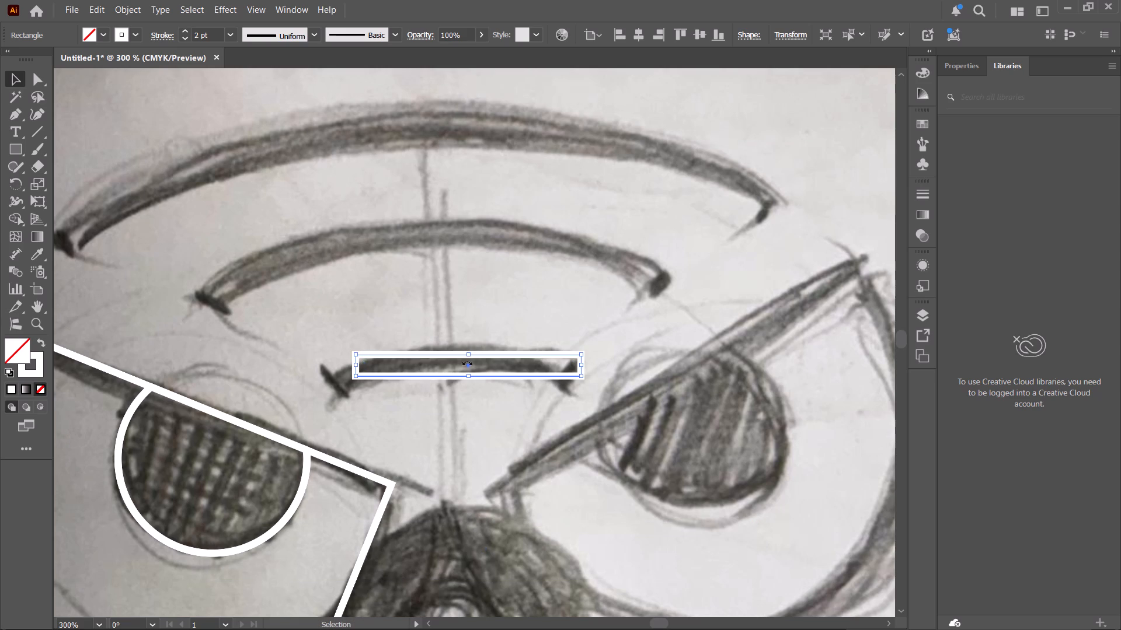
# Duplicate the thin outlined bar up onto the middle signal arc and widen the copy about its centre to about 135 pt.
pyautogui.moveTo(469, 365); pyautogui.dragTo(459, 271)
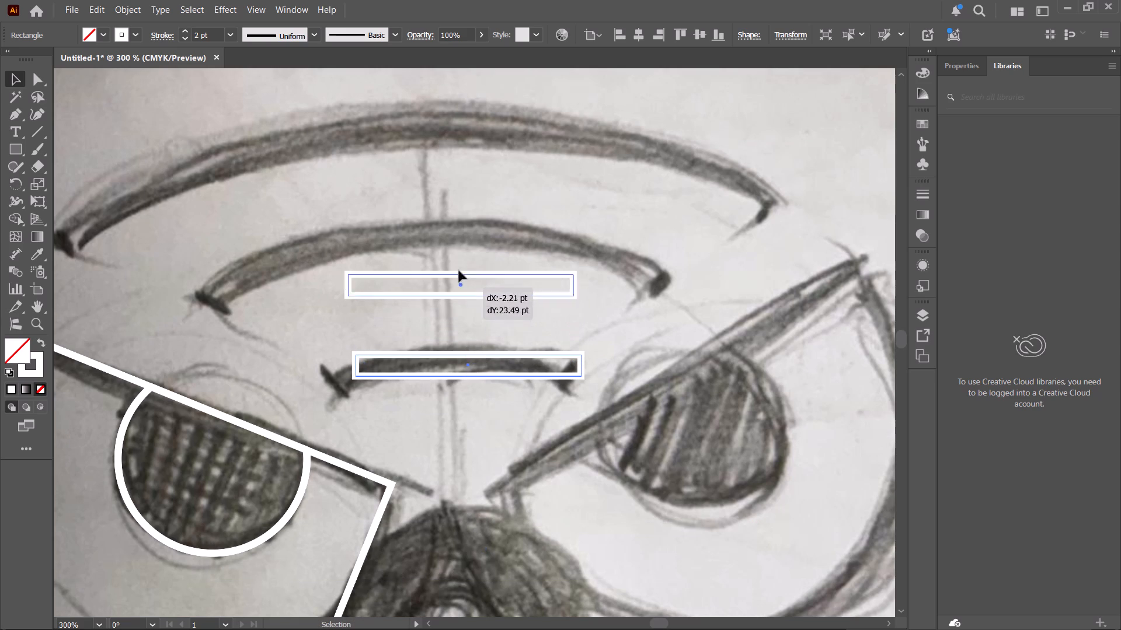
pyautogui.moveTo(459, 271); pyautogui.dragTo(456, 233)
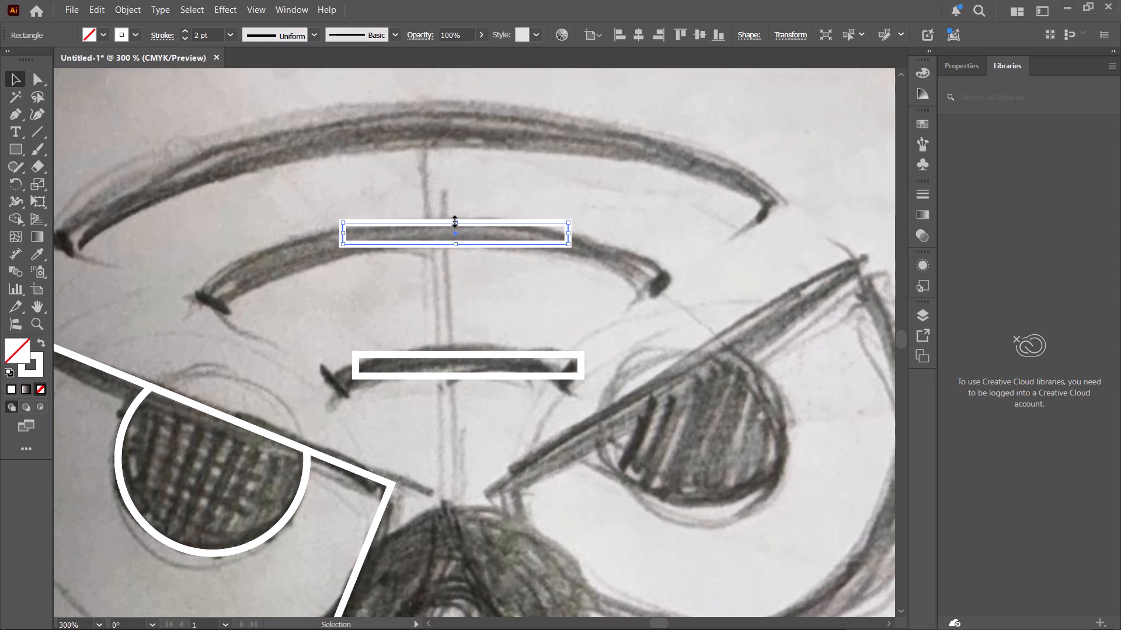
pyautogui.click(453, 220)
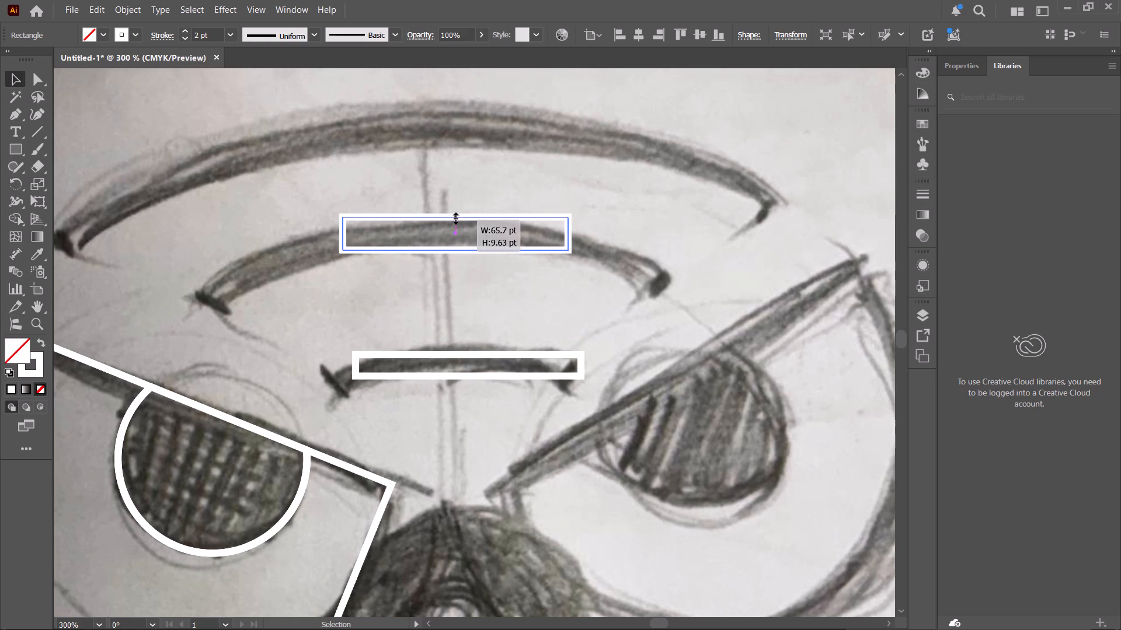
pyautogui.hotkey('ctrl', 'z')
pyautogui.keyDown('alt'); pyautogui.moveTo(568, 235); pyautogui.dragTo(579, 234); pyautogui.keyUp('alt')
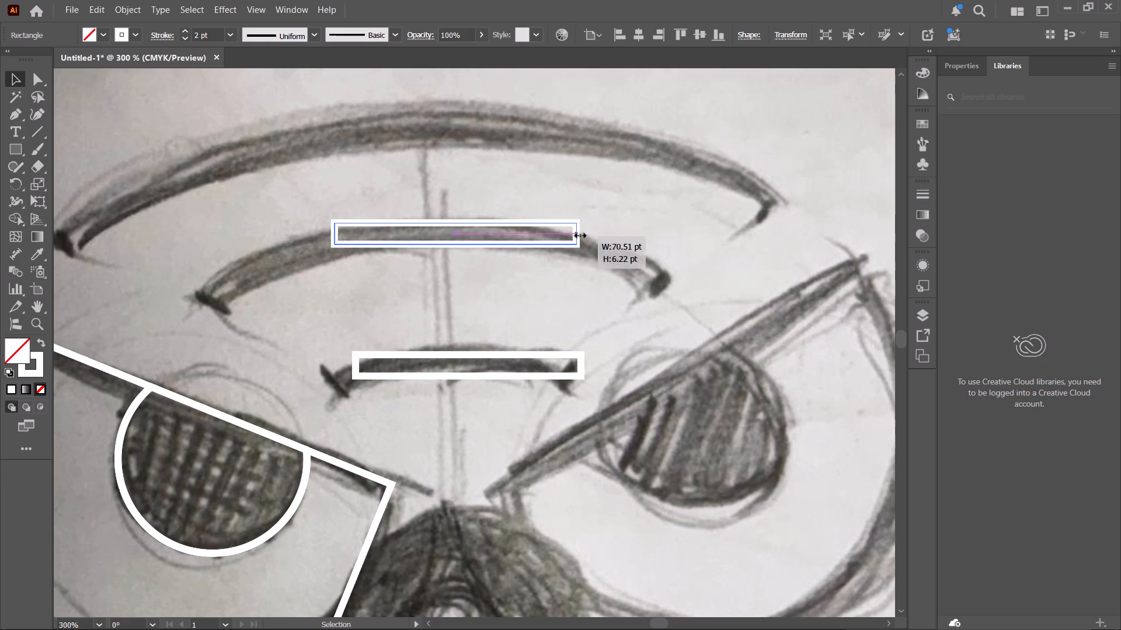
pyautogui.keyDown('alt'); pyautogui.moveTo(579, 234); pyautogui.dragTo(688, 234); pyautogui.keyUp('alt')
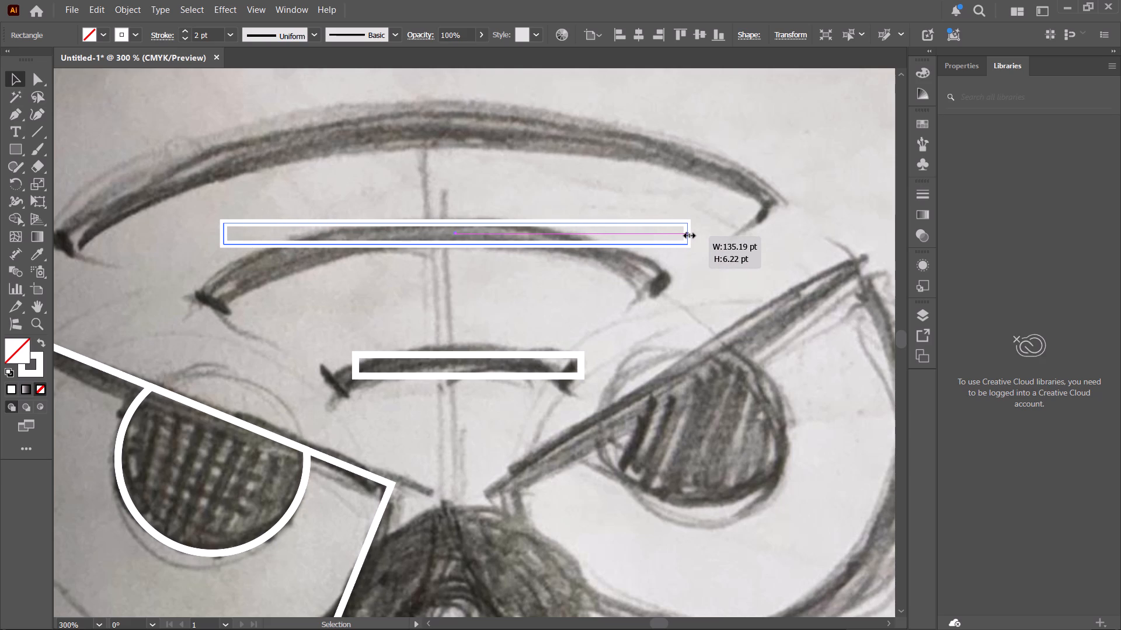
pyautogui.keyDown('alt'); pyautogui.moveTo(688, 234); pyautogui.dragTo(692, 235); pyautogui.keyUp('alt')
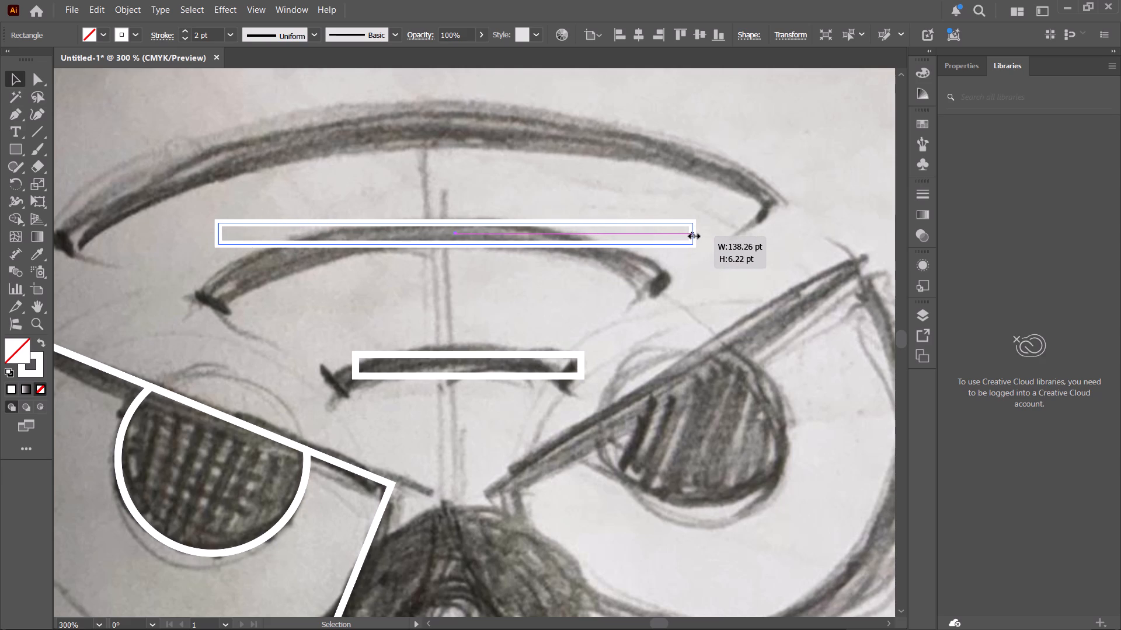
pyautogui.keyDown('alt'); pyautogui.moveTo(692, 235); pyautogui.dragTo(691, 237); pyautogui.keyUp('alt')
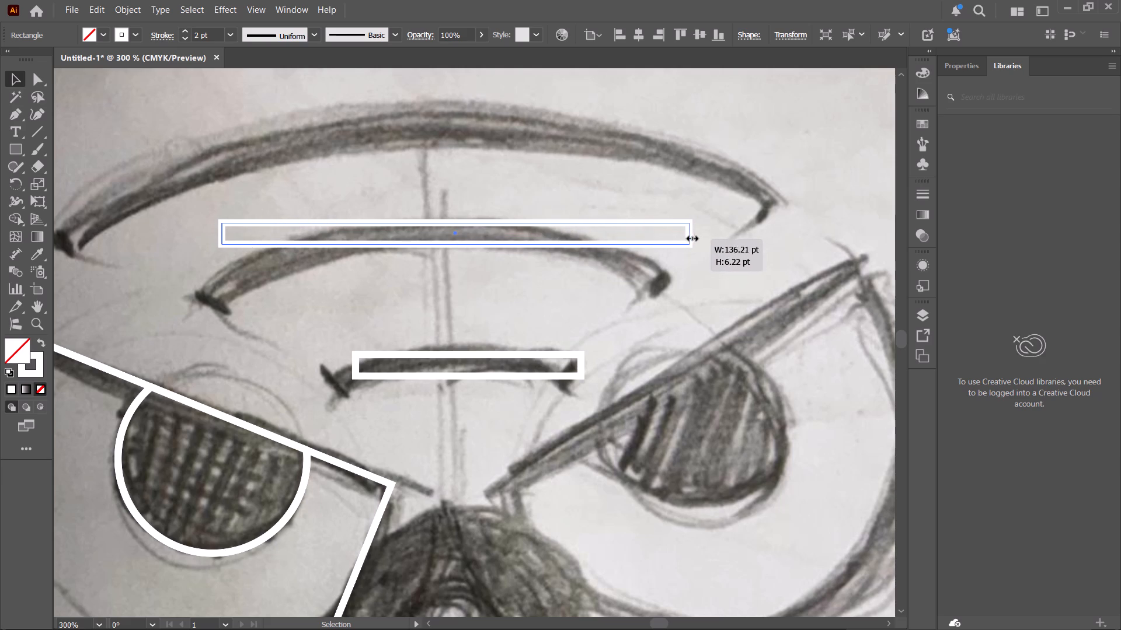
pyautogui.keyDown('alt'); pyautogui.moveTo(691, 237); pyautogui.dragTo(688, 237); pyautogui.keyUp('alt')
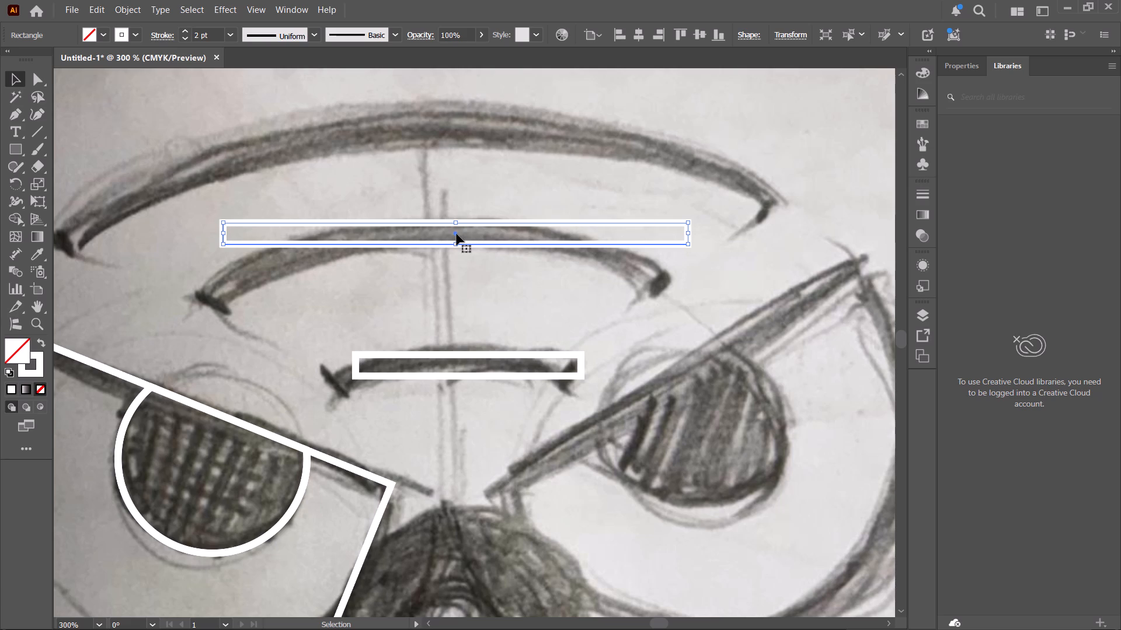
# Duplicate the wide bar straight up onto the topmost signal arc, keeping it vertically aligned with the original.
pyautogui.keyDown('alt'); pyautogui.moveTo(457, 234); pyautogui.dragTo(457, 136); pyautogui.keyUp('alt')
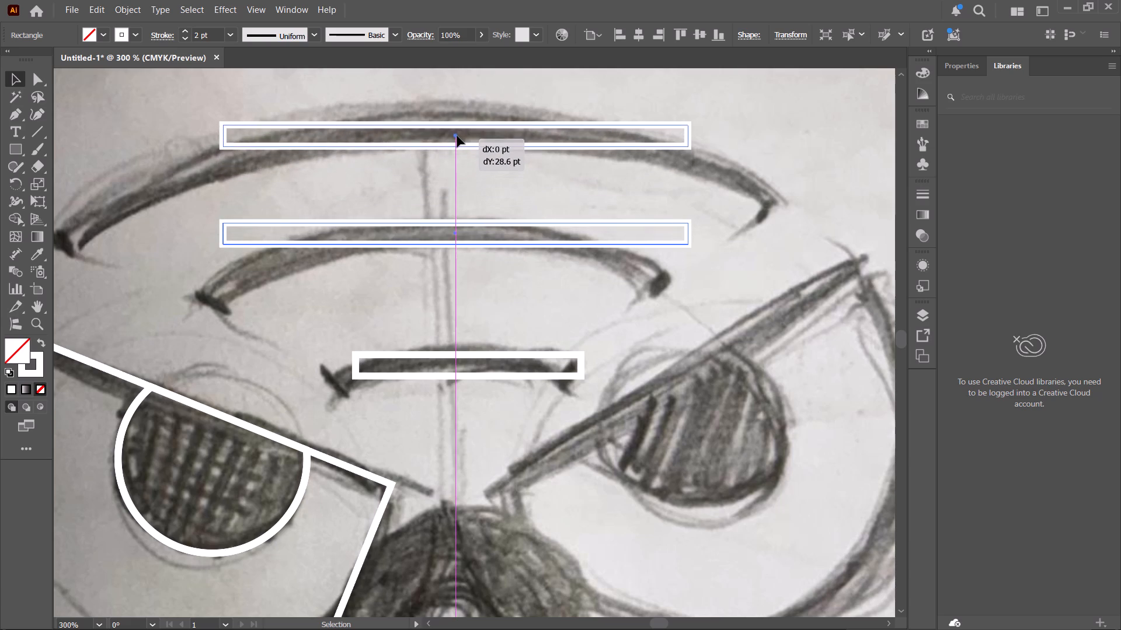
pyautogui.keyDown('alt'); pyautogui.moveTo(457, 136); pyautogui.dragTo(458, 127); pyautogui.keyUp('alt')
# Move the middle bar straight down so it sits midway between the topmost and lowest bars.
pyautogui.moveTo(469, 264); pyautogui.dragTo(464, 203)
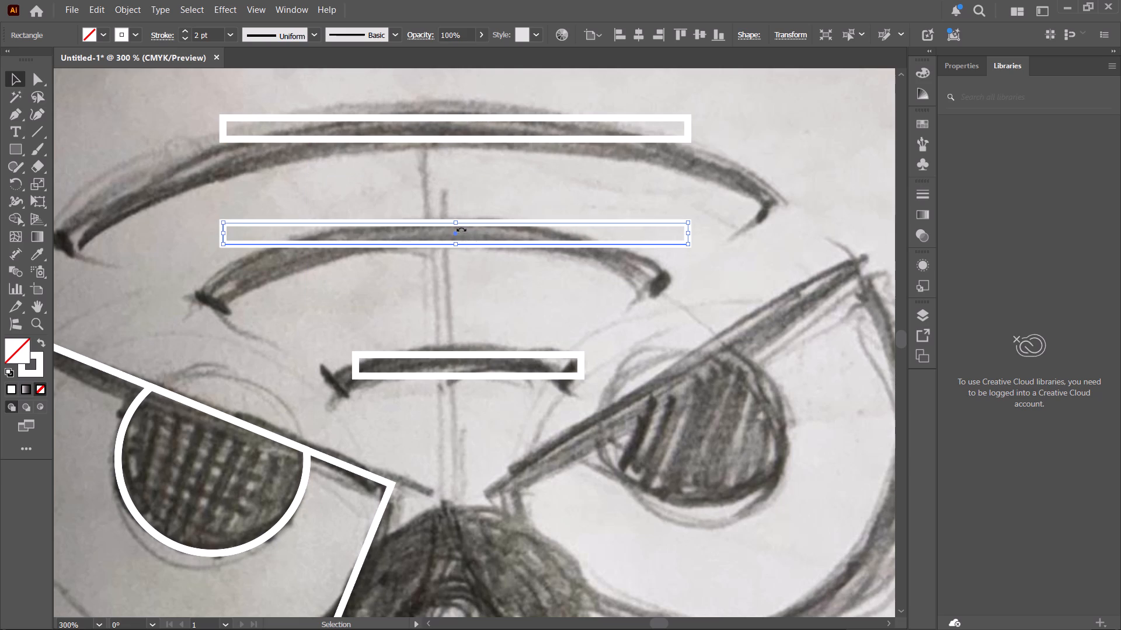
pyautogui.moveTo(456, 233); pyautogui.dragTo(455, 245)
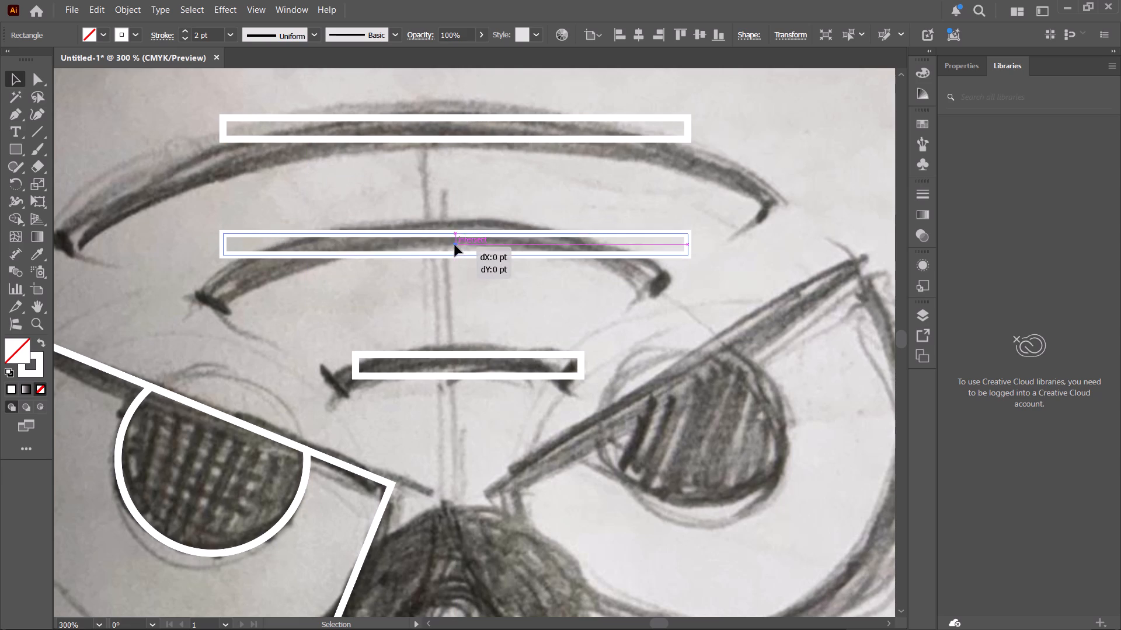
pyautogui.moveTo(455, 245); pyautogui.dragTo(454, 246)
# Widen the topmost bar about its centre to about 173 pt, keeping its height.
pyautogui.moveTo(708, 133); pyautogui.dragTo(647, 118)
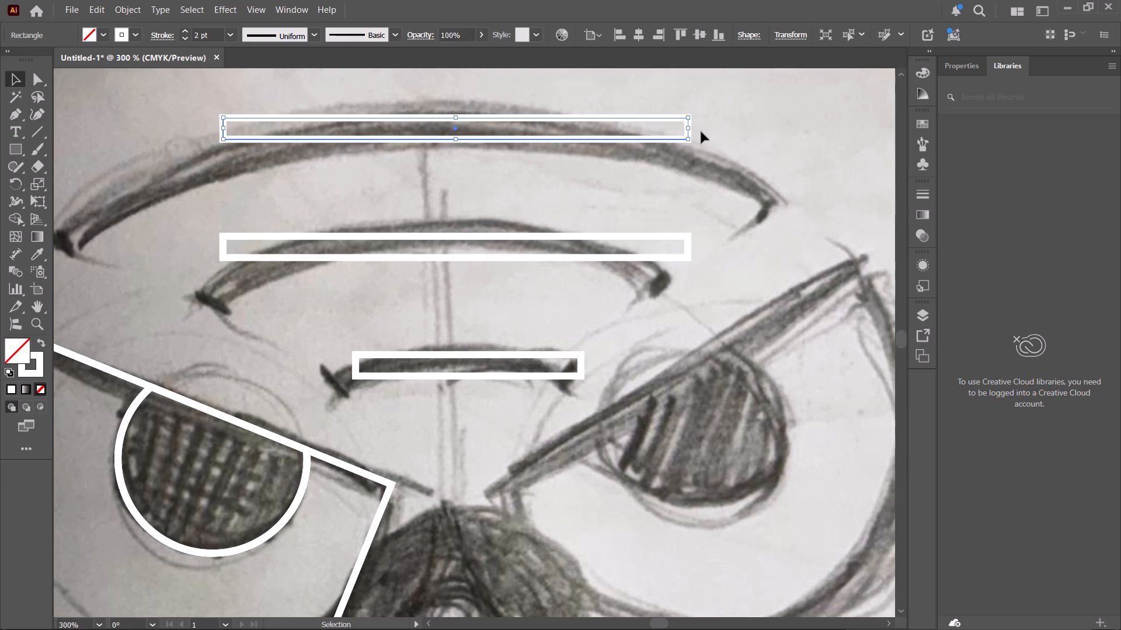
pyautogui.moveTo(690, 129); pyautogui.dragTo(699, 127)
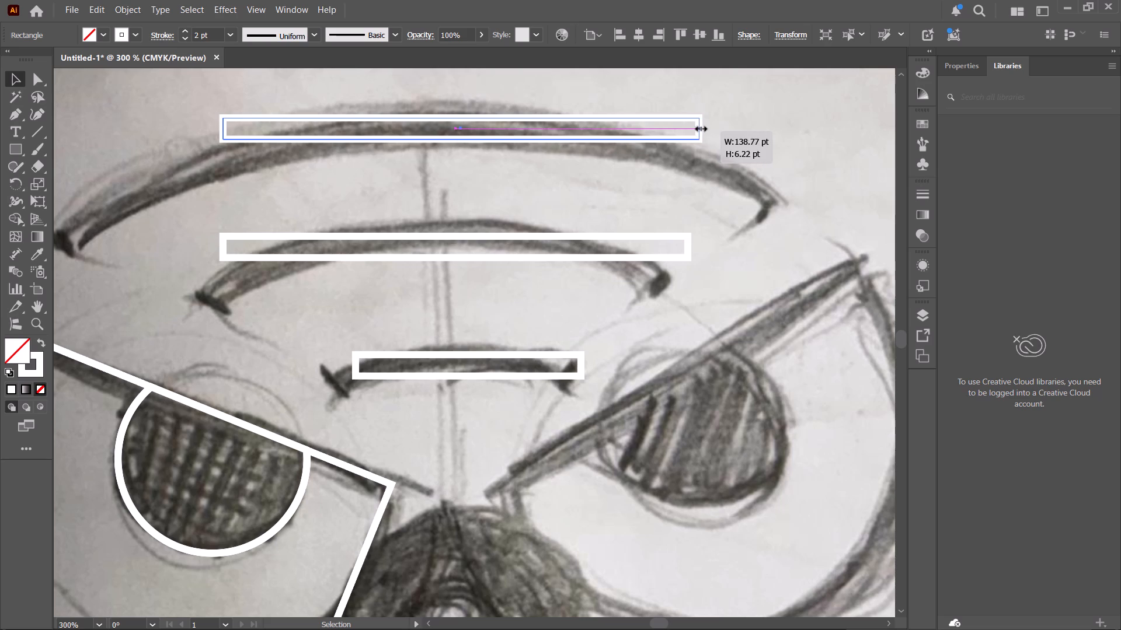
pyautogui.moveTo(699, 127); pyautogui.dragTo(753, 131)
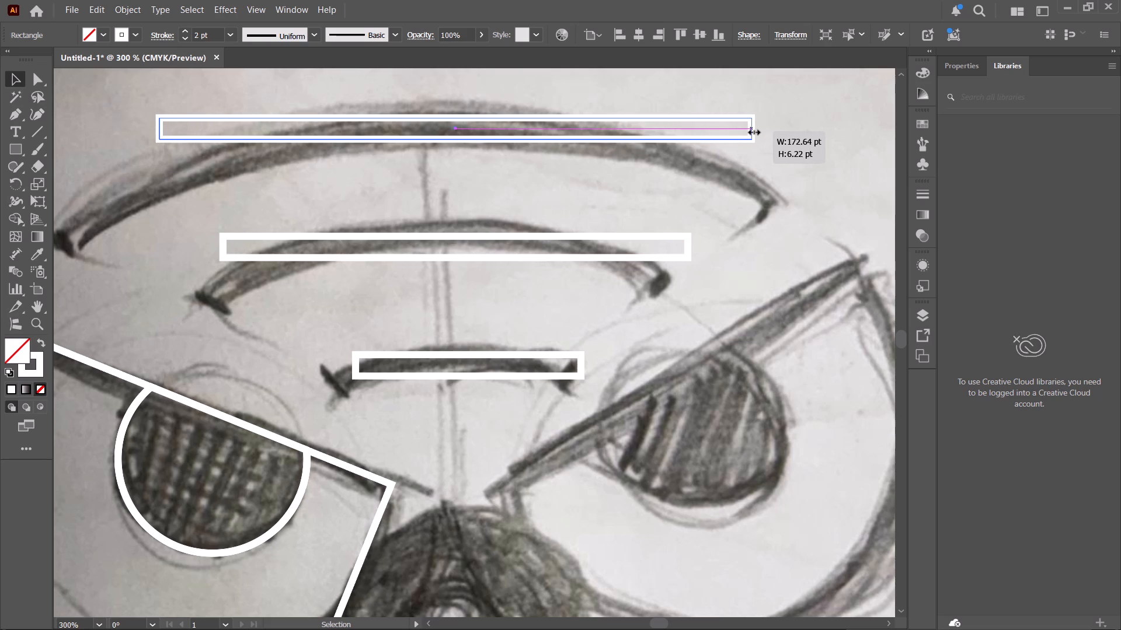
pyautogui.moveTo(753, 131); pyautogui.dragTo(754, 132)
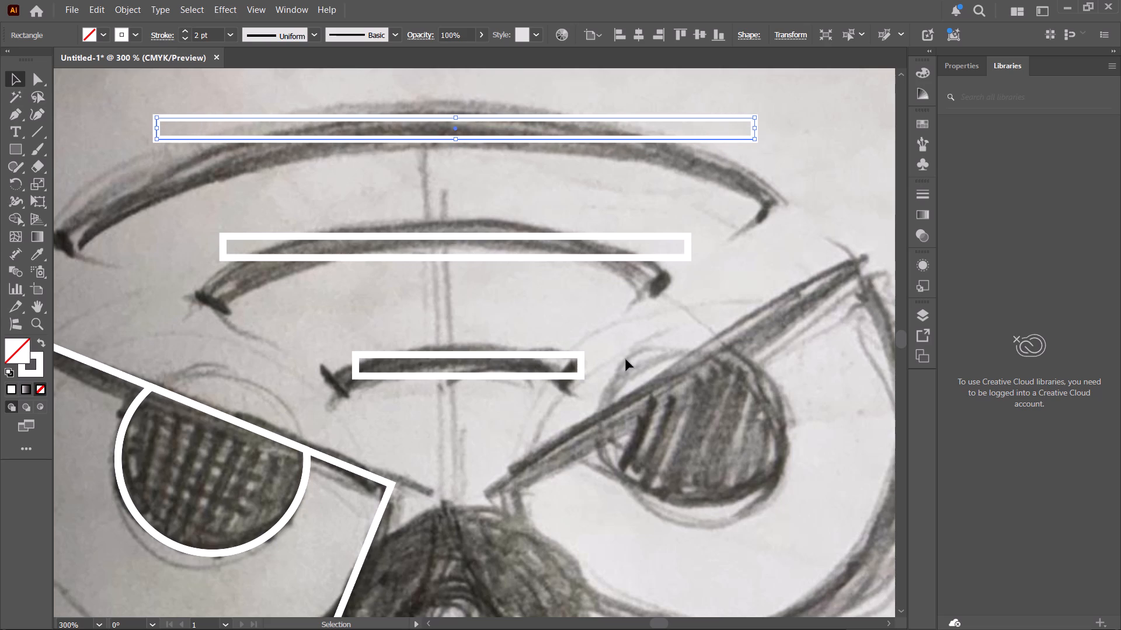
pyautogui.click(648, 338)
# Reset all three signal bars to the default fill and 1 pt stroke, and set their fill to none.
pyautogui.keyDown('alt'); pyautogui.scroll(-2, 647, 338); pyautogui.keyUp('alt')
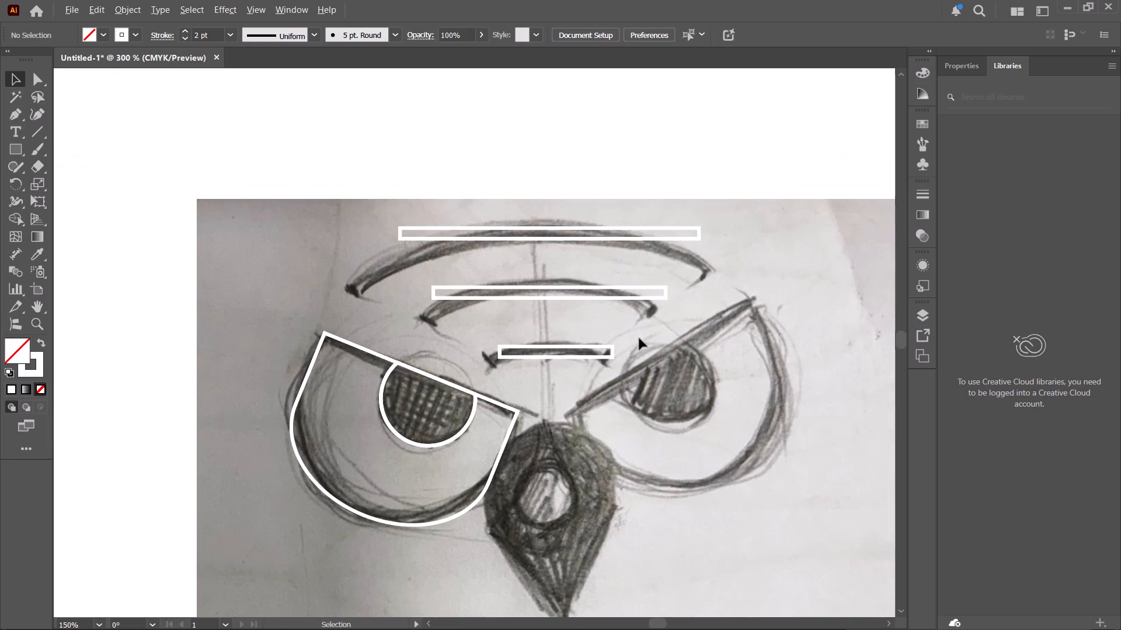
pyautogui.moveTo(601, 395); pyautogui.dragTo(576, 199)
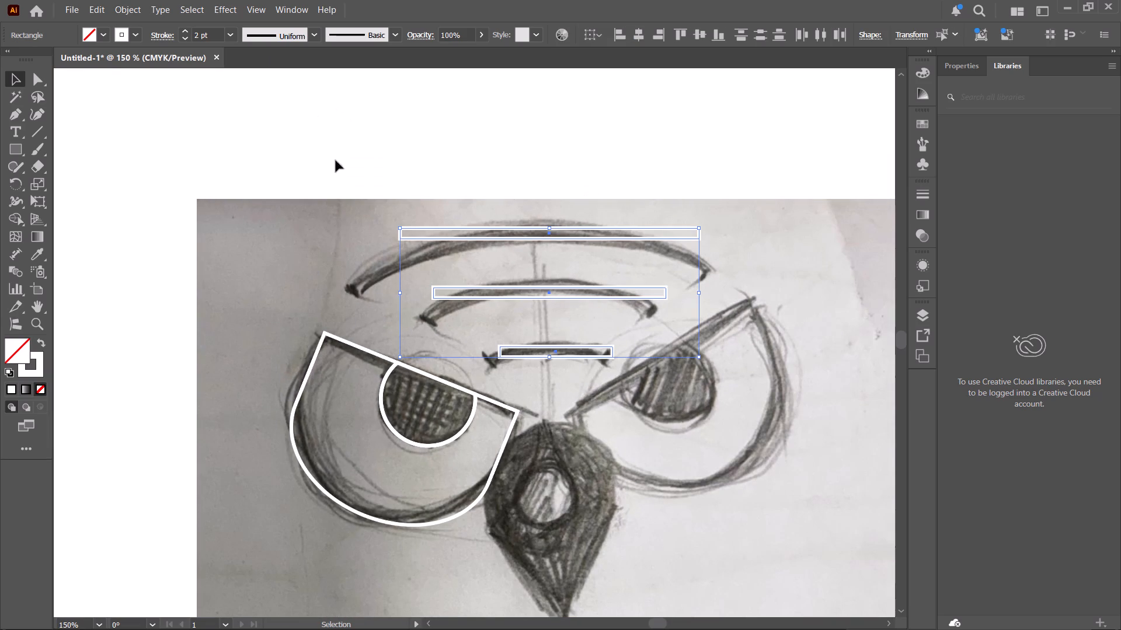
pyautogui.press('d')
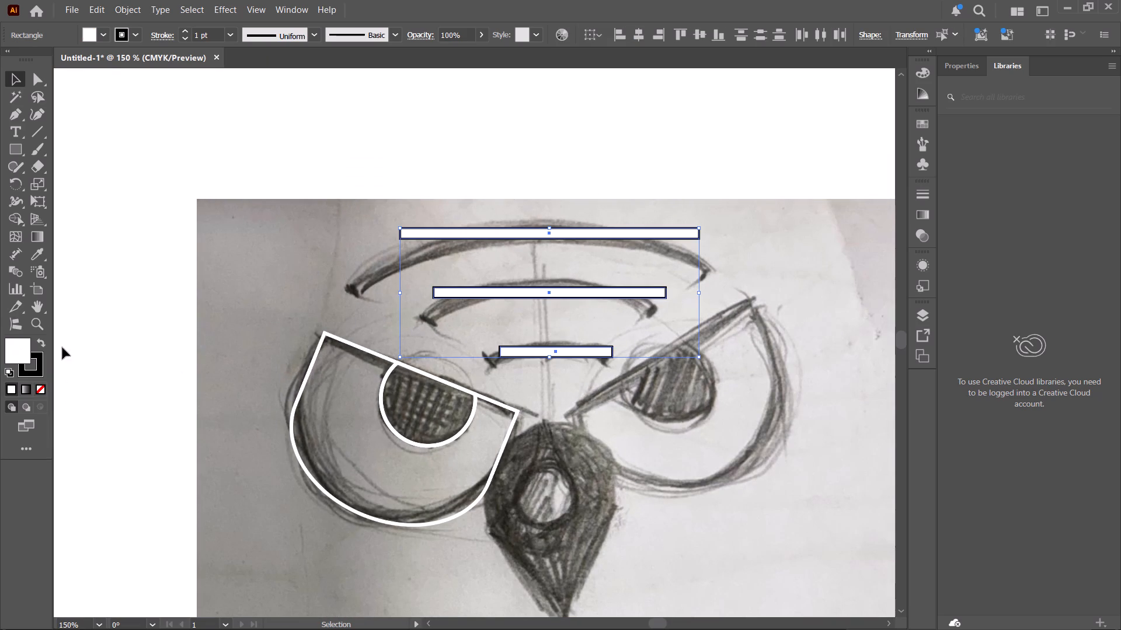
pyautogui.click(27, 351)
pyautogui.click(47, 393)
pyautogui.click(41, 388)
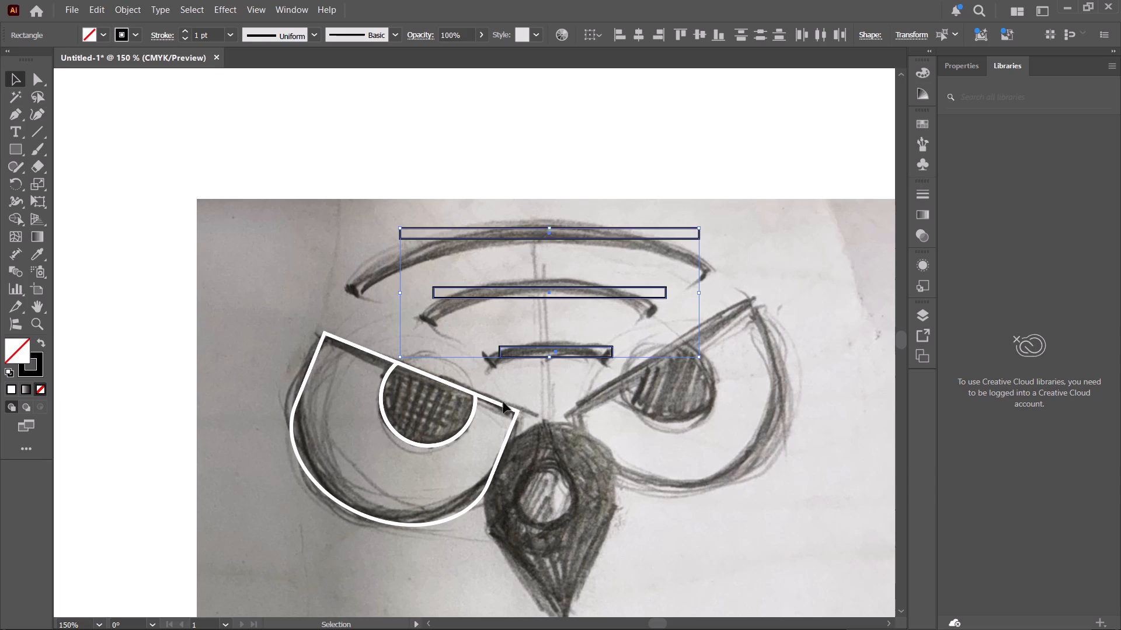
# Set the stroke colour of the three signal bars to pure red, ff0000.
pyautogui.keyDown('ctrl'); pyautogui.scroll(-1, 399, 121); pyautogui.keyUp('ctrl')
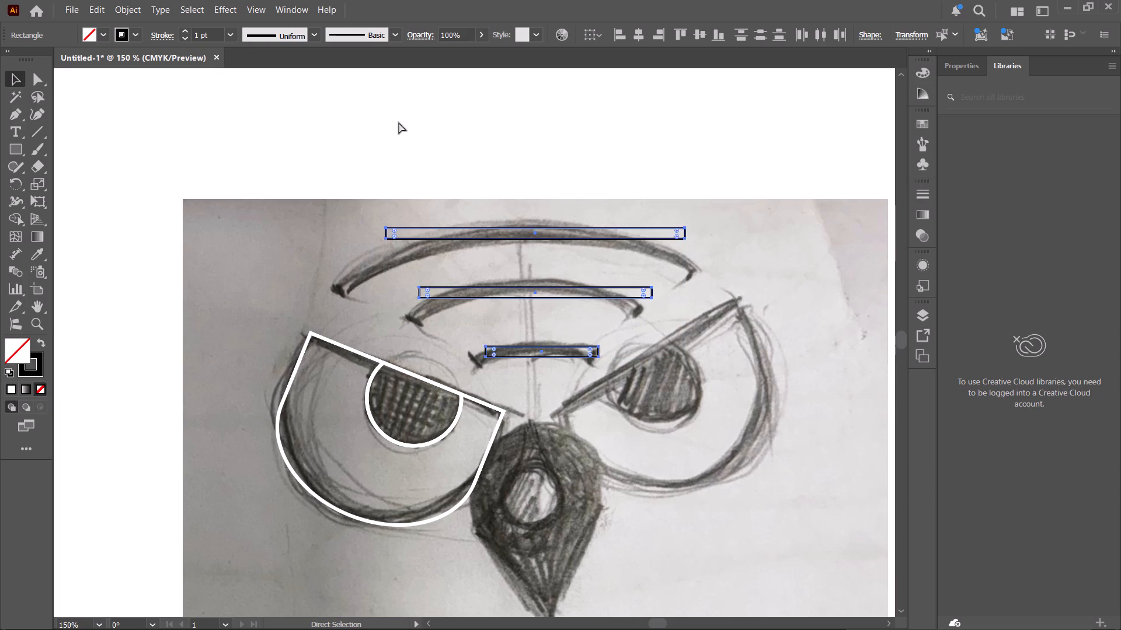
pyautogui.keyDown('ctrl'); pyautogui.scroll(-3, 399, 123); pyautogui.keyUp('ctrl')
pyautogui.doubleClick(41, 373)
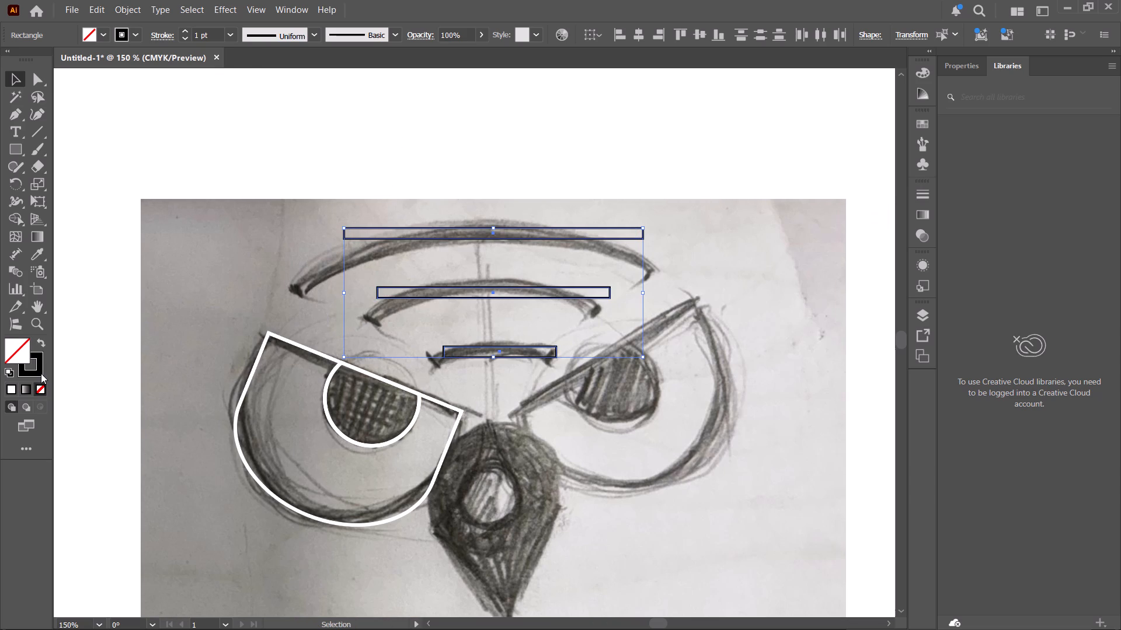
pyautogui.moveTo(798, 425); pyautogui.dragTo(630, 265)
pyautogui.moveTo(773, 398); pyautogui.dragTo(698, 257)
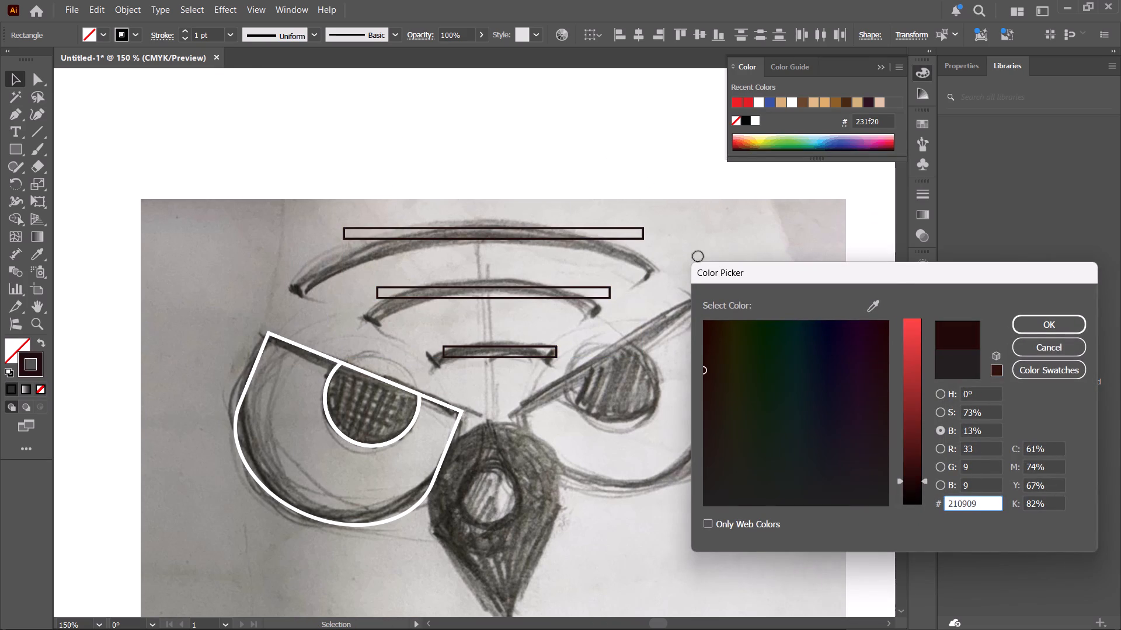
pyautogui.moveTo(698, 257); pyautogui.dragTo(669, 278)
pyautogui.moveTo(913, 444); pyautogui.dragTo(936, 226)
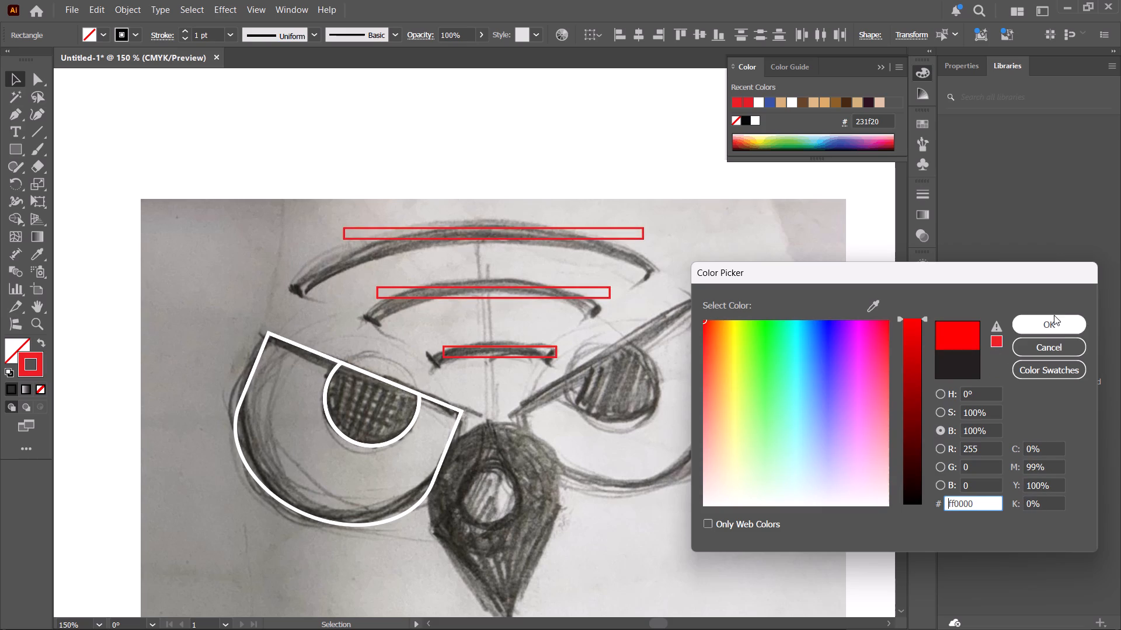
pyautogui.click(1056, 334)
pyautogui.click(1040, 328)
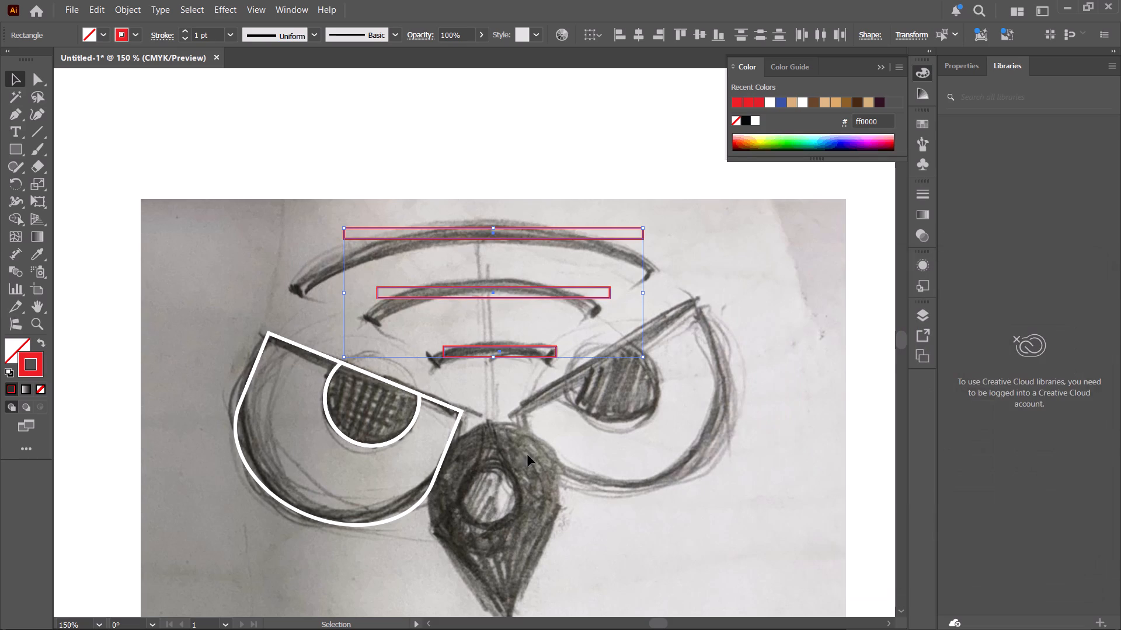
# Select all the artwork and set its stroke colour to red so the eye outlines match the bars.
pyautogui.moveTo(495, 494); pyautogui.dragTo(245, 323)
pyautogui.moveTo(245, 323); pyautogui.dragTo(235, 304)
pyautogui.hotkey('ctrl', 'a')
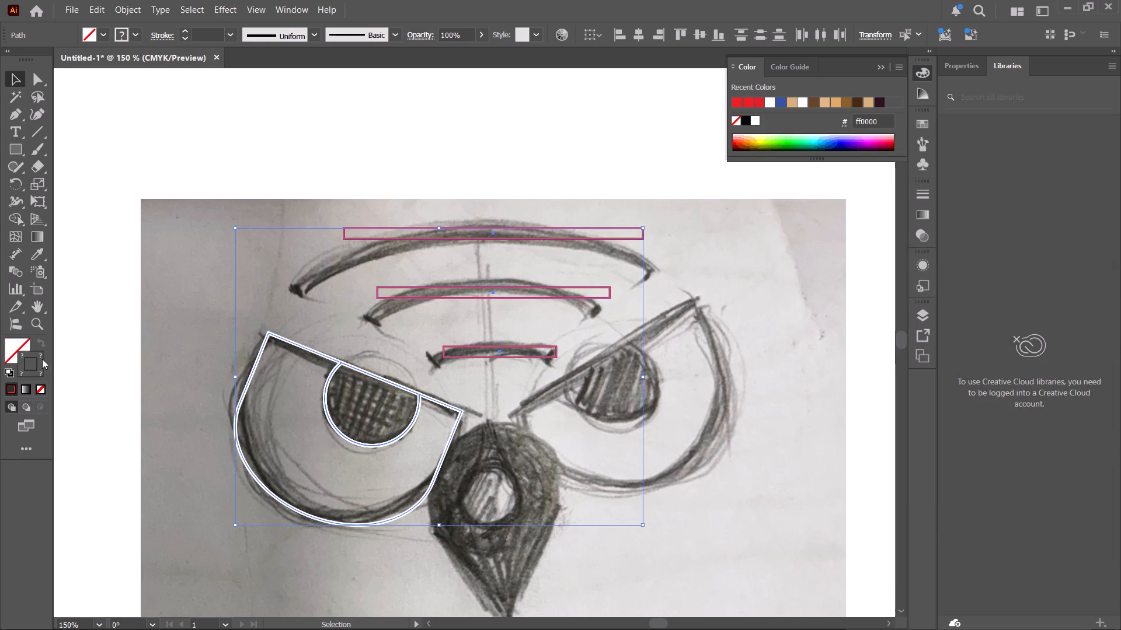
pyautogui.click(36, 366)
pyautogui.click(9, 388)
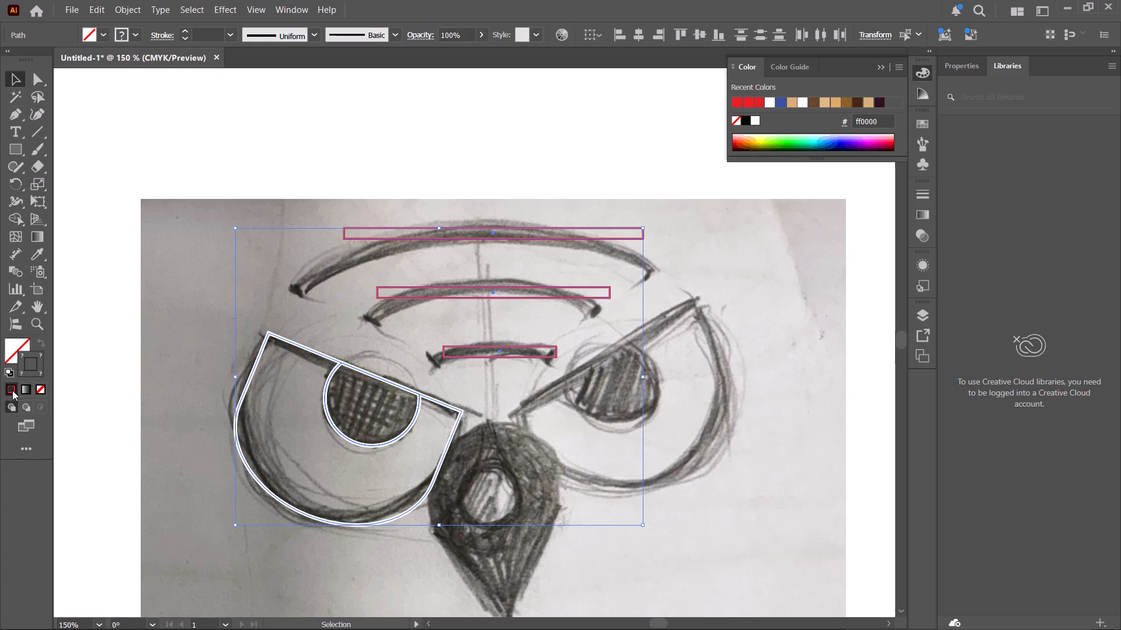
pyautogui.doubleClick(12, 393)
pyautogui.doubleClick(39, 372)
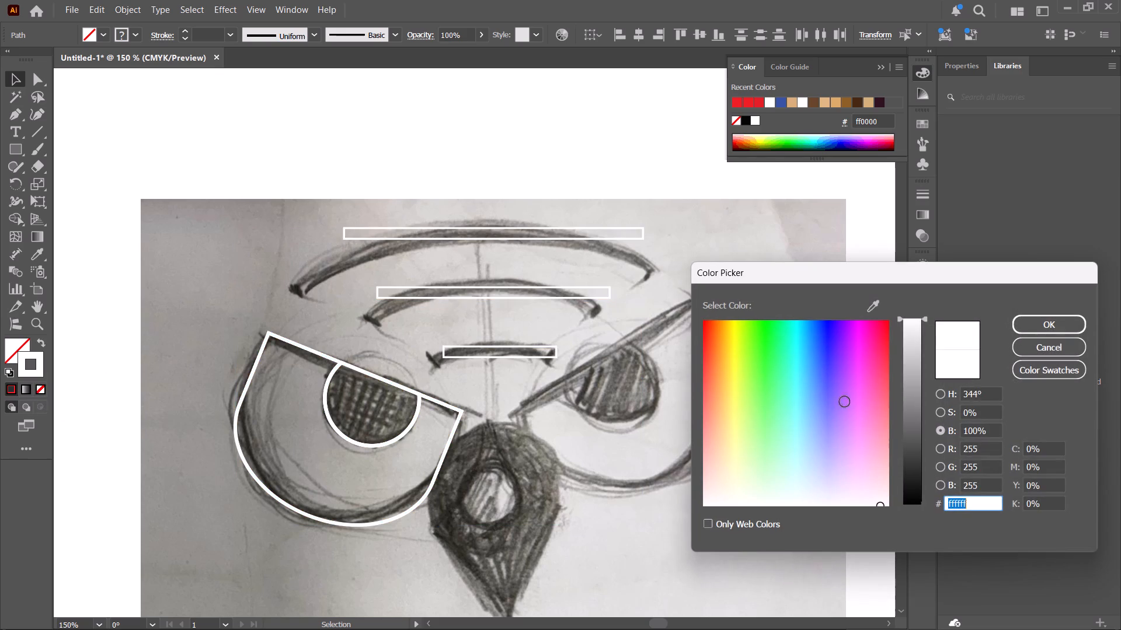
pyautogui.moveTo(814, 412); pyautogui.dragTo(587, 257)
pyautogui.click(1064, 331)
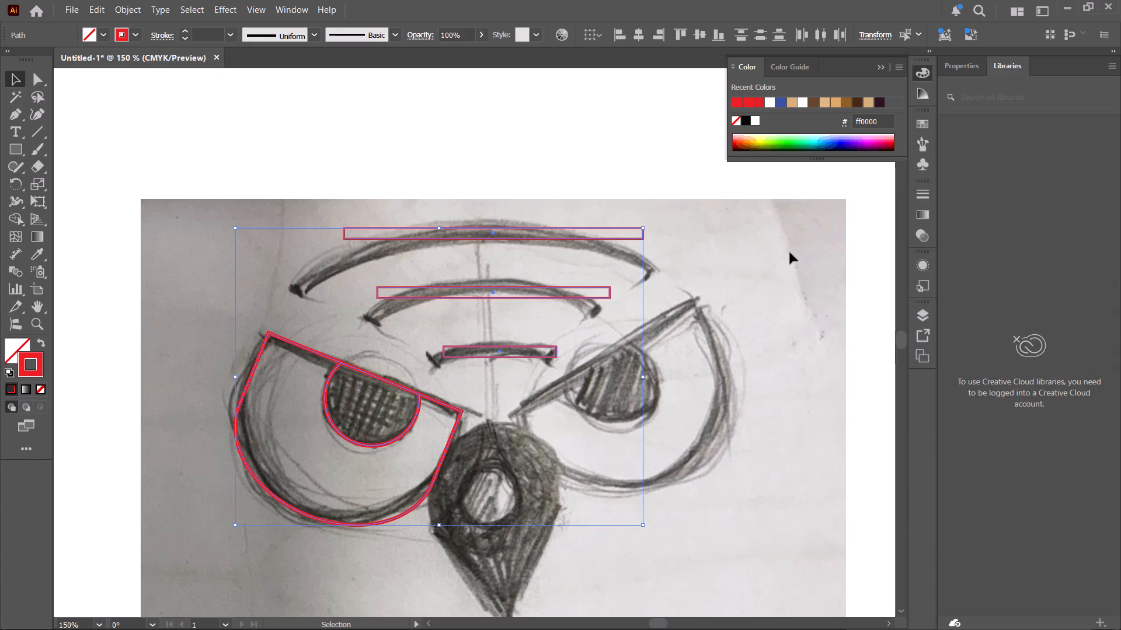
pyautogui.click(790, 253)
# Apply a horizontal Arc warp with 20% bend to the three signal bars, trying other warp styles before returning to Arc.
pyautogui.moveTo(642, 397); pyautogui.dragTo(506, 196)
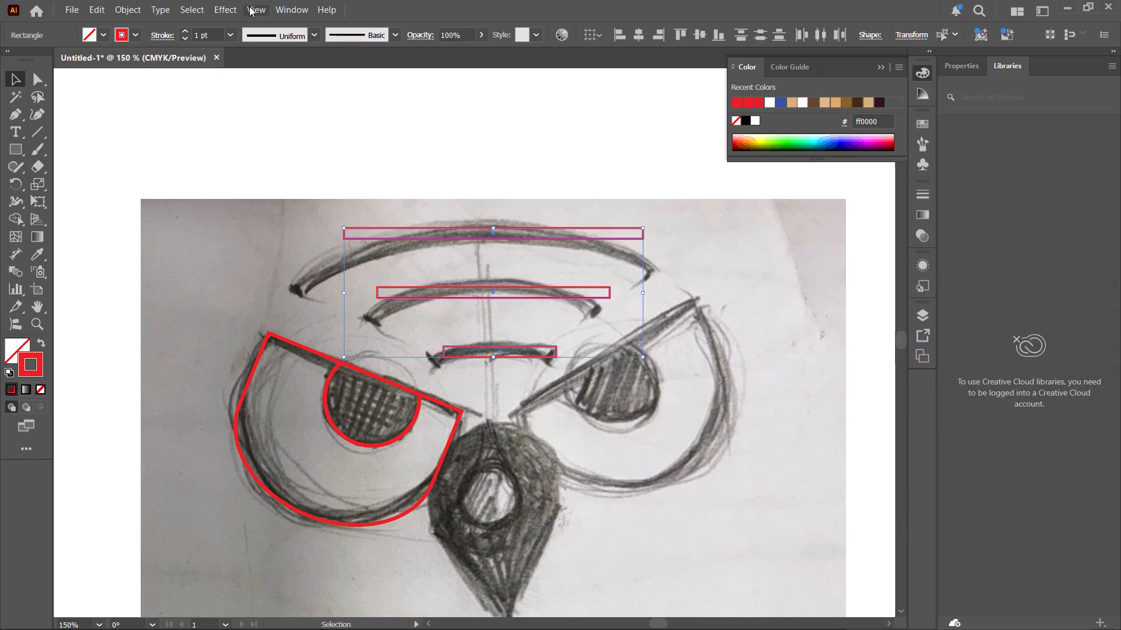
pyautogui.click(231, 9)
pyautogui.click(265, 228)
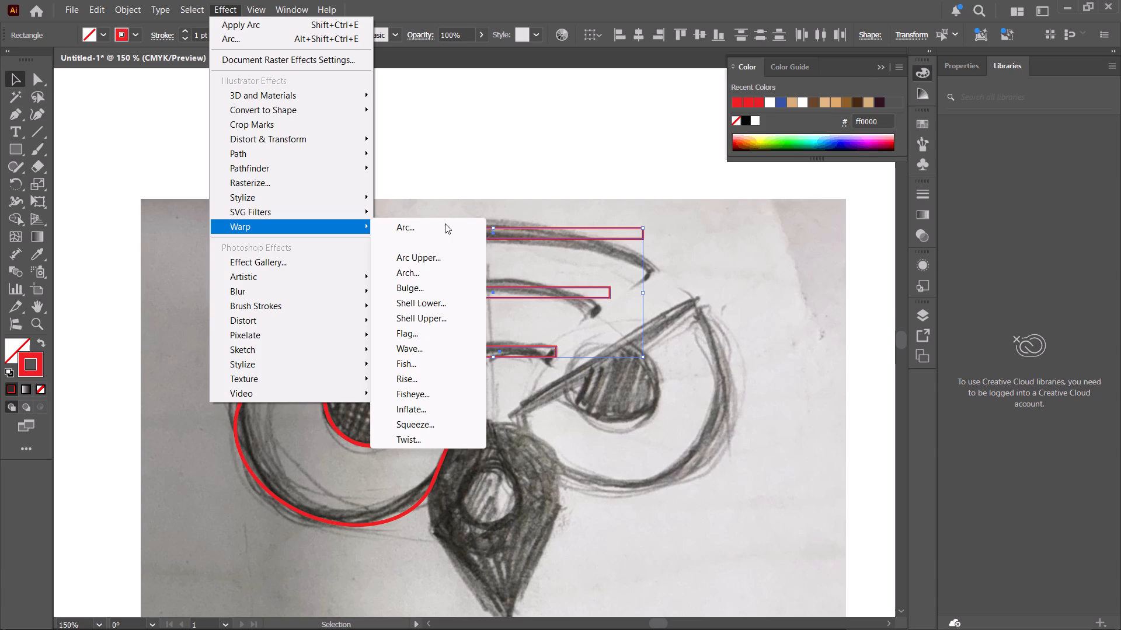
pyautogui.click(437, 232)
pyautogui.moveTo(829, 305); pyautogui.dragTo(921, 325)
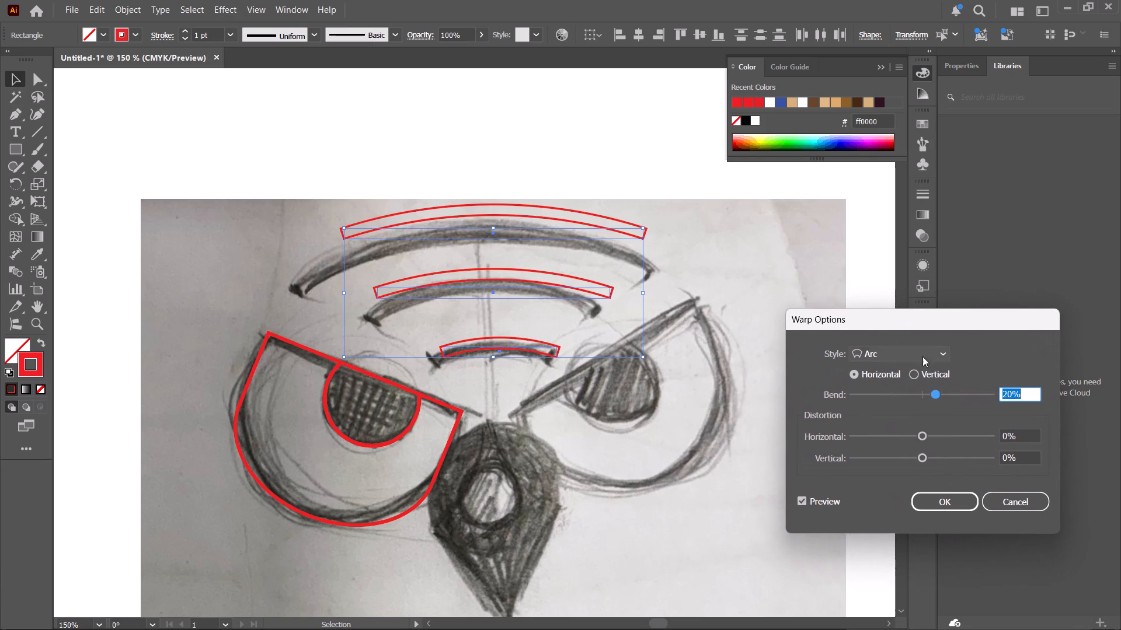
pyautogui.click(932, 392)
pyautogui.click(919, 362)
pyautogui.click(919, 358)
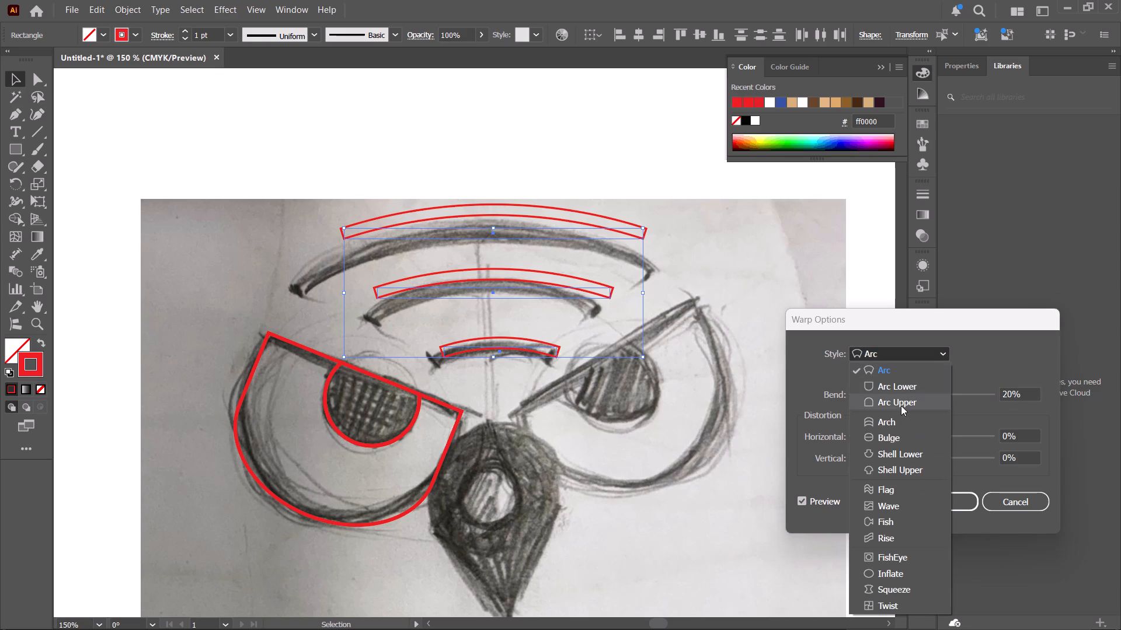
pyautogui.click(899, 385)
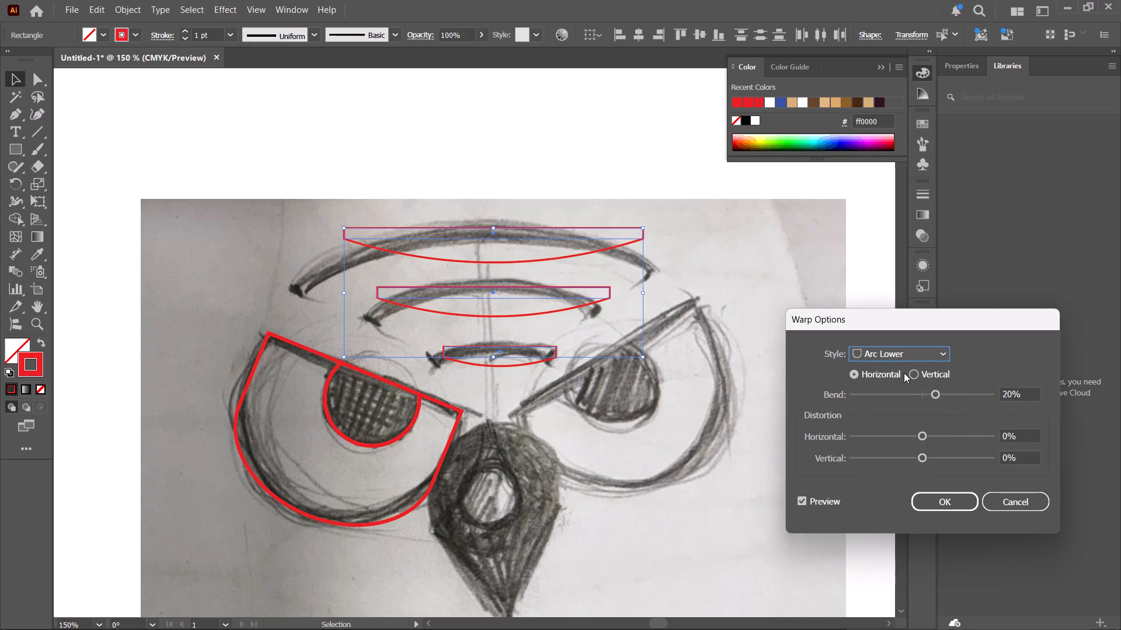
pyautogui.click(904, 355)
pyautogui.click(887, 401)
pyautogui.click(906, 348)
pyautogui.click(898, 374)
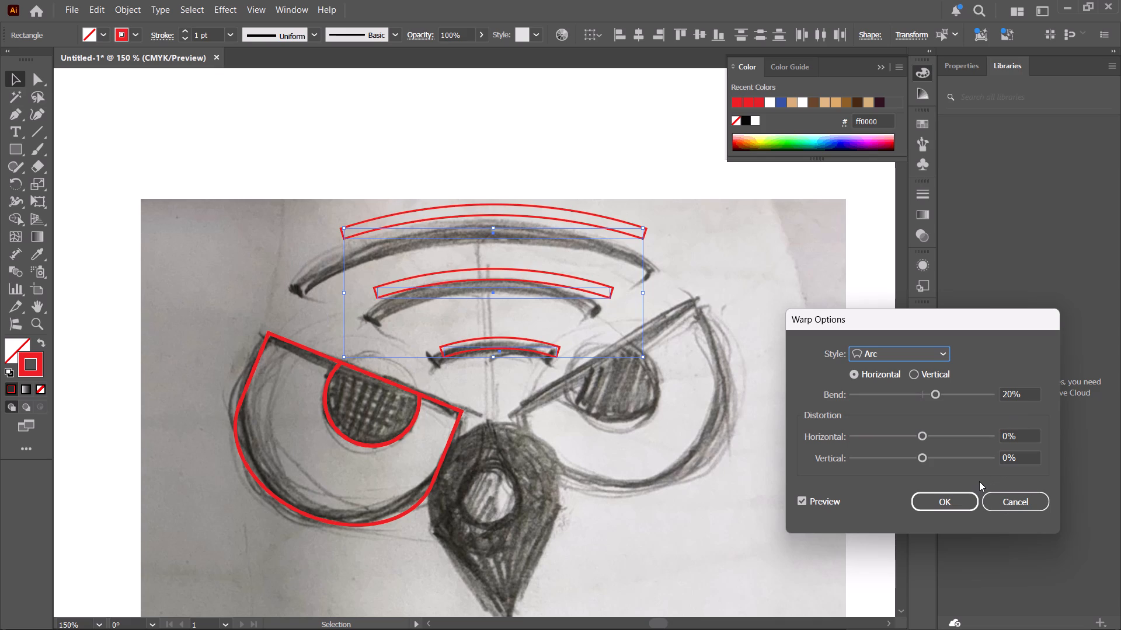
pyautogui.click(956, 504)
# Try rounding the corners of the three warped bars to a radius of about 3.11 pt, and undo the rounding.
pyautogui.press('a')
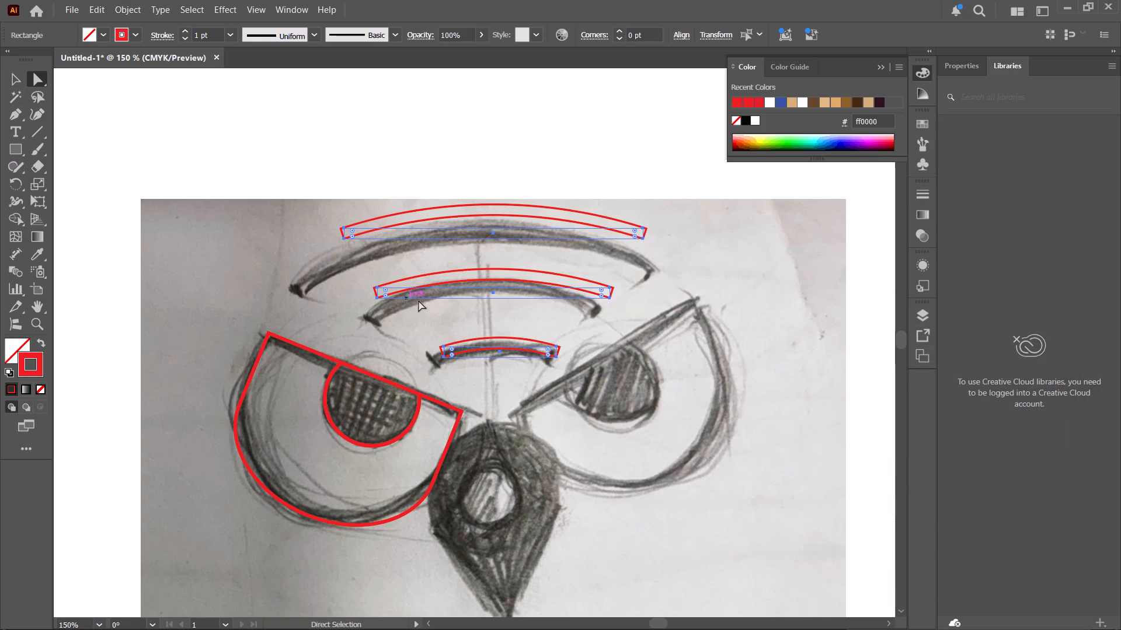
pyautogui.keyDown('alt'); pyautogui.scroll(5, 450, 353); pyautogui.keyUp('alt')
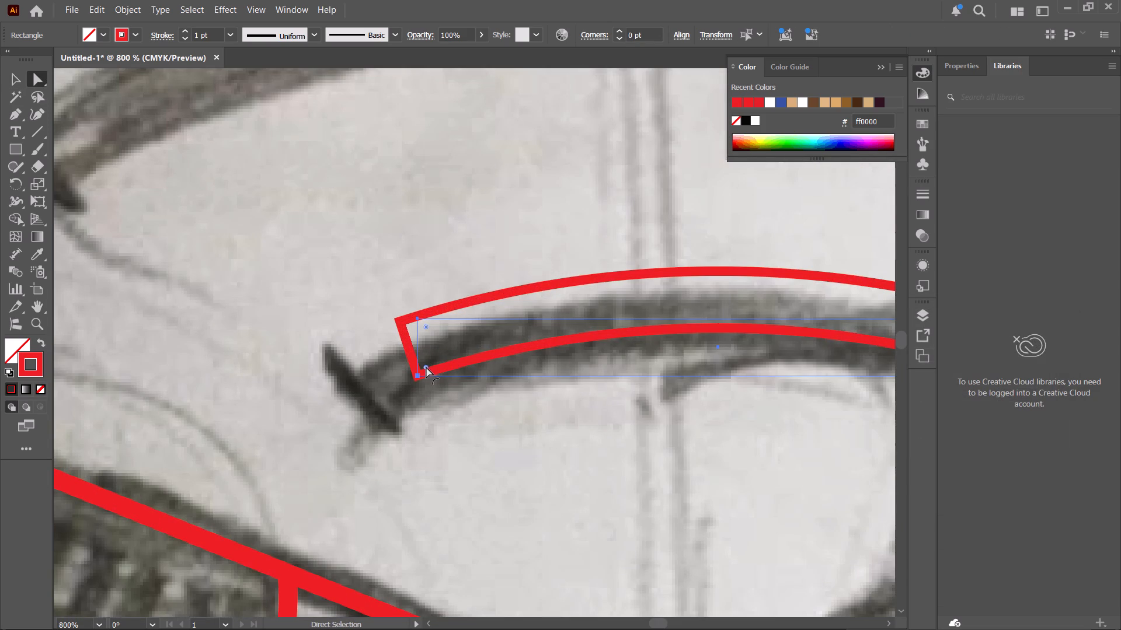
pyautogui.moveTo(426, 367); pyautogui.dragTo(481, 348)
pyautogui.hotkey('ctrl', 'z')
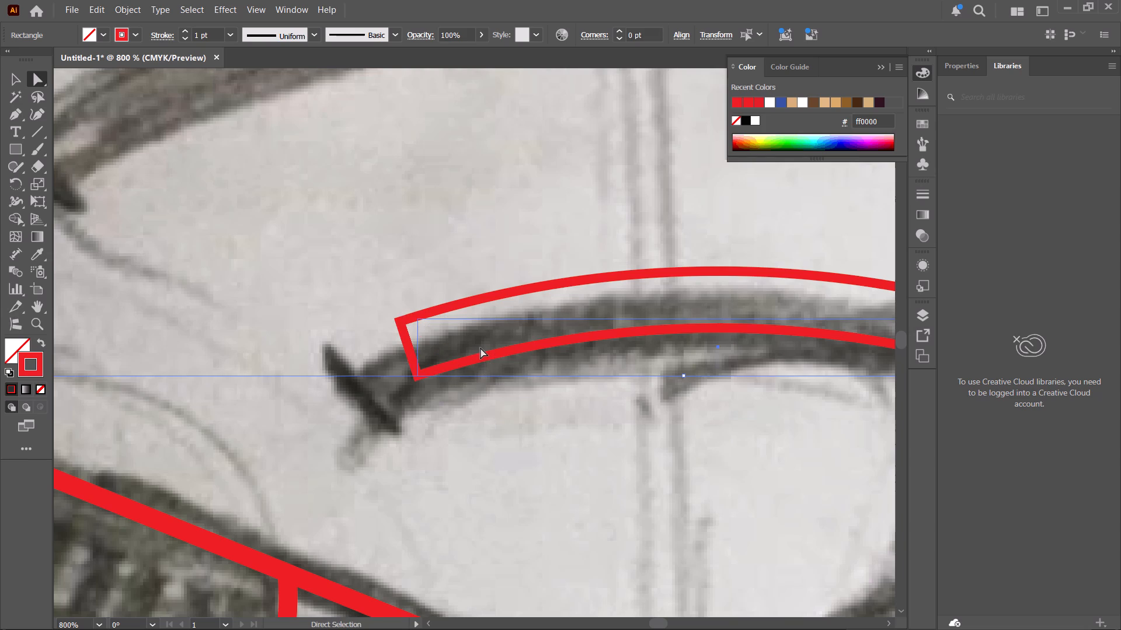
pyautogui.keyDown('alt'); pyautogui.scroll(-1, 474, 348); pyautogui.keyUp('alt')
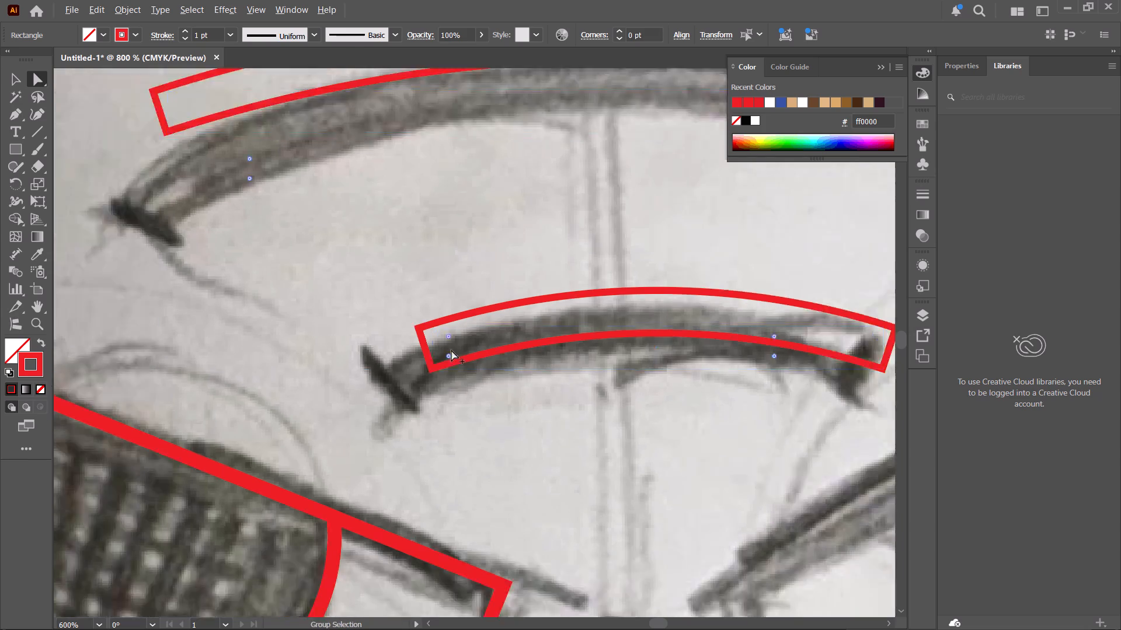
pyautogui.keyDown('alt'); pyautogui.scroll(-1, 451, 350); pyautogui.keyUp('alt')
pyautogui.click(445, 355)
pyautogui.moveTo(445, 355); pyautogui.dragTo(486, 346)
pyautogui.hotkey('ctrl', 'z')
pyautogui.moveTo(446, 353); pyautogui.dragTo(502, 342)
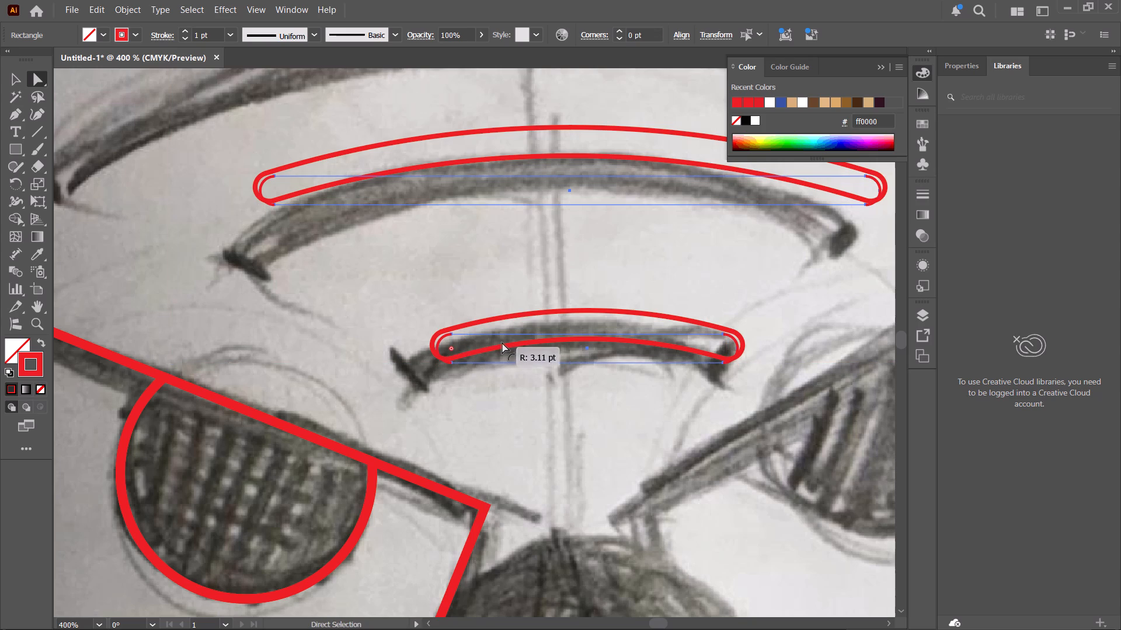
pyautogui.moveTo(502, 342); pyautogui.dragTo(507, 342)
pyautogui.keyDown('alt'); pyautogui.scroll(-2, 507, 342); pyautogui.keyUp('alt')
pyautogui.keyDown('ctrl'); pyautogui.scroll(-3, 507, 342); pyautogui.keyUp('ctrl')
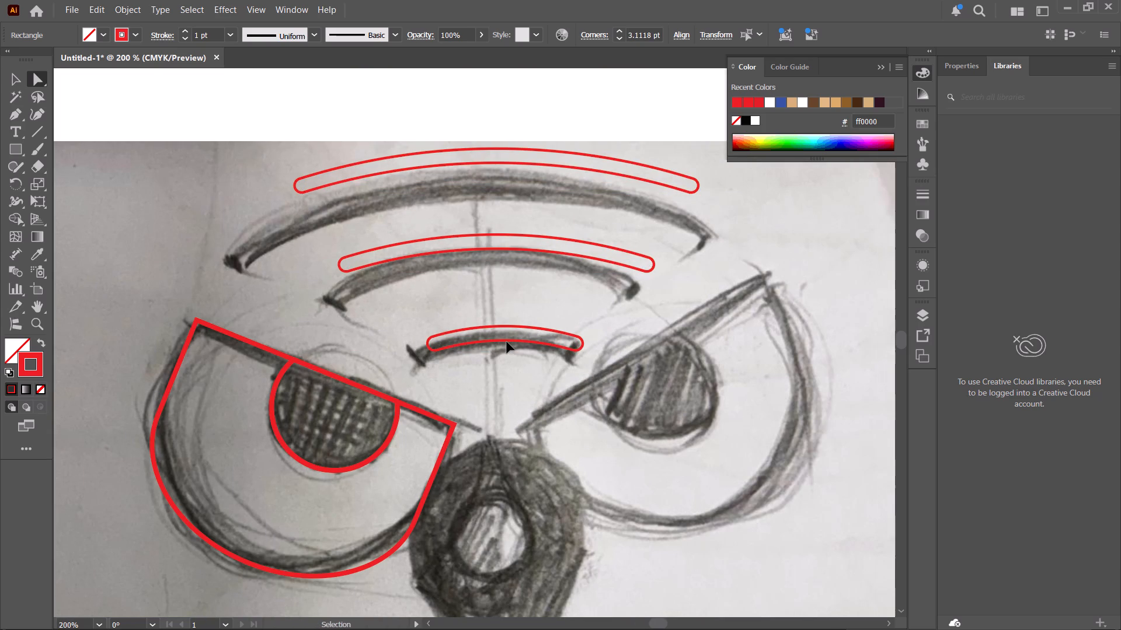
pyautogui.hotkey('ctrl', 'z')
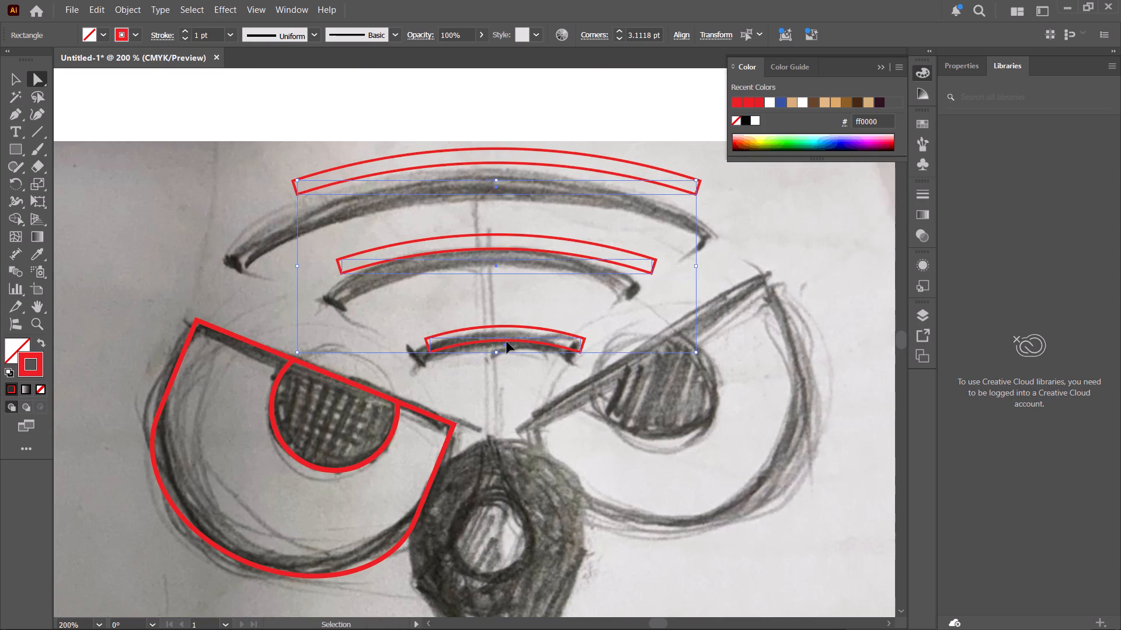
# Round the corners of the three warped signal bars to a radius of about 1.84 pt.
pyautogui.keyDown('alt'); pyautogui.scroll(7, 435, 341); pyautogui.keyUp('alt')
pyautogui.moveTo(403, 442); pyautogui.dragTo(410, 439)
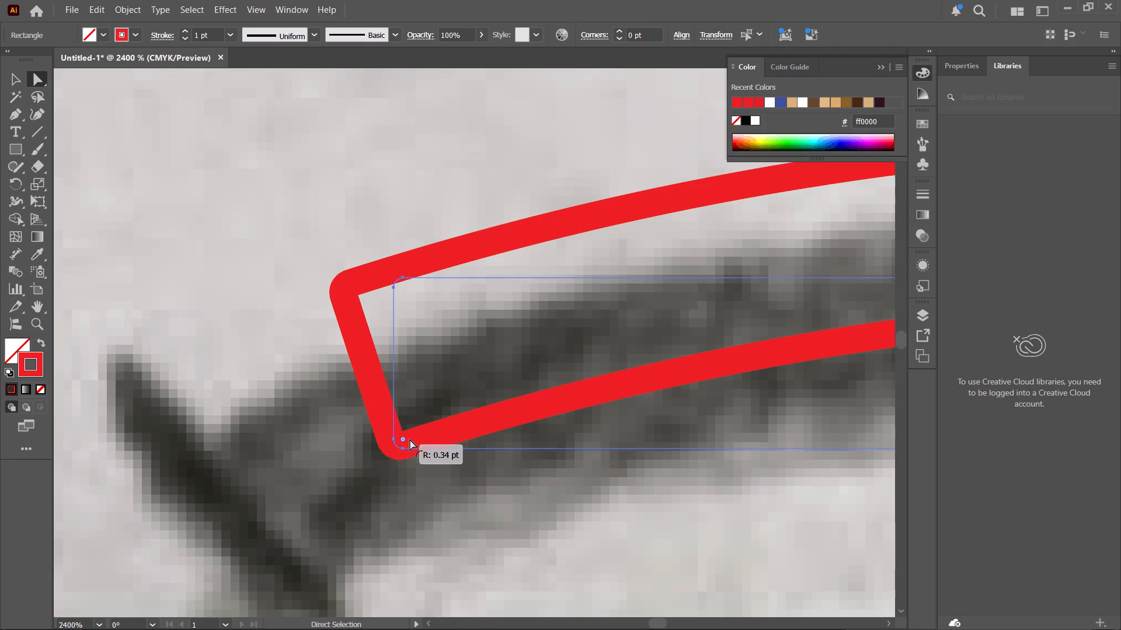
pyautogui.moveTo(410, 439); pyautogui.dragTo(476, 430)
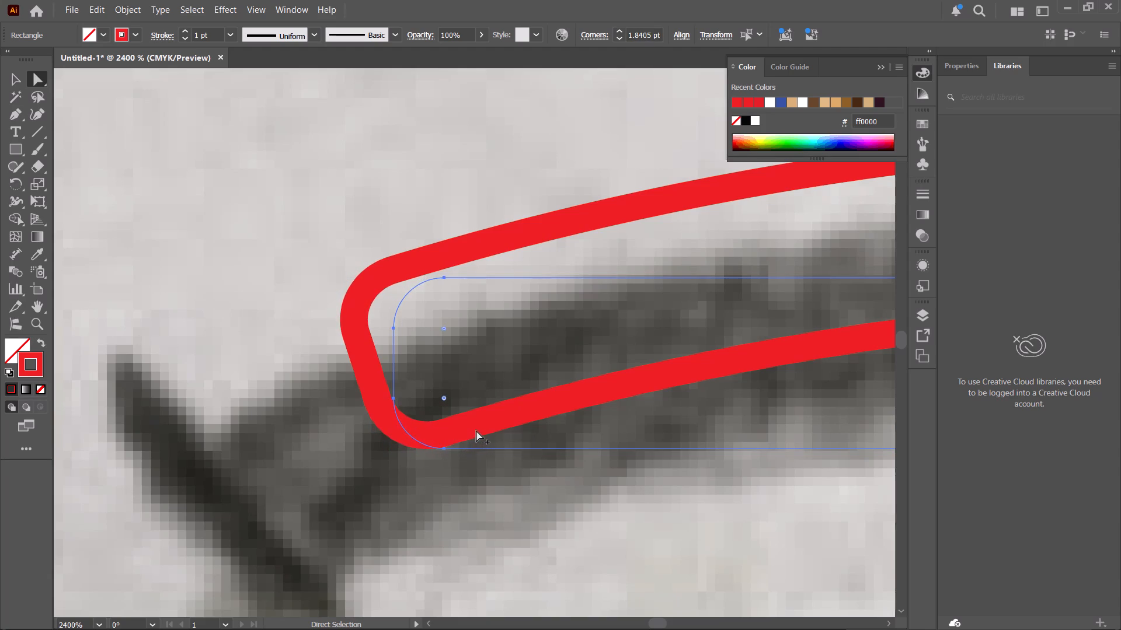
pyautogui.keyDown('alt'); pyautogui.scroll(-8, 476, 430); pyautogui.keyUp('alt')
pyautogui.keyDown('ctrl'); pyautogui.scroll(-3, 476, 432); pyautogui.keyUp('ctrl')
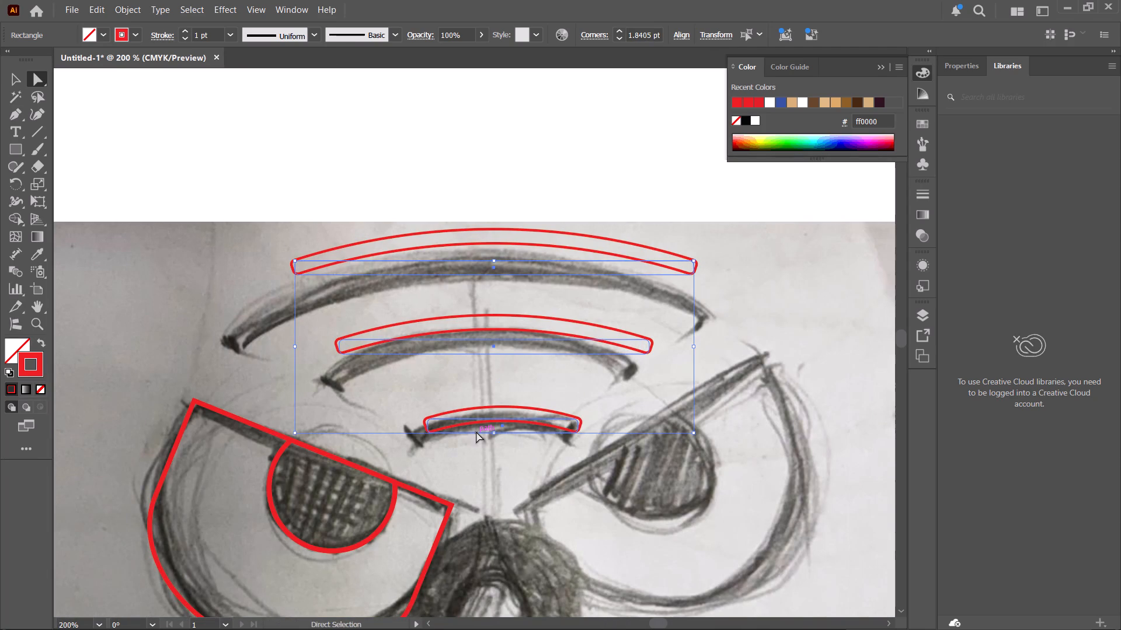
# Swap the three signal bars' fill and stroke so they are solid red, and expand their warped appearance into paths.
pyautogui.hotkey('shift', 'x')
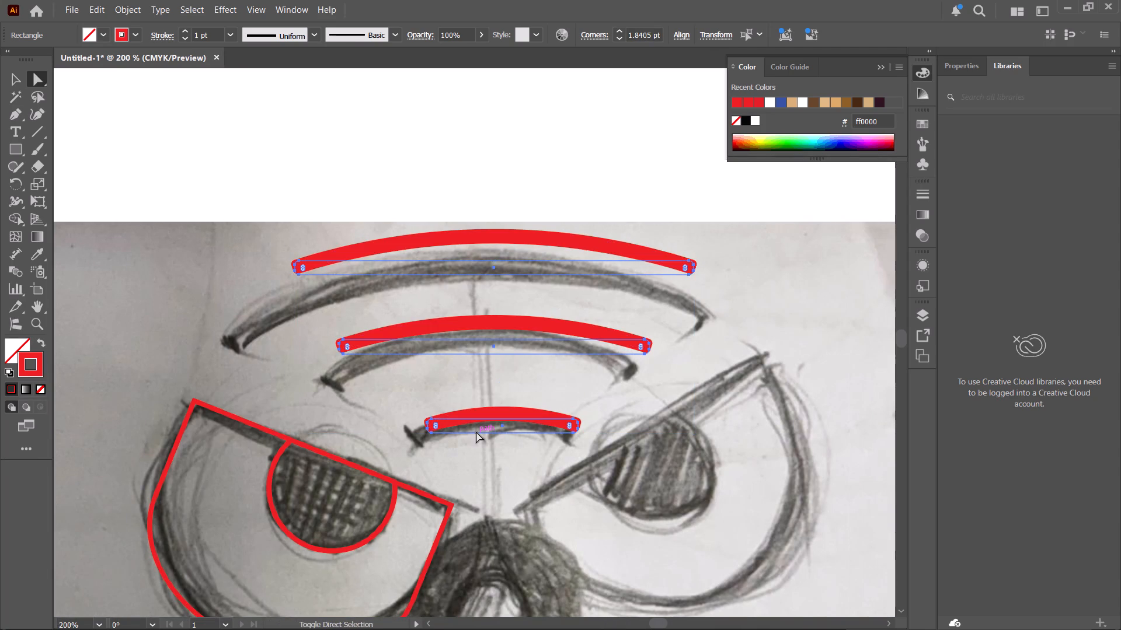
pyautogui.click(124, 4)
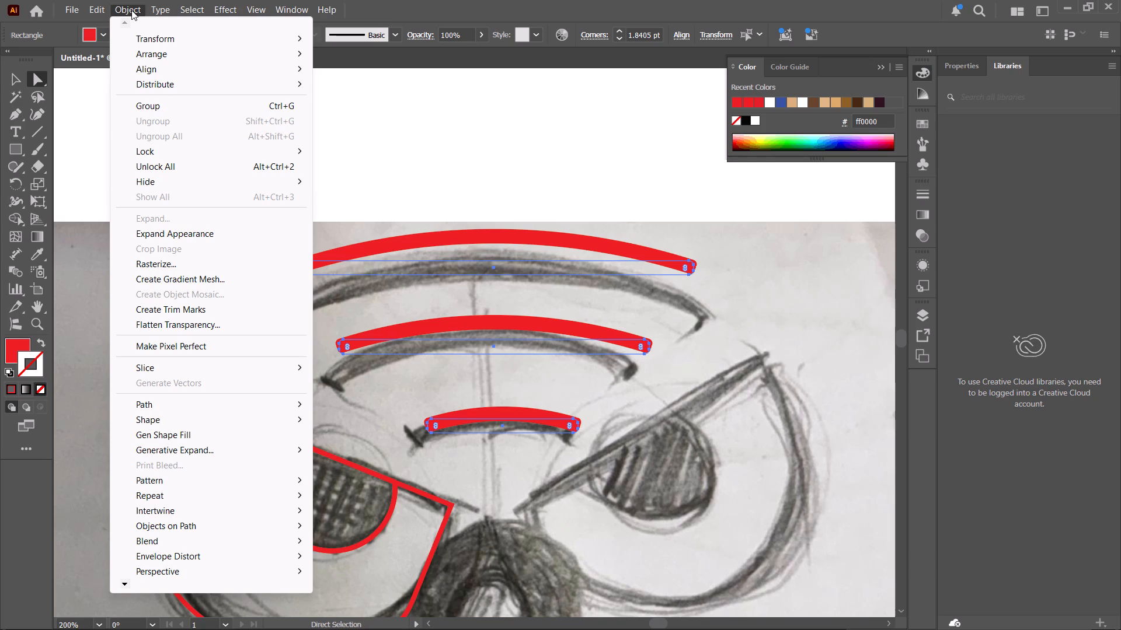
pyautogui.click(182, 231)
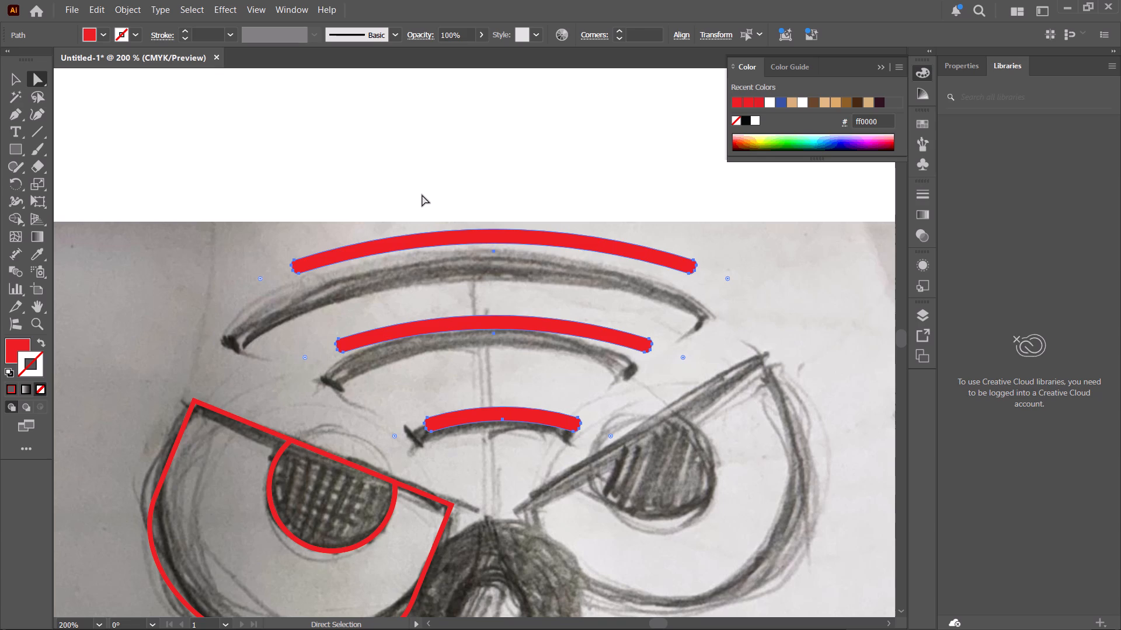
pyautogui.click(422, 195)
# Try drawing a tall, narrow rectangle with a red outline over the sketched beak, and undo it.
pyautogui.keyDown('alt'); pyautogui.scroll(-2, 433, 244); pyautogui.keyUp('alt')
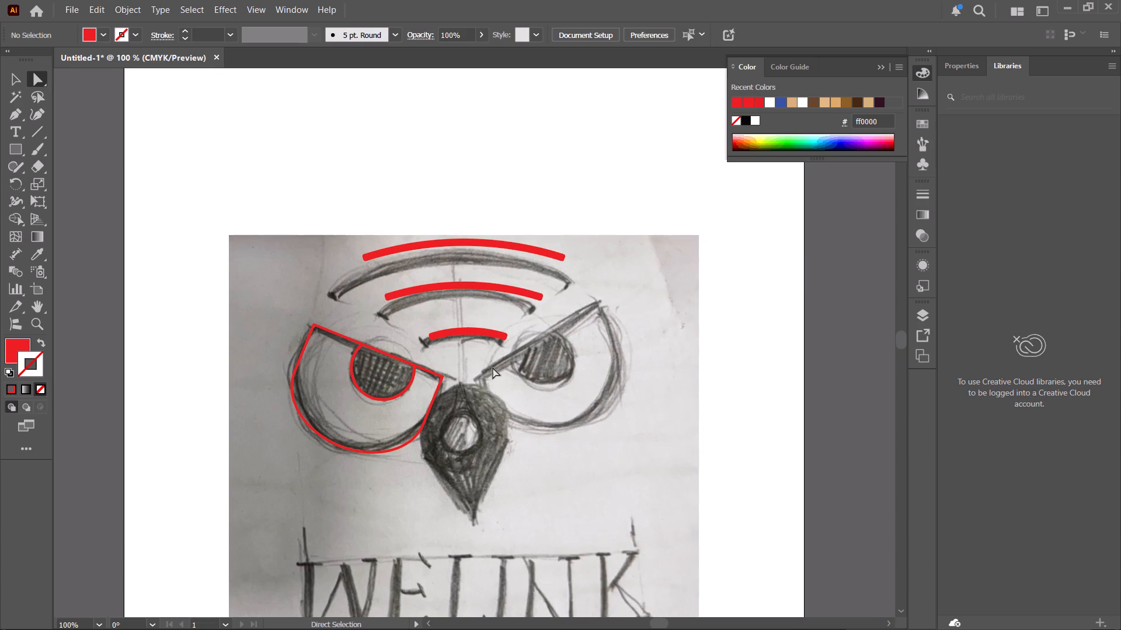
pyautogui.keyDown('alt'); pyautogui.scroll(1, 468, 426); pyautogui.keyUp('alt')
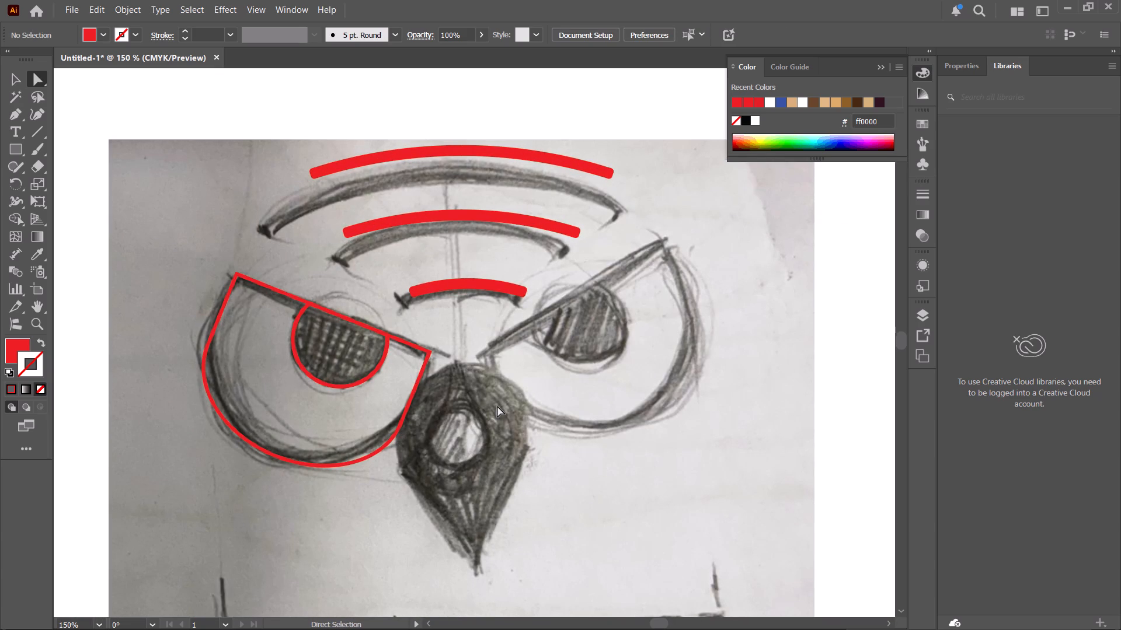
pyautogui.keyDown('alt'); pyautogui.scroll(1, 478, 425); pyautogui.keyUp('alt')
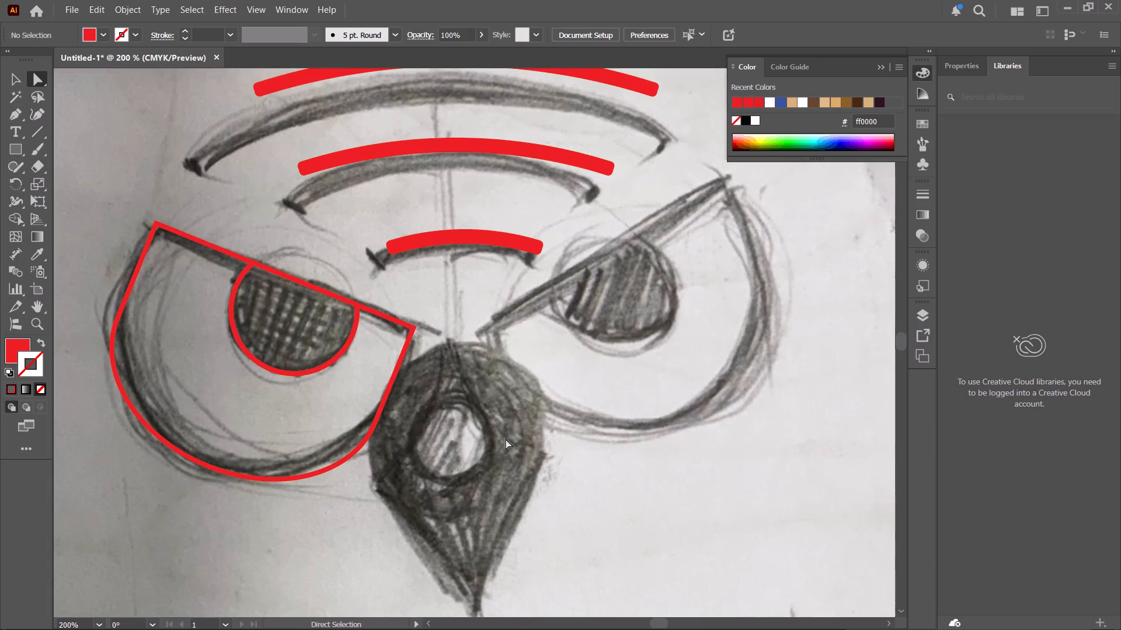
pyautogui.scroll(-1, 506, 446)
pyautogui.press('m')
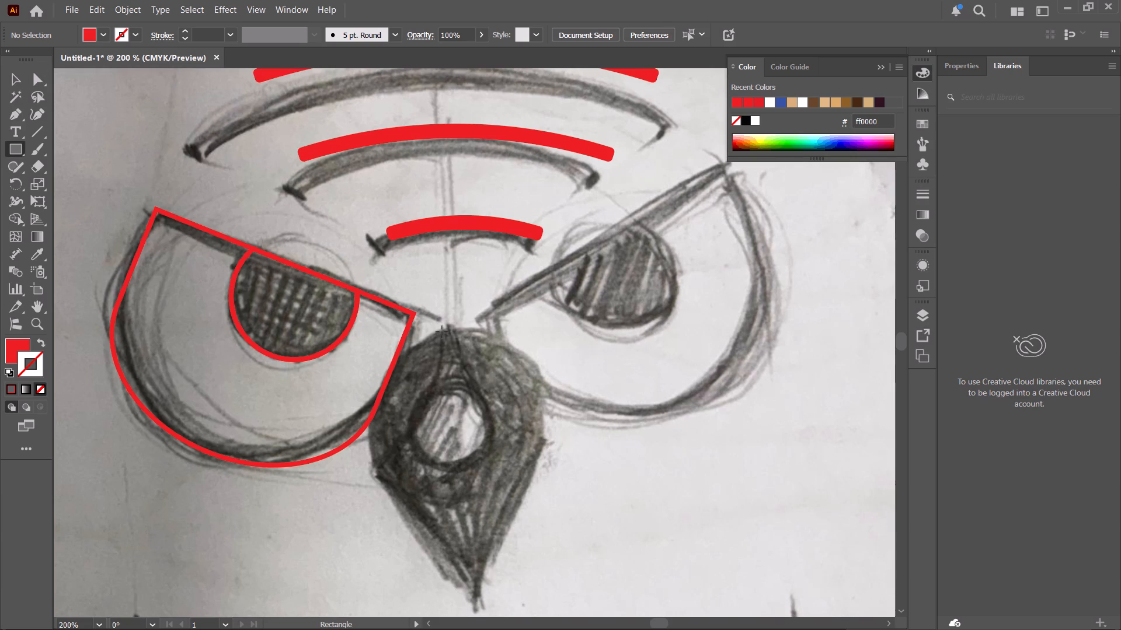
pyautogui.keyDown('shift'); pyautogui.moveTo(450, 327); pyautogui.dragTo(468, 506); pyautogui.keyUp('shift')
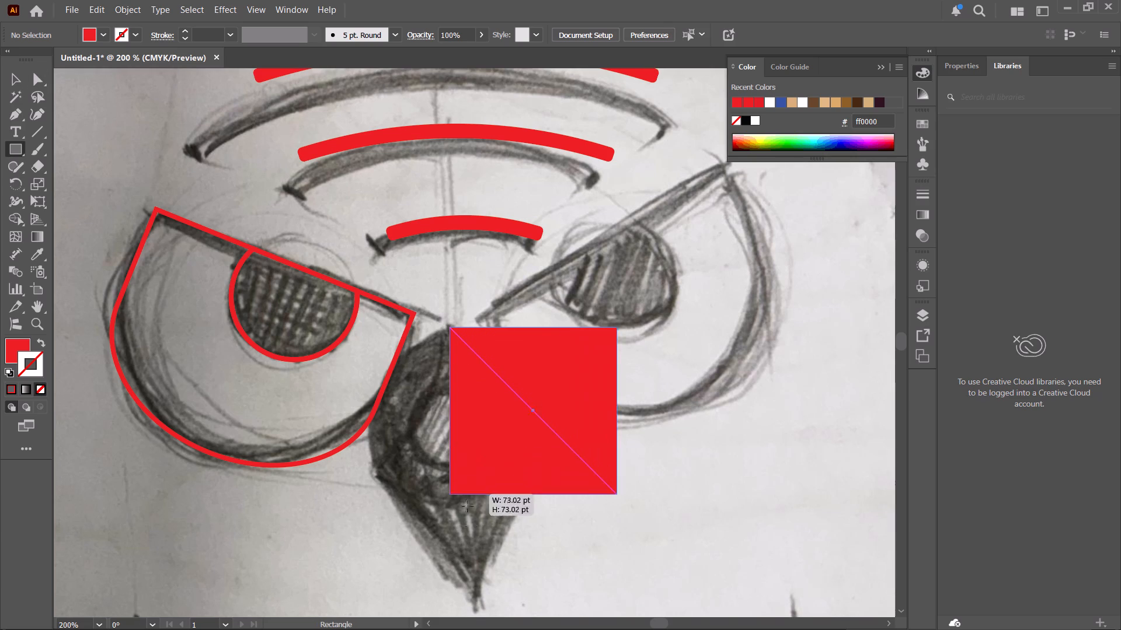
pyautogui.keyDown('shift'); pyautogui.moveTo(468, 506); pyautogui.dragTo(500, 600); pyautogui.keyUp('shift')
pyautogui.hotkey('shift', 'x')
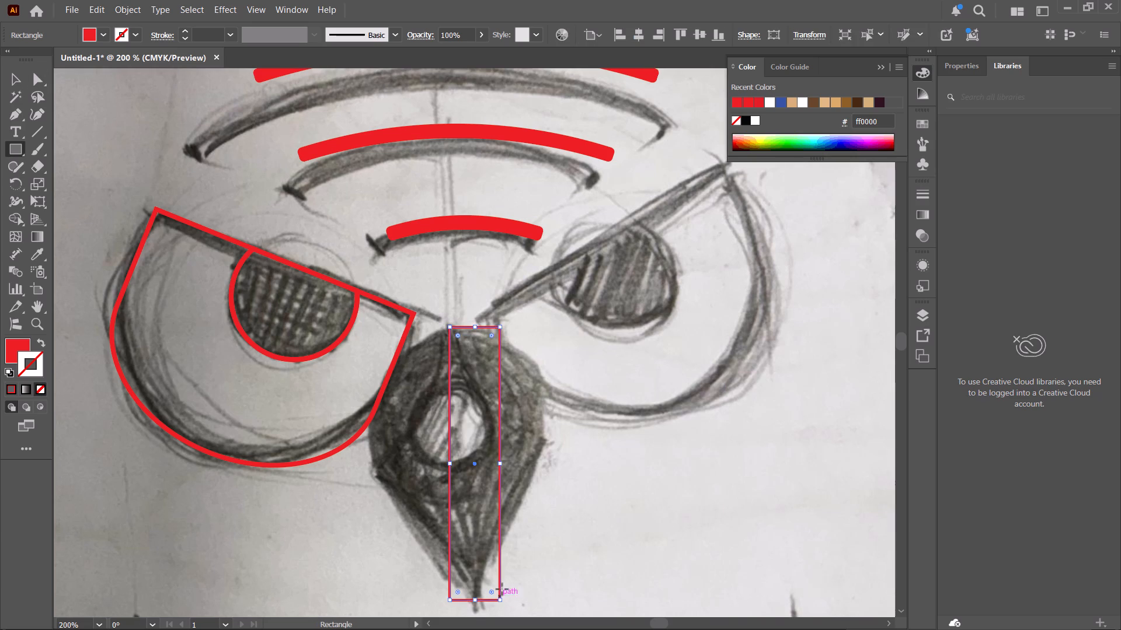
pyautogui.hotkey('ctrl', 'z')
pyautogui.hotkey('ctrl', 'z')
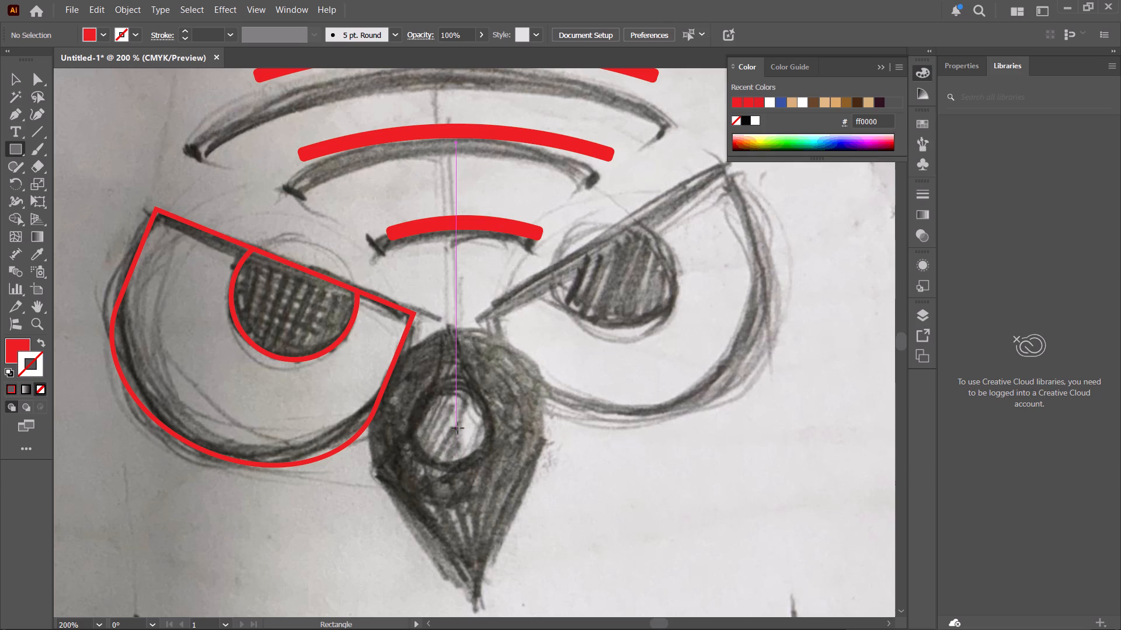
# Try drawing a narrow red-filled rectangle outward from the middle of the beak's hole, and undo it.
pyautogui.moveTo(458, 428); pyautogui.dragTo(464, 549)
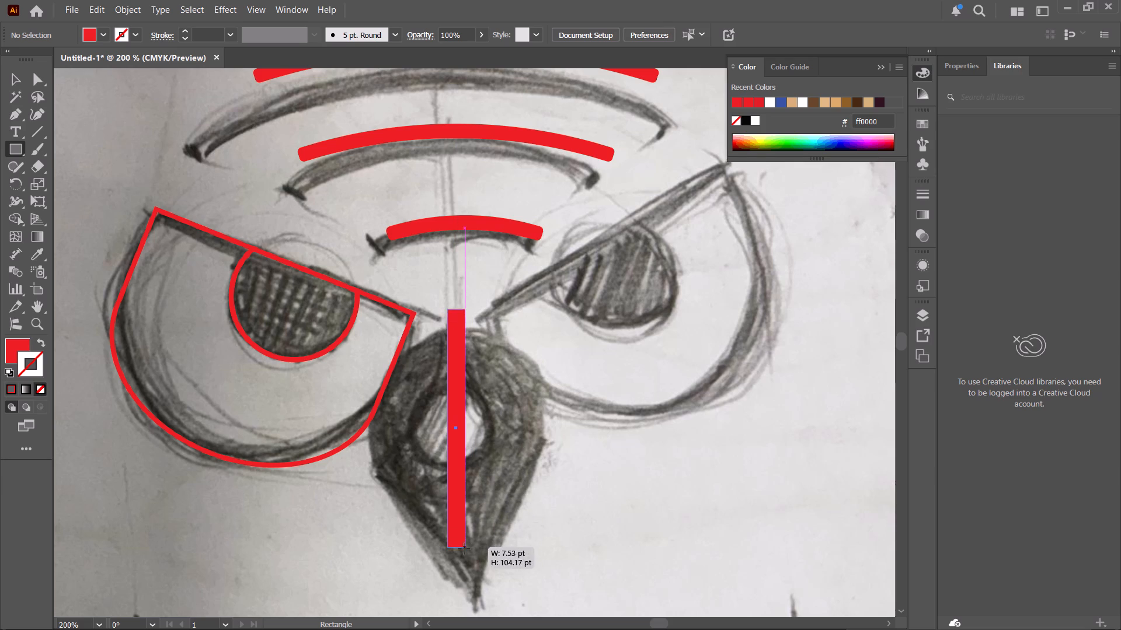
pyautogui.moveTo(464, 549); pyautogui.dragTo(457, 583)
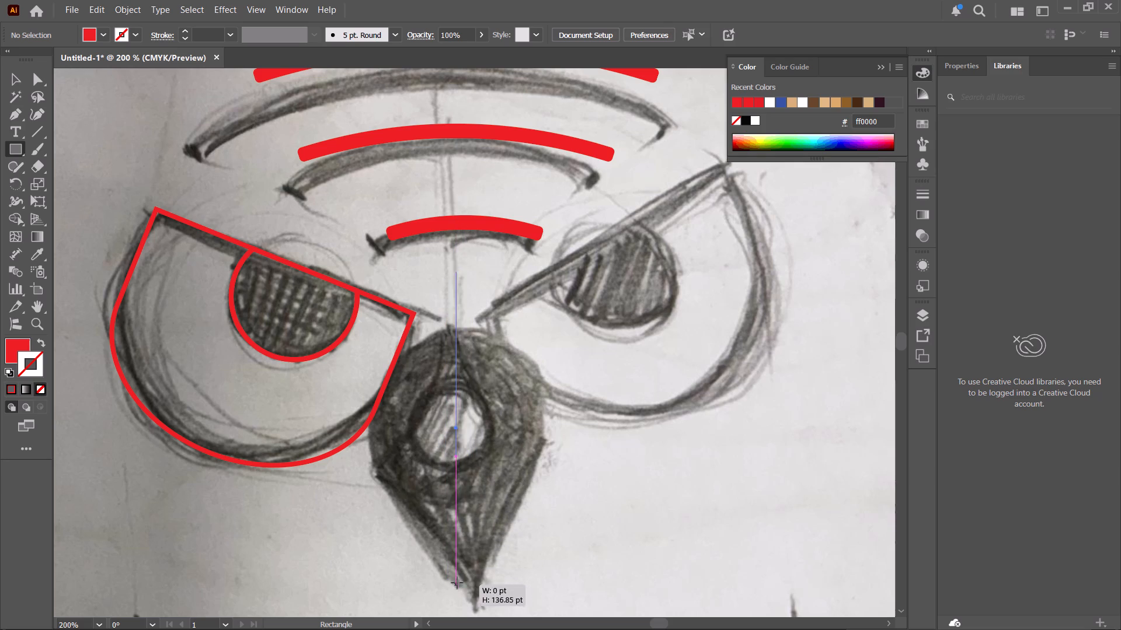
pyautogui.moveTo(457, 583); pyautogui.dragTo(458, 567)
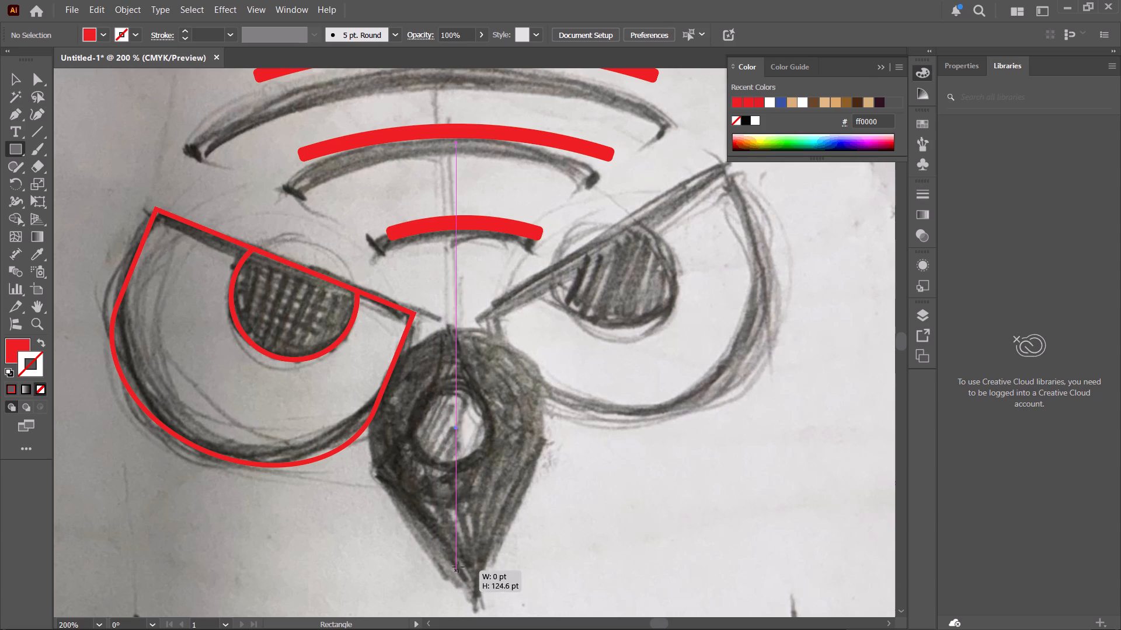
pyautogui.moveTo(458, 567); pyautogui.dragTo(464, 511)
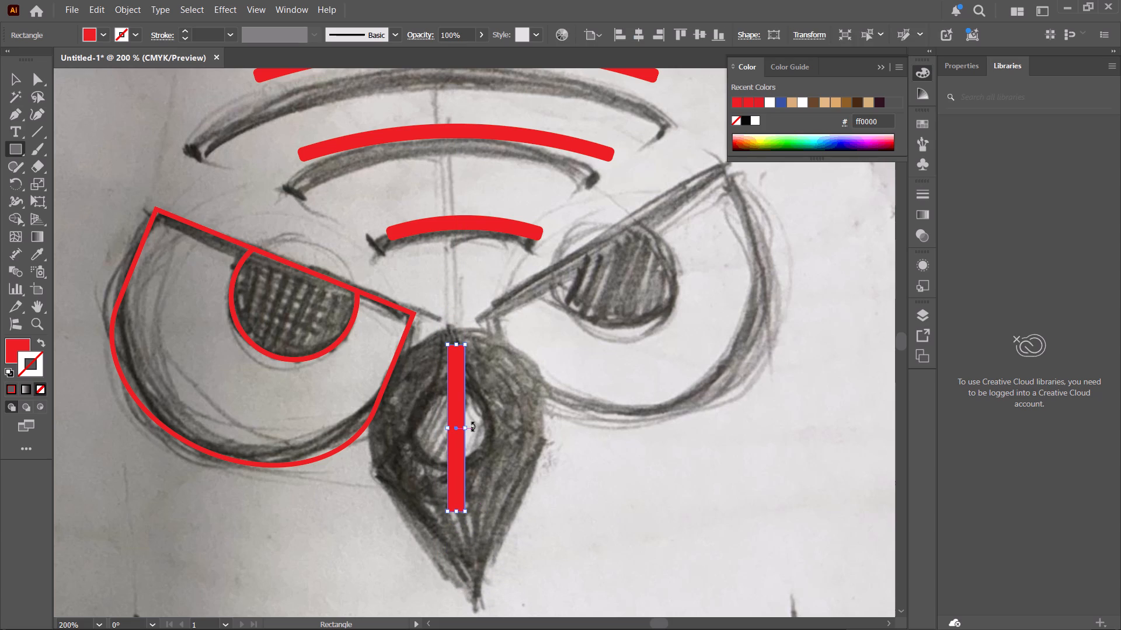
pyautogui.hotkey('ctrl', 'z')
# Draw a square outward from the centre of the beak's hole and give it a red outline with no fill.
pyautogui.keyDown('alt'); pyautogui.keyDown('shift'); pyautogui.moveTo(450, 407); pyautogui.dragTo(451, 413); pyautogui.keyUp('shift'); pyautogui.keyUp('alt')
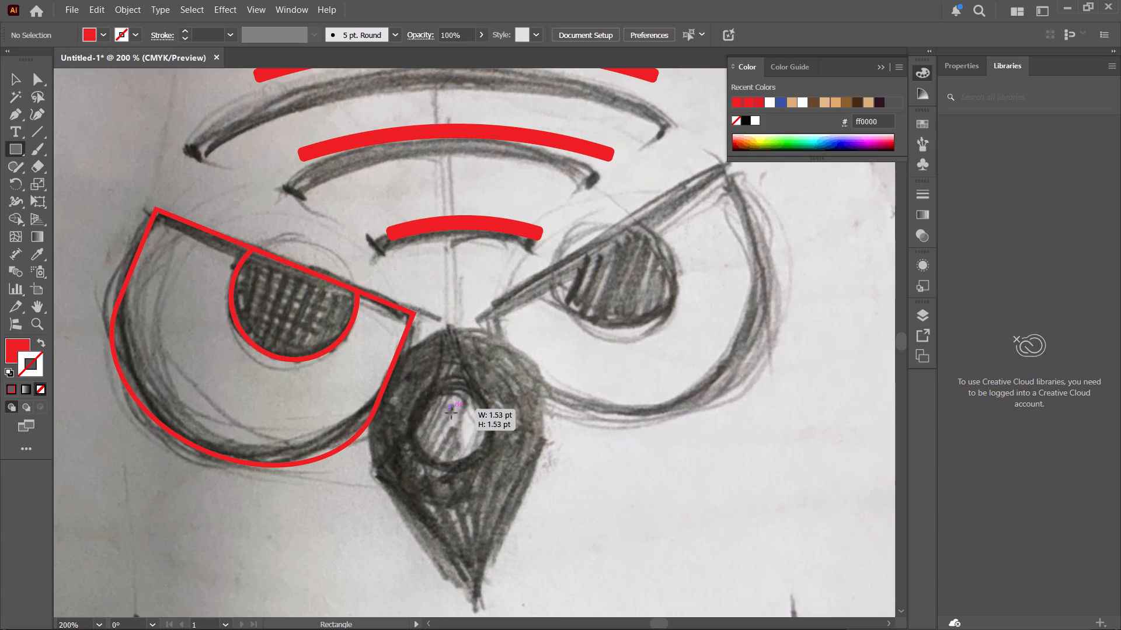
pyautogui.keyDown('alt'); pyautogui.keyDown('shift'); pyautogui.moveTo(451, 413); pyautogui.dragTo(494, 498); pyautogui.keyUp('shift'); pyautogui.keyUp('alt')
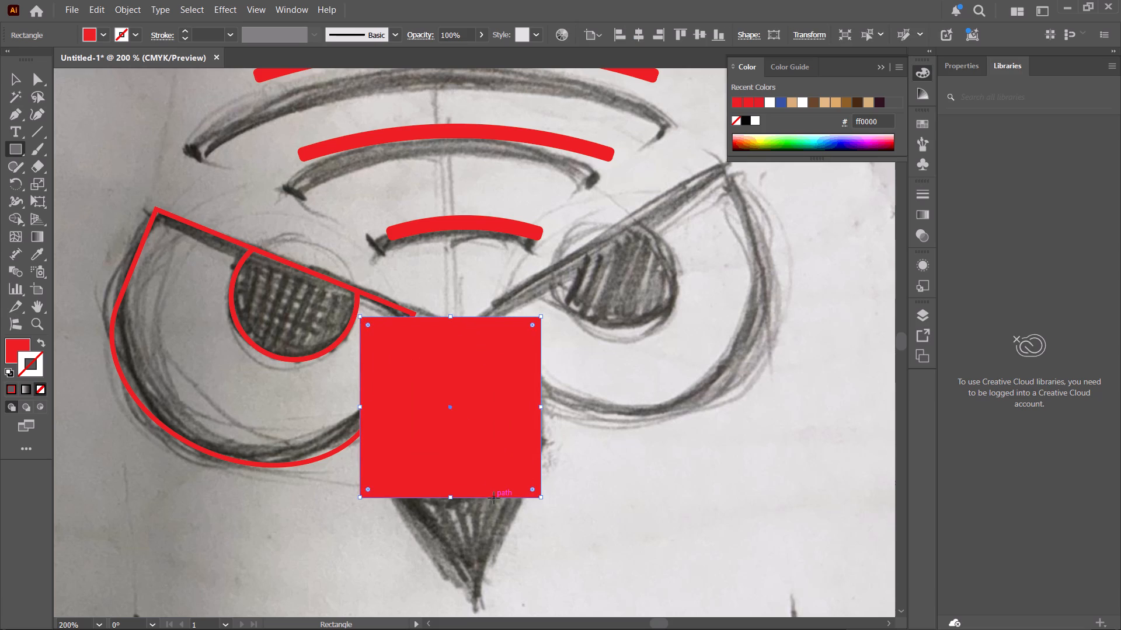
pyautogui.hotkey('shift', 'x')
# Move the square slightly down the beak, centred horizontally under the signal arcs.
pyautogui.press('v')
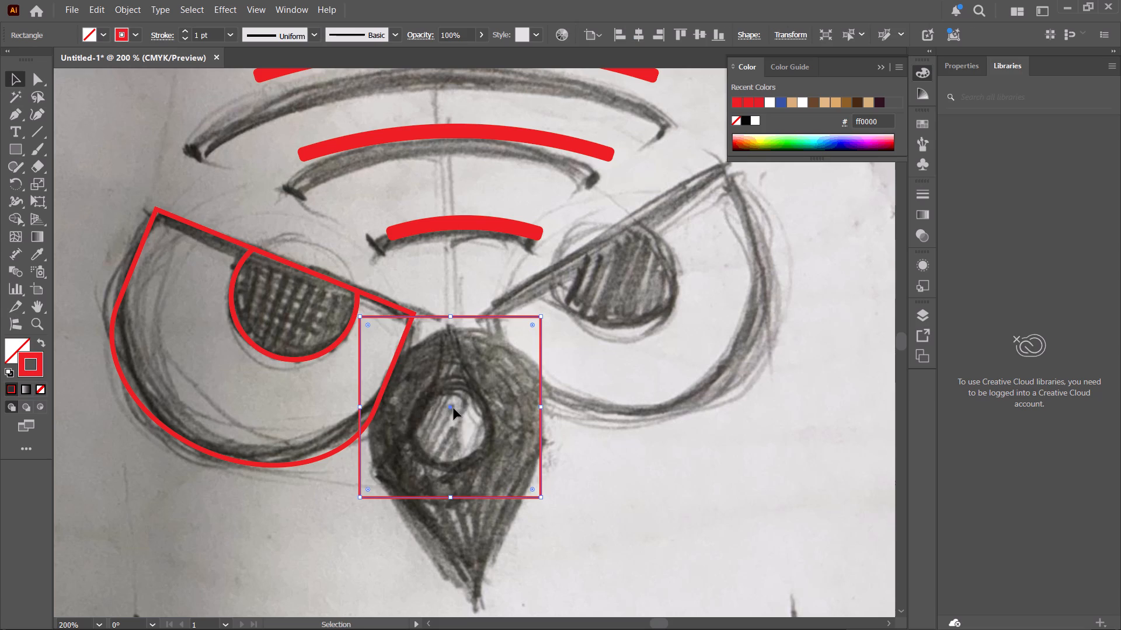
pyautogui.moveTo(452, 408); pyautogui.dragTo(457, 413)
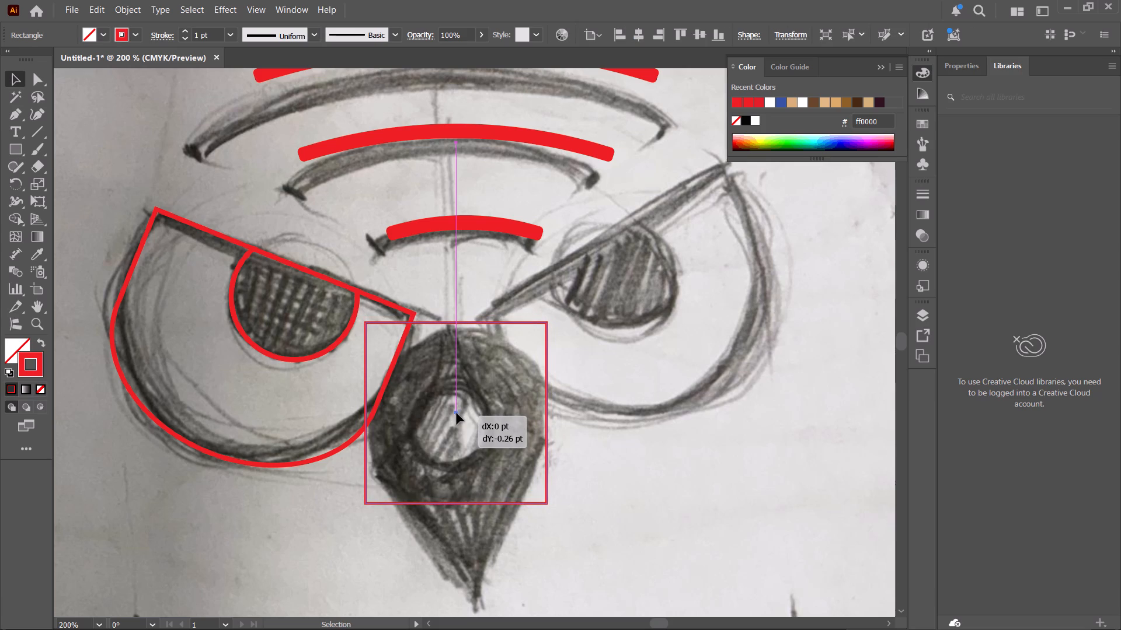
pyautogui.moveTo(457, 413); pyautogui.dragTo(455, 437)
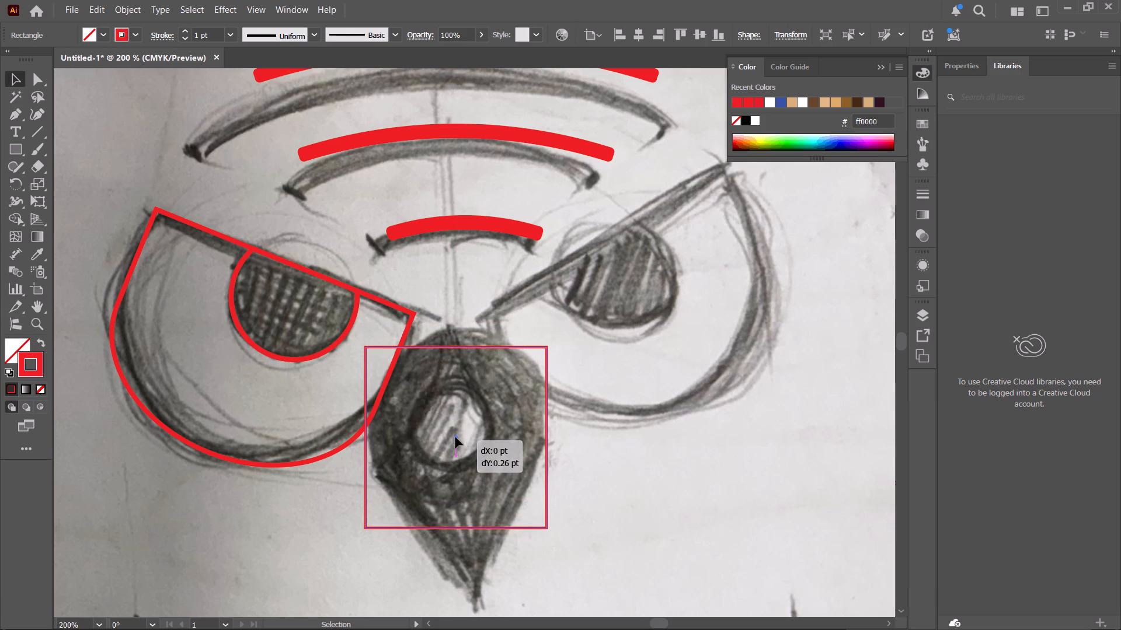
pyautogui.moveTo(455, 437); pyautogui.dragTo(458, 432)
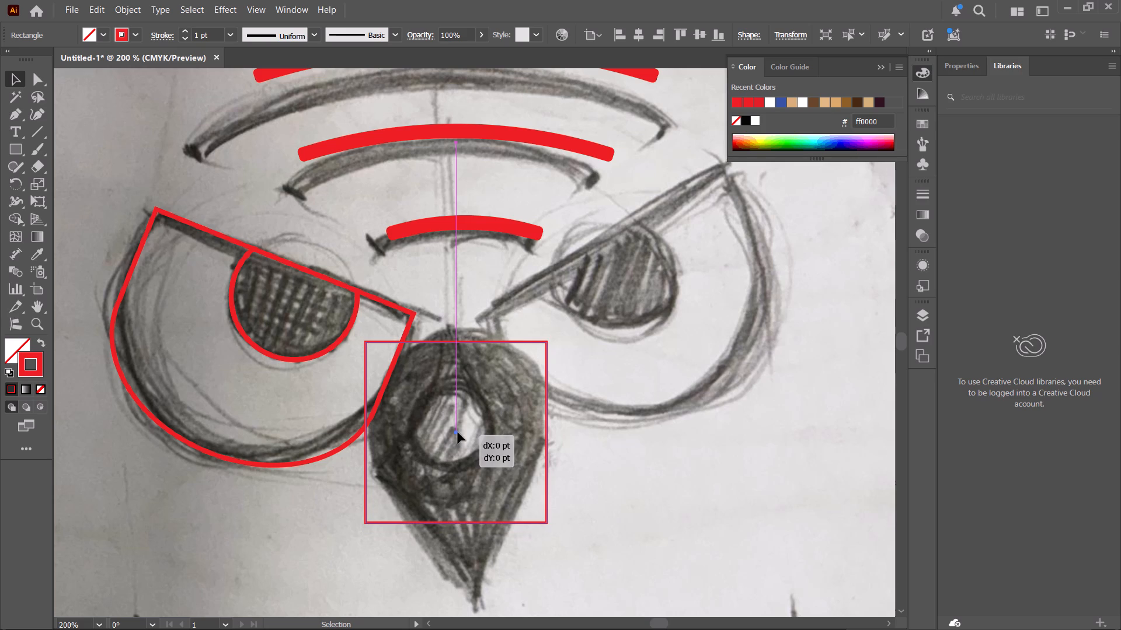
pyautogui.moveTo(458, 432); pyautogui.dragTo(458, 446)
# Round the square's corners to about 32.42 pt and set the corner type to Inverted Round, trying the straight-cut type too.
pyautogui.press('a')
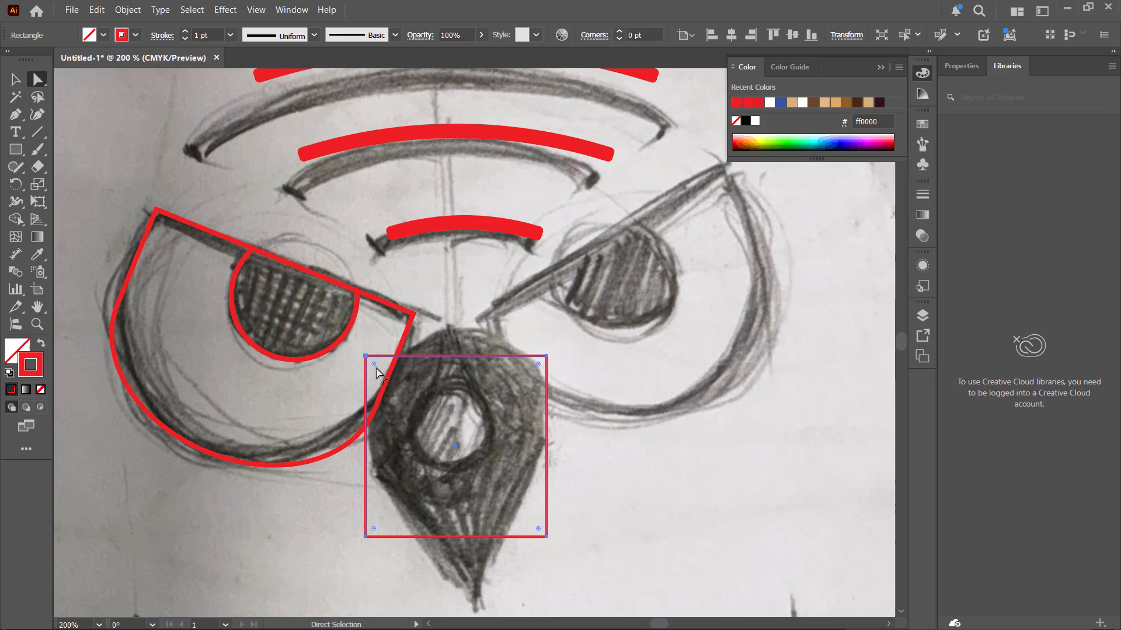
pyautogui.moveTo(375, 366); pyautogui.dragTo(466, 404)
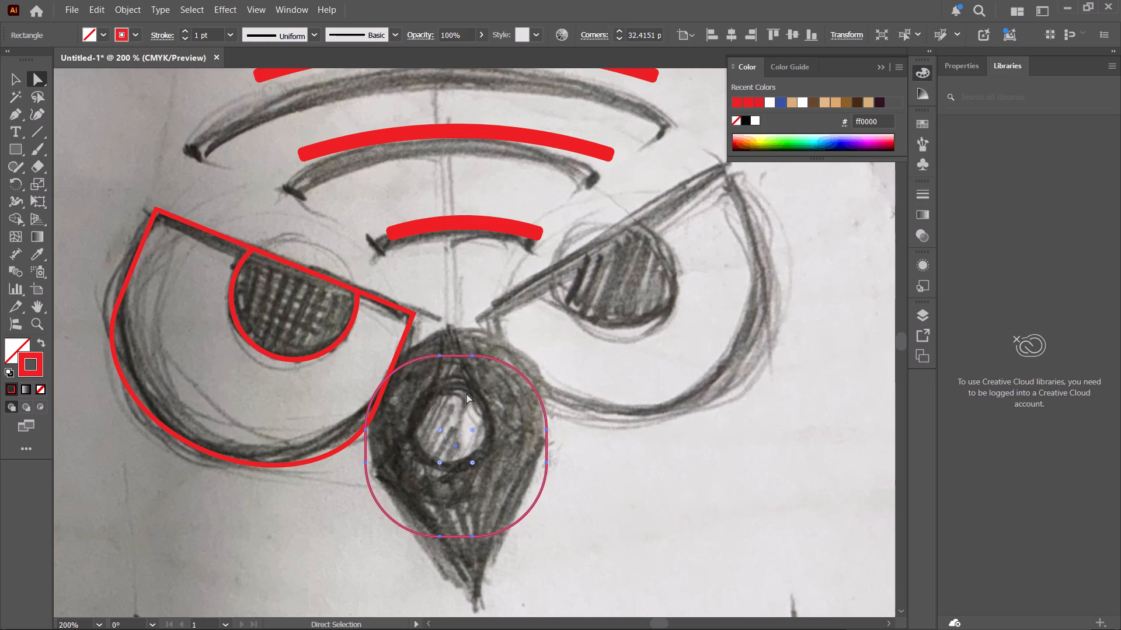
pyautogui.click(602, 37)
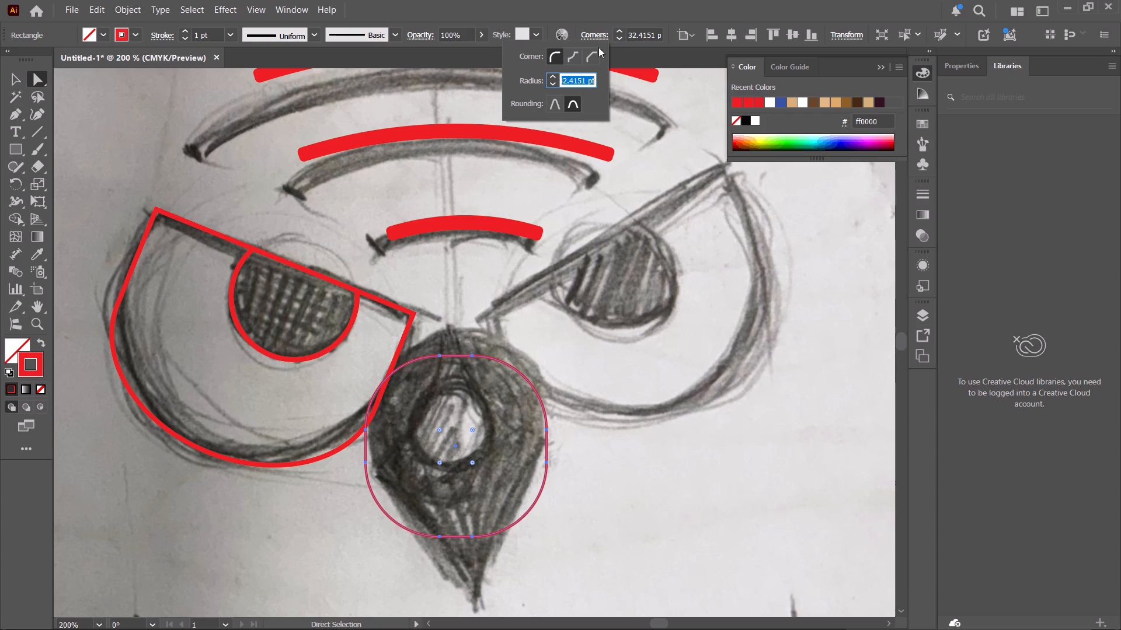
pyautogui.click(572, 62)
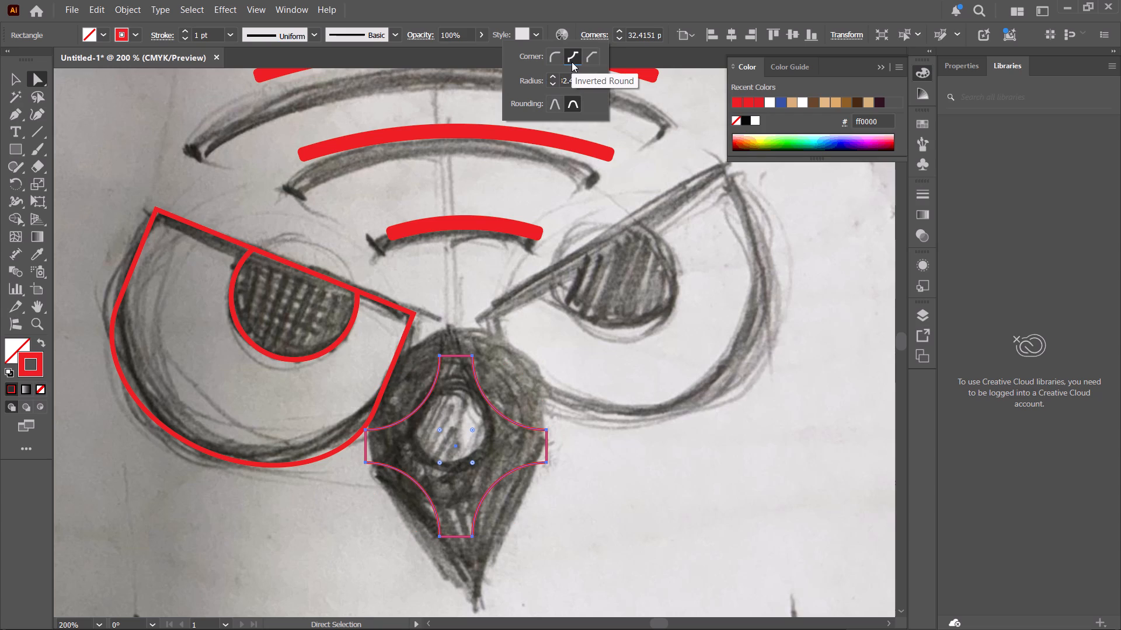
pyautogui.click(588, 54)
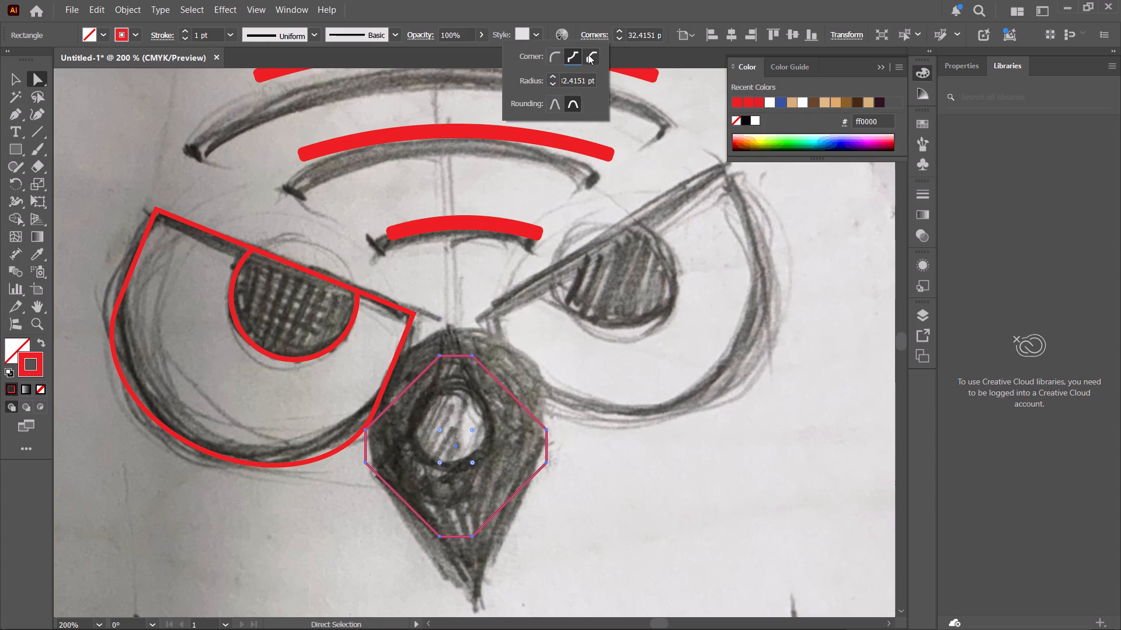
pyautogui.click(569, 54)
# Increase the inverted corner radius to about 39.57 pt so the square becomes a four-pointed star.
pyautogui.moveTo(440, 429); pyautogui.dragTo(445, 432)
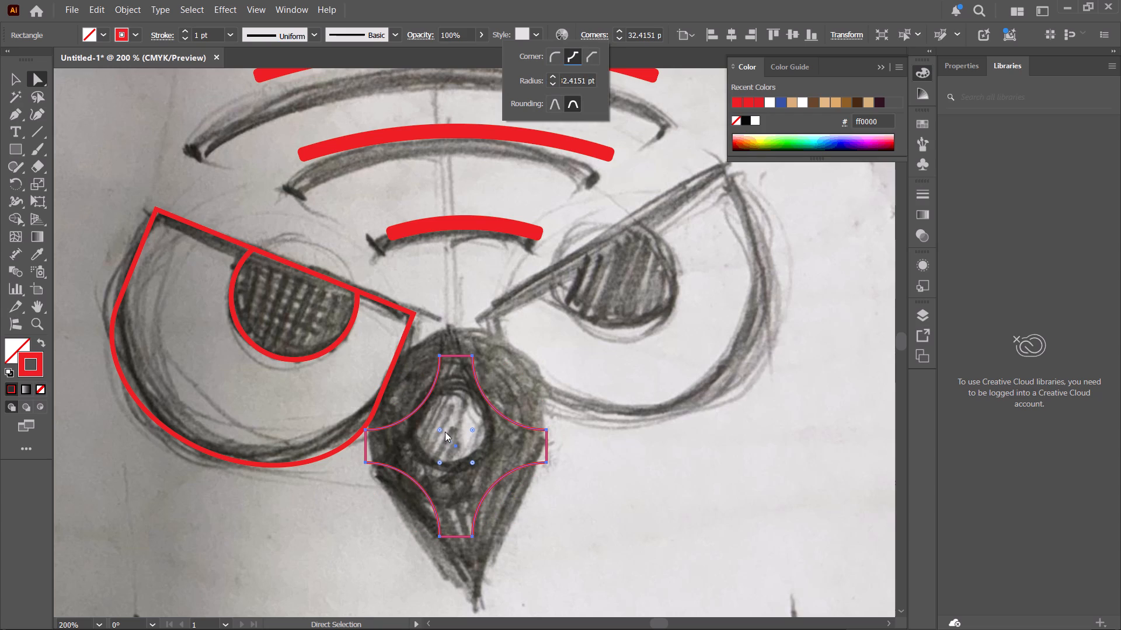
pyautogui.moveTo(445, 432); pyautogui.dragTo(453, 438)
pyautogui.moveTo(443, 429); pyautogui.dragTo(481, 450)
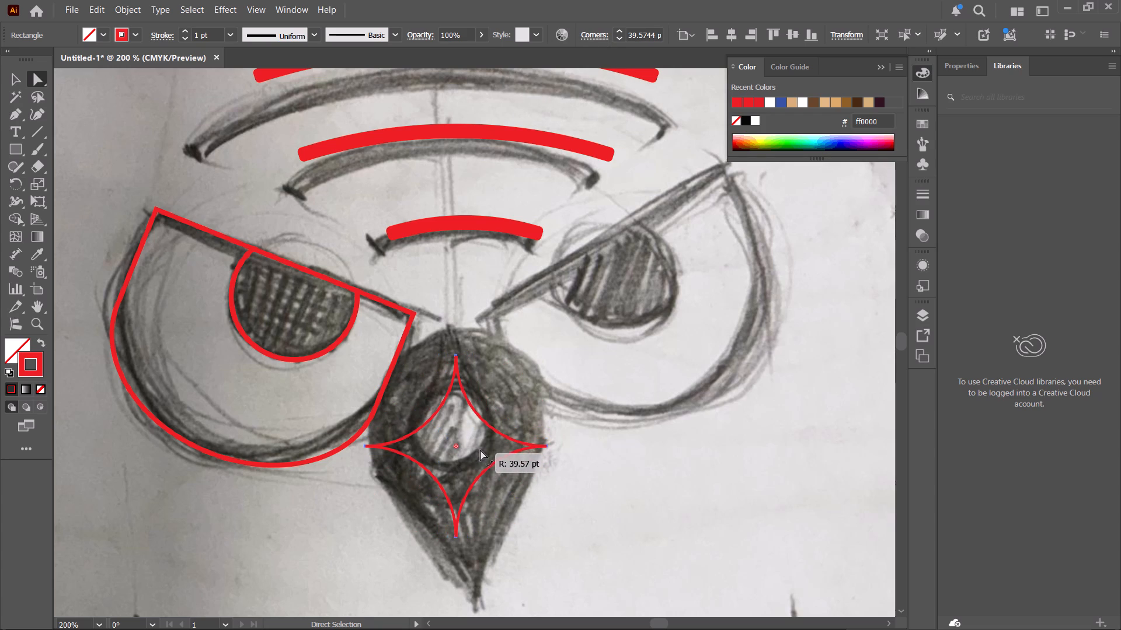
pyautogui.moveTo(481, 450); pyautogui.dragTo(462, 442)
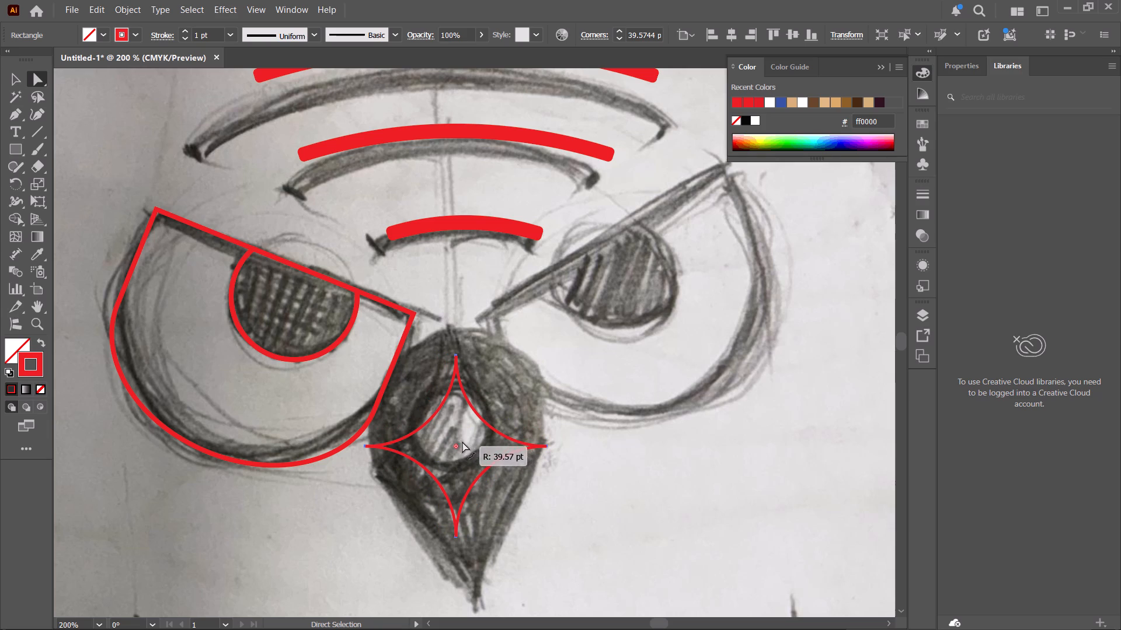
pyautogui.moveTo(462, 442); pyautogui.dragTo(483, 456)
pyautogui.click(595, 488)
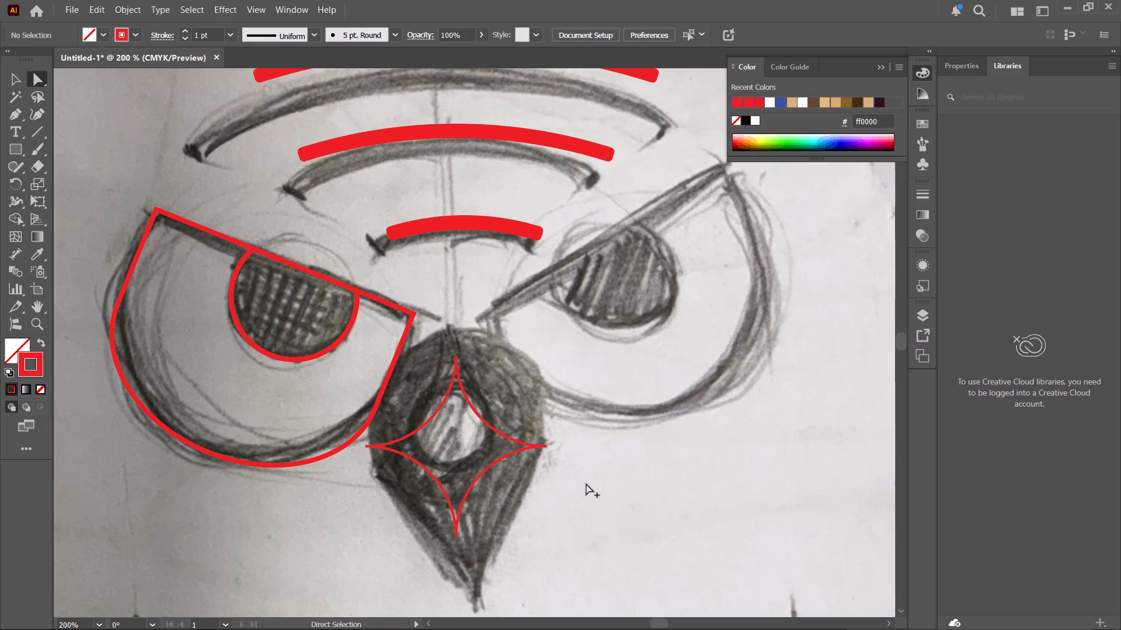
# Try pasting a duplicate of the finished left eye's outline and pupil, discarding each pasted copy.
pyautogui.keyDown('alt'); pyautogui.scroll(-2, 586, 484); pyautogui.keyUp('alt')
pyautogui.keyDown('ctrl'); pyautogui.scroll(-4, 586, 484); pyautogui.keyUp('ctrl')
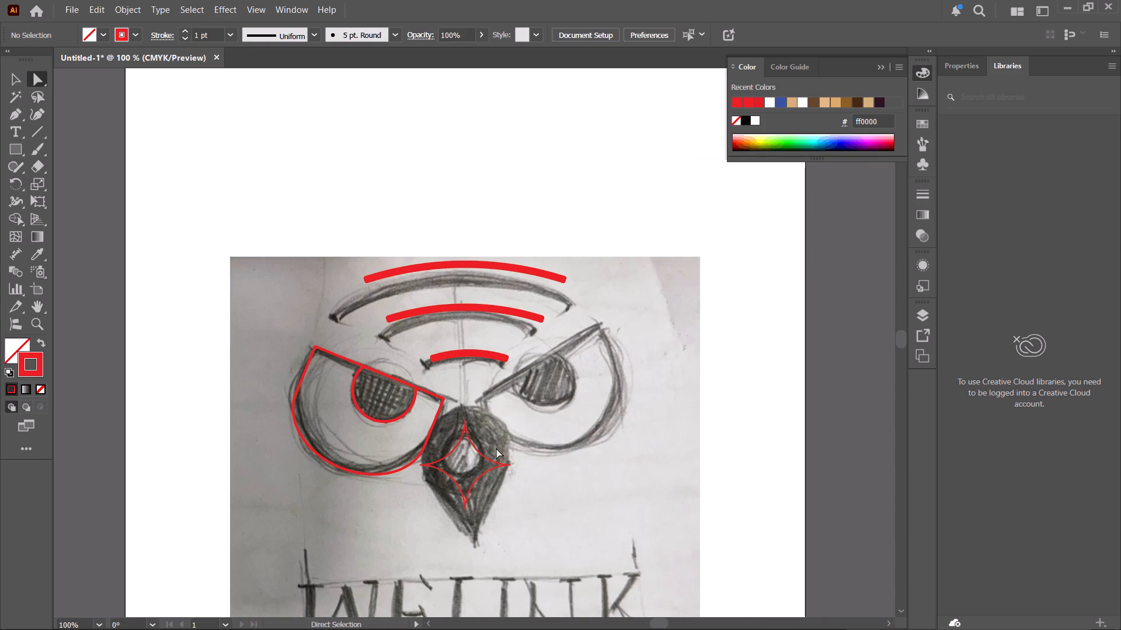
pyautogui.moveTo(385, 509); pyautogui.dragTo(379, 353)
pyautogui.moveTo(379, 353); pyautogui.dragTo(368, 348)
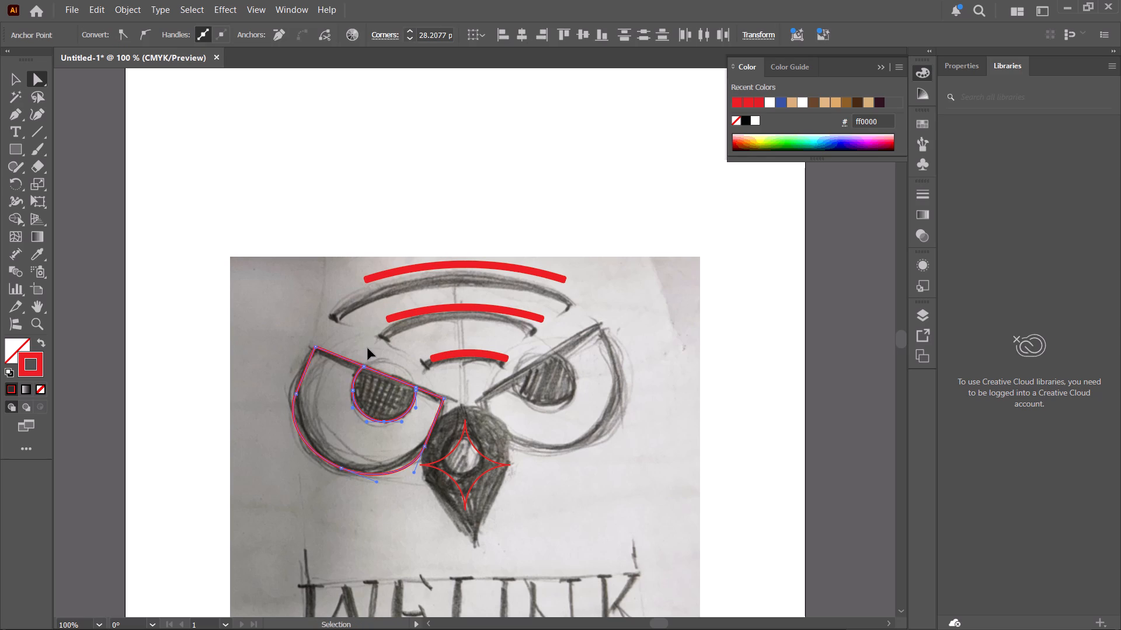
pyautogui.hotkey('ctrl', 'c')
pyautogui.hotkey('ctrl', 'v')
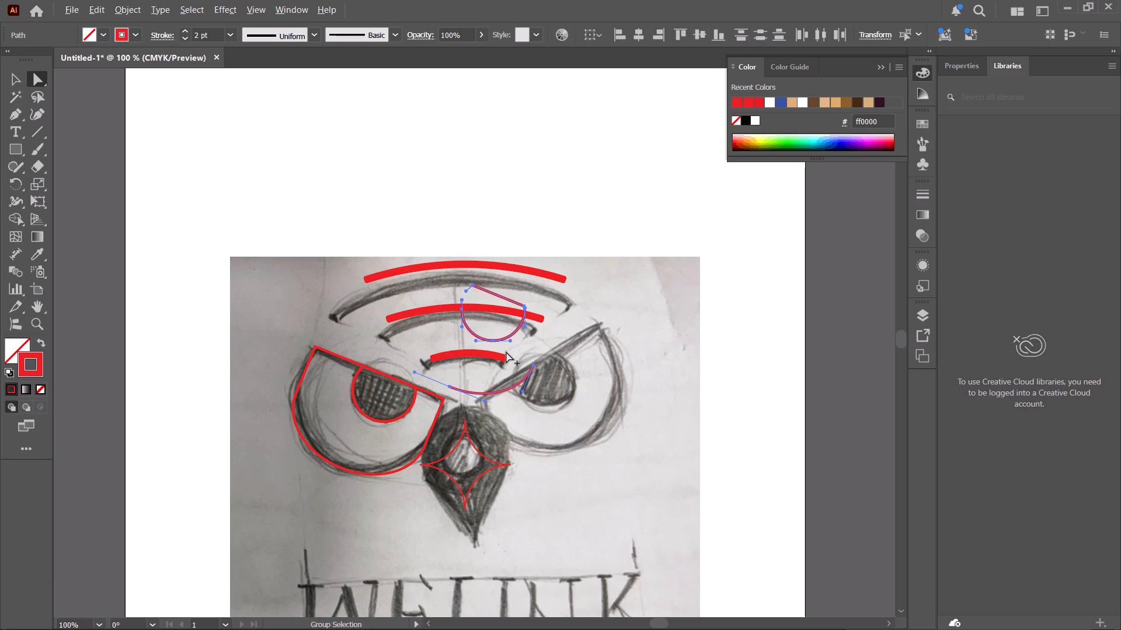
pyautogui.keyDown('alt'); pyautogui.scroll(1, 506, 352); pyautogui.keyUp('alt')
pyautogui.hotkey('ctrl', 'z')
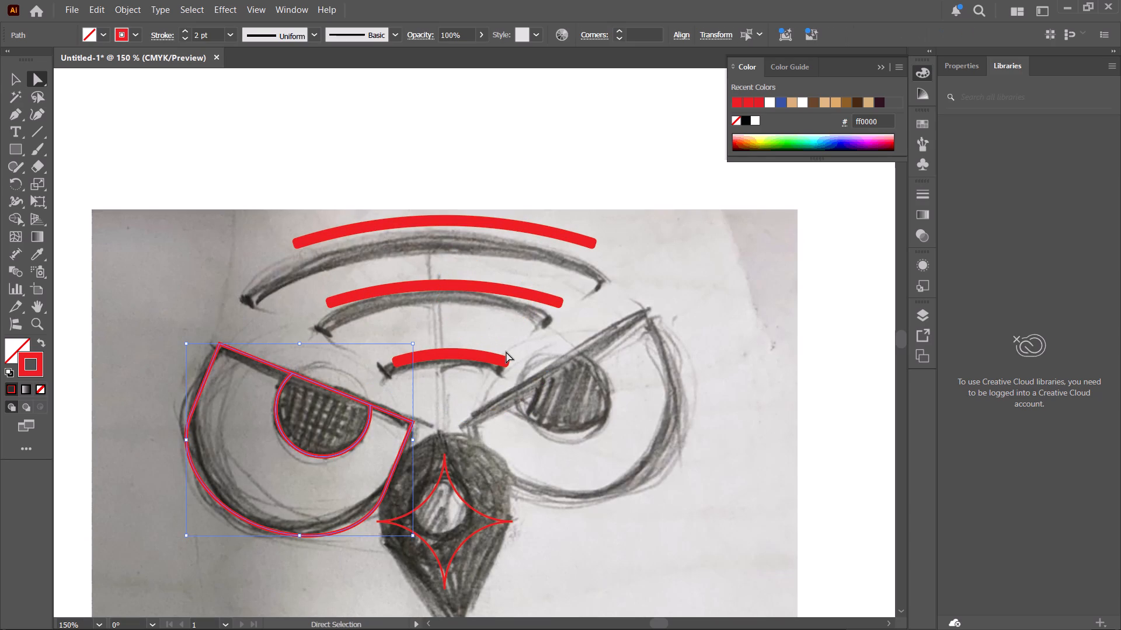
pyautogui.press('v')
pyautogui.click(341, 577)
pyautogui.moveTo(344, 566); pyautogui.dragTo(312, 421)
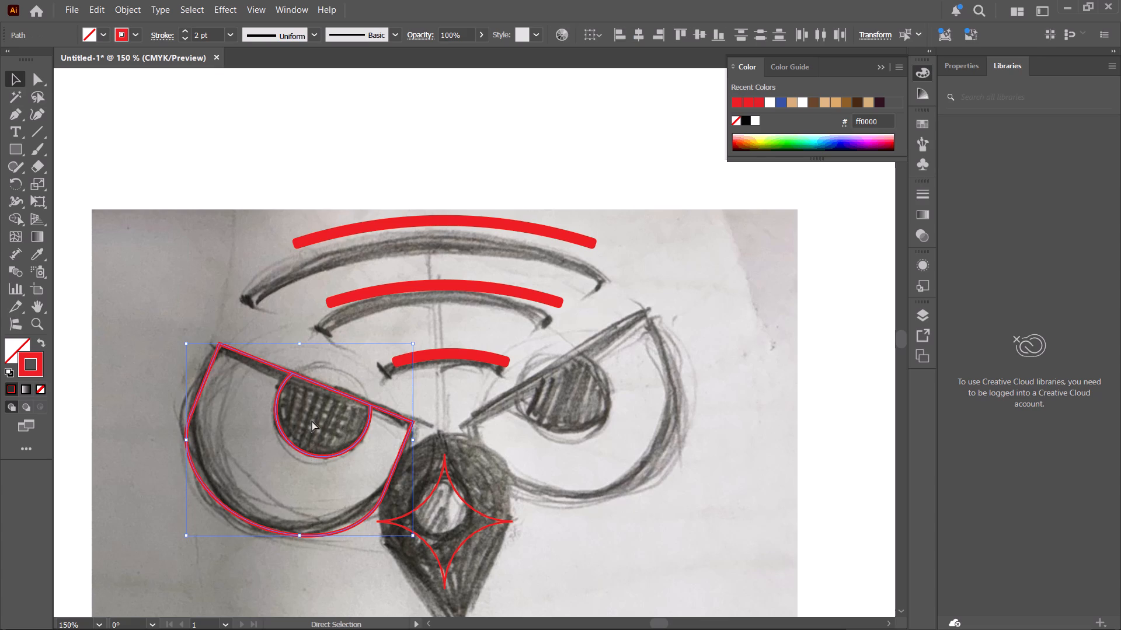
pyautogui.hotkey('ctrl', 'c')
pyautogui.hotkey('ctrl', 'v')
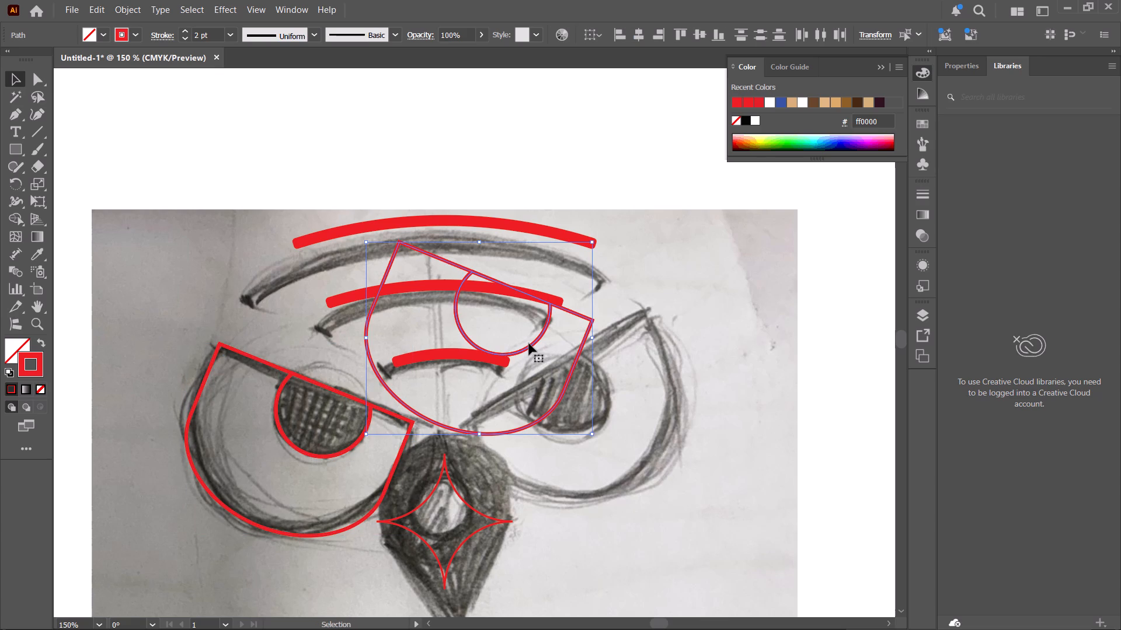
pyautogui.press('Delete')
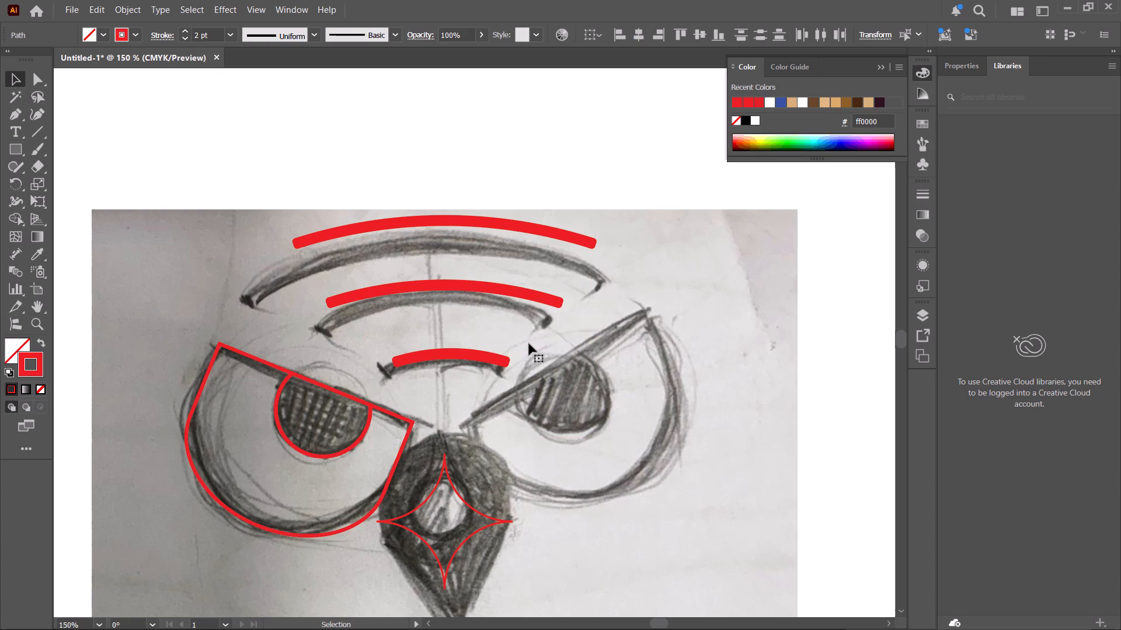
# Reflect the left eye's outline and pupil across the vertical axis as a copy.
pyautogui.moveTo(267, 344); pyautogui.dragTo(314, 496)
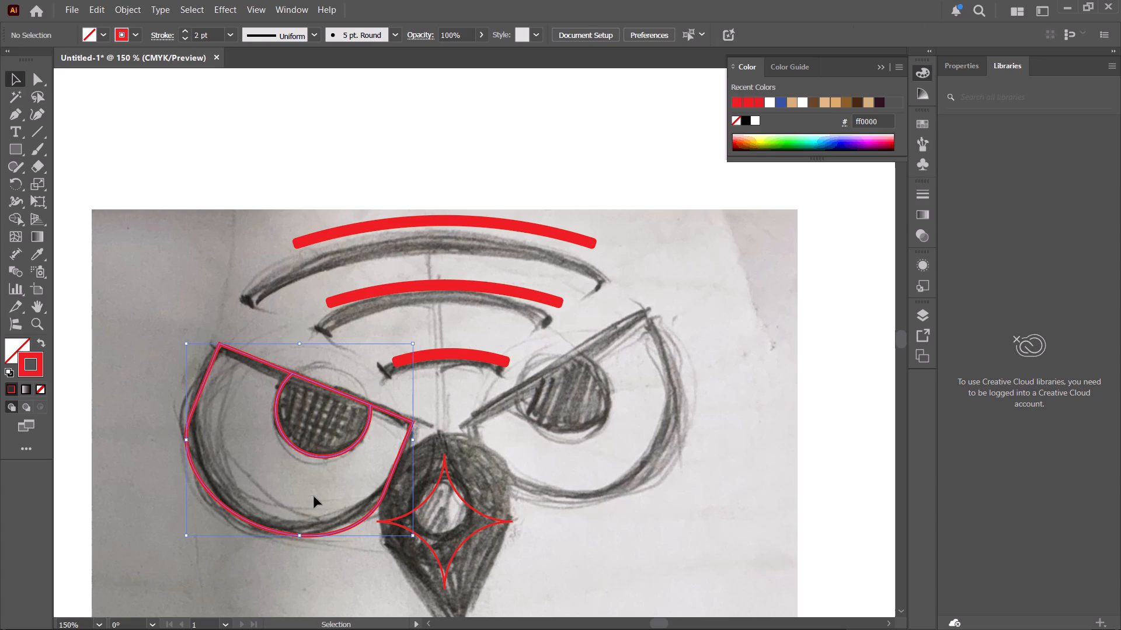
pyautogui.rightClick(351, 449)
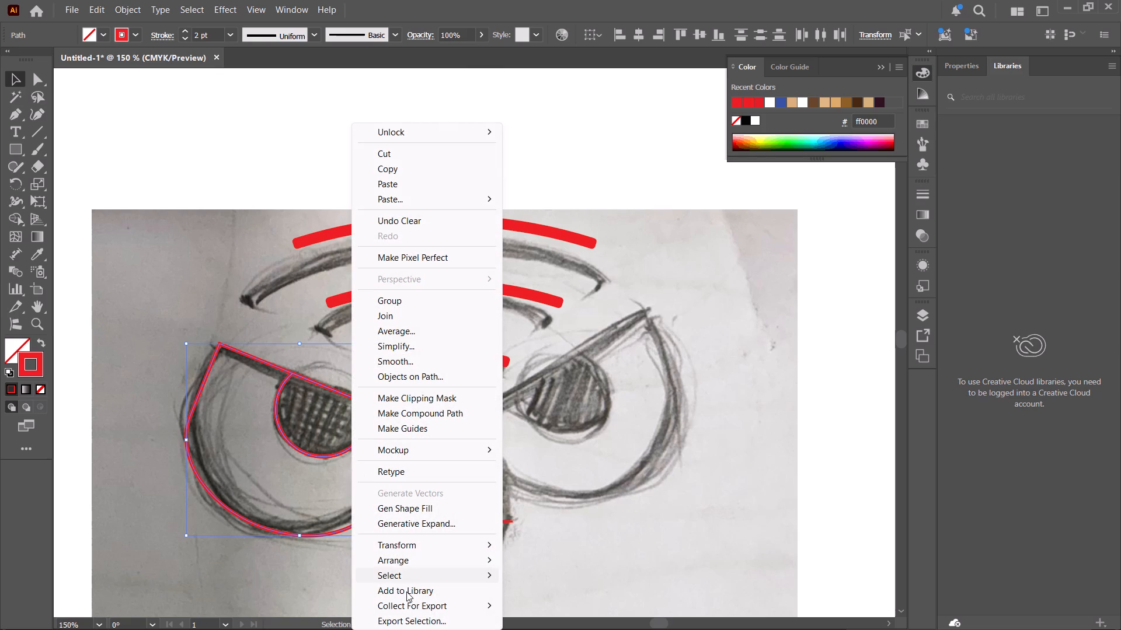
pyautogui.click(423, 543)
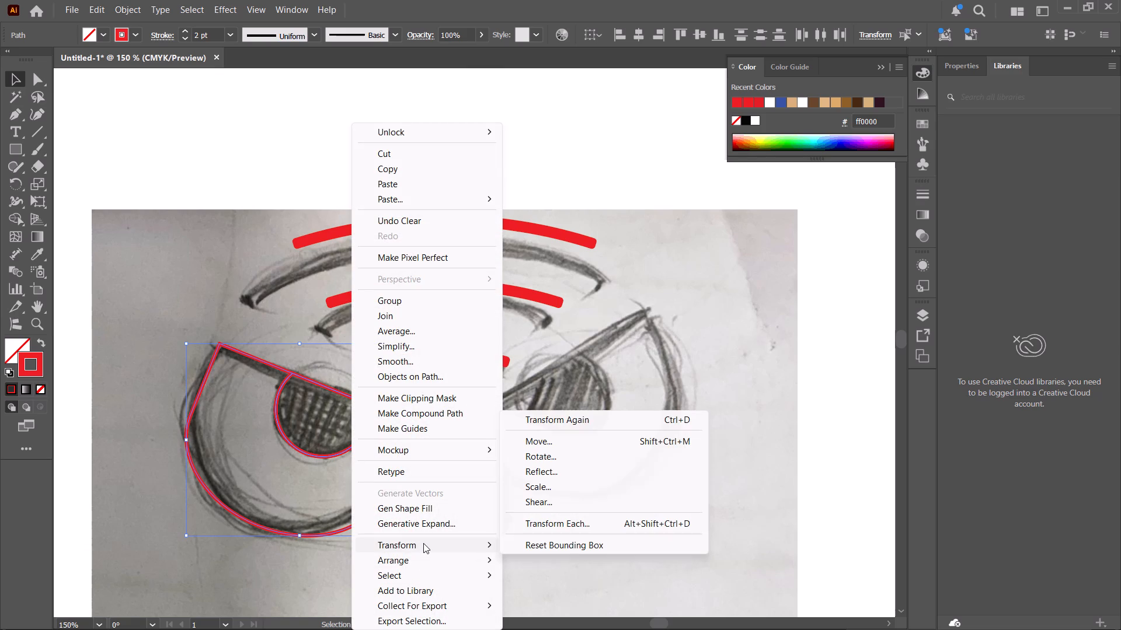
pyautogui.click(545, 470)
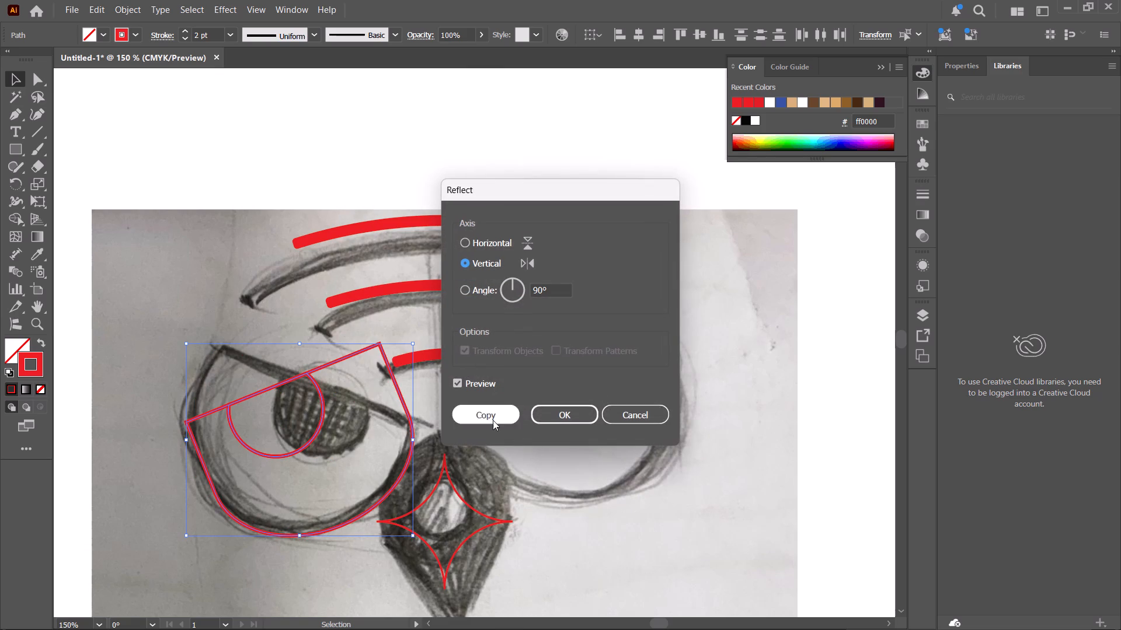
pyautogui.click(478, 411)
# Move the mirrored eye about 172 pt horizontally to the other side of the beak, level with the original.
pyautogui.moveTo(318, 428); pyautogui.dragTo(342, 430)
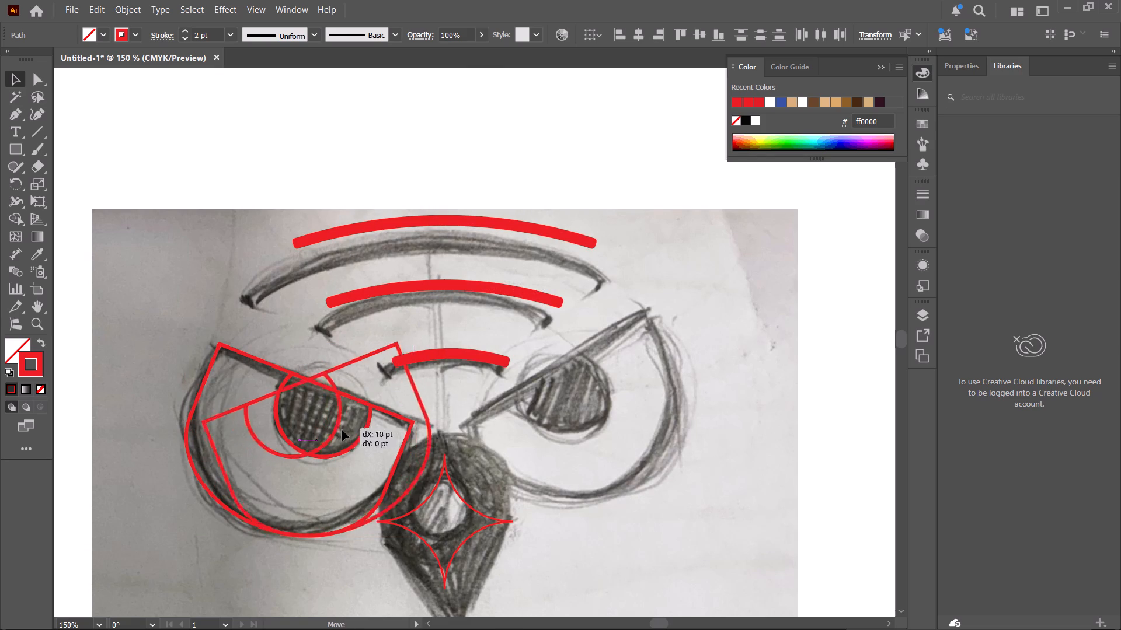
pyautogui.moveTo(342, 430); pyautogui.dragTo(605, 433)
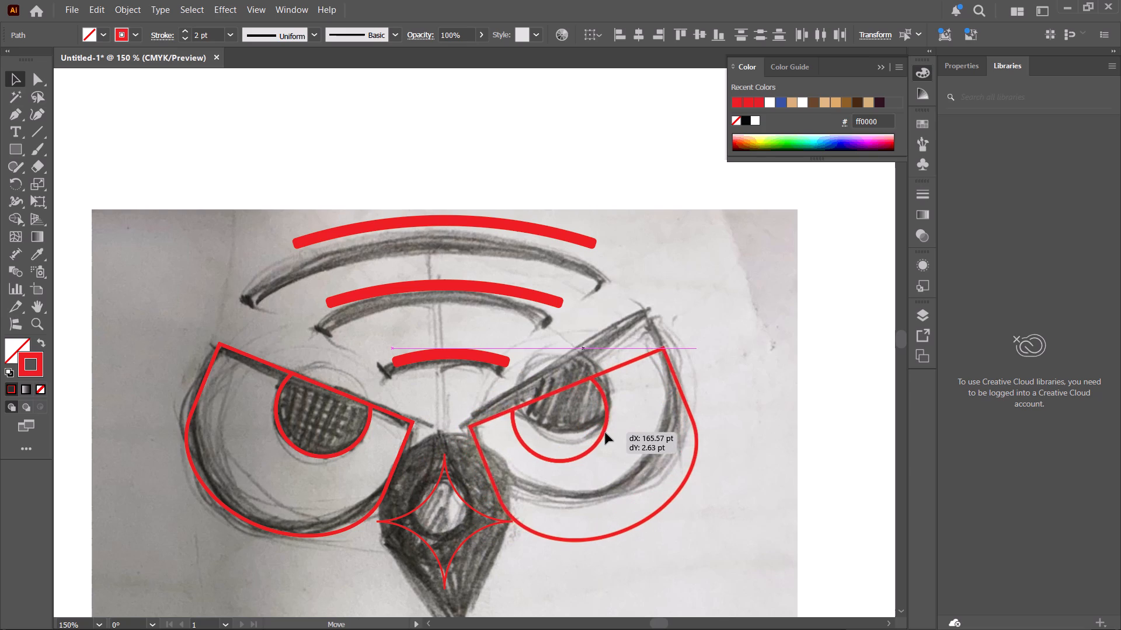
pyautogui.moveTo(605, 433); pyautogui.dragTo(614, 429)
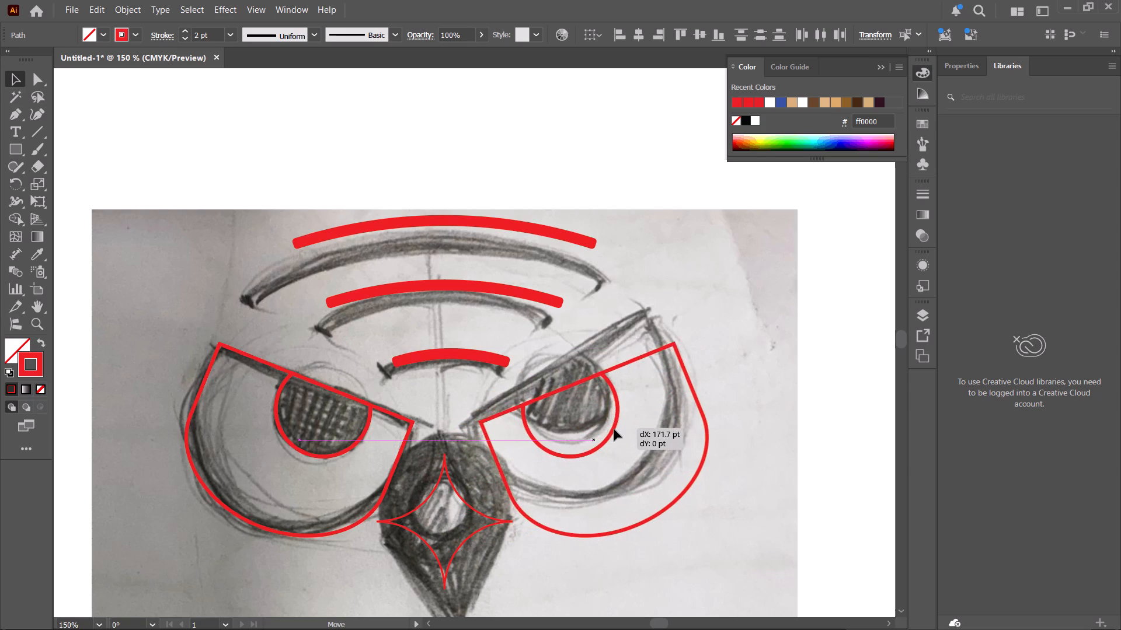
pyautogui.moveTo(614, 429); pyautogui.dragTo(616, 426)
pyautogui.click(439, 402)
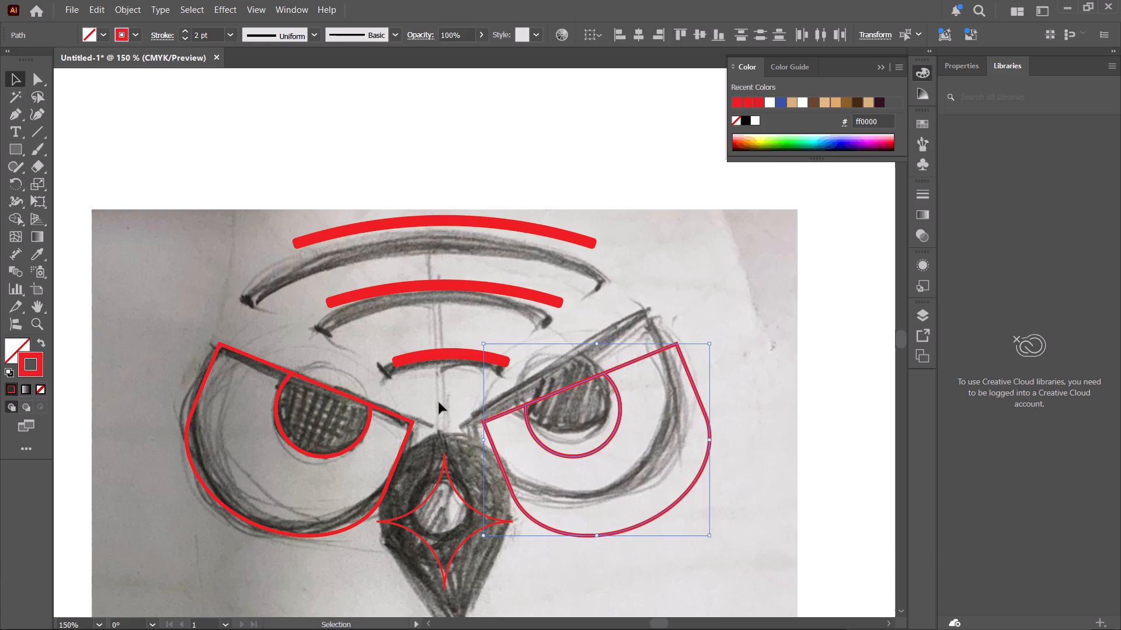
# Group the three signal arcs above the beak.
pyautogui.moveTo(441, 403); pyautogui.dragTo(478, 172)
pyautogui.hotkey('ctrl', 'g')
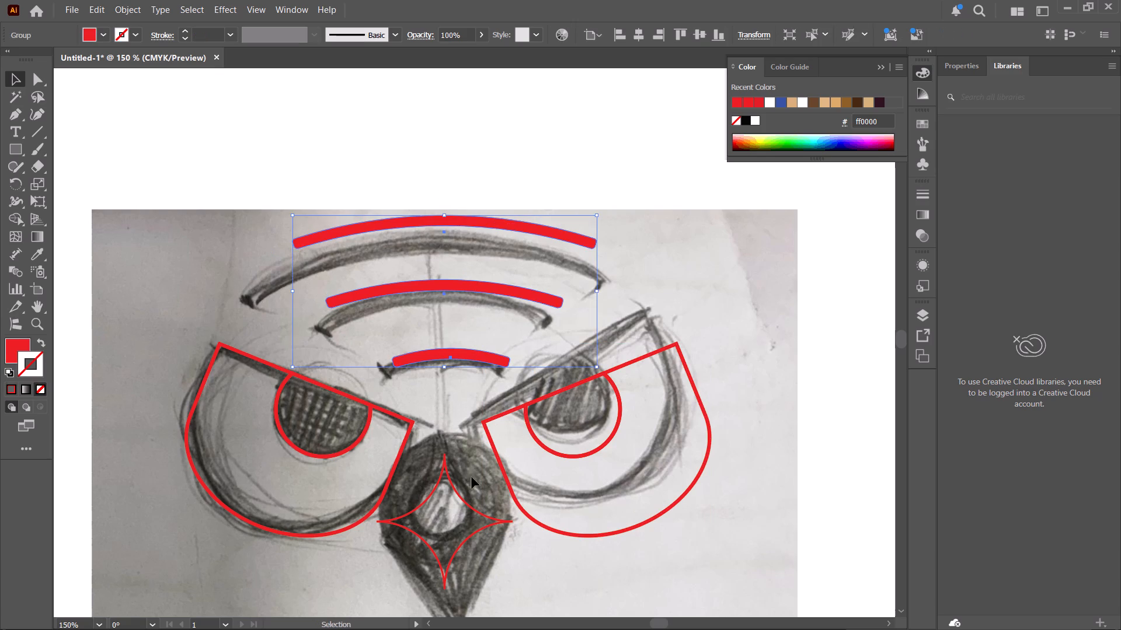
pyautogui.click(465, 412)
# Align the signal arcs and the four-pointed star on their horizontal centres, excluding the mirrored eye, and group them.
pyautogui.keyDown('alt'); pyautogui.scroll(-1, 483, 575); pyautogui.keyUp('alt')
pyautogui.moveTo(486, 585); pyautogui.dragTo(452, 516)
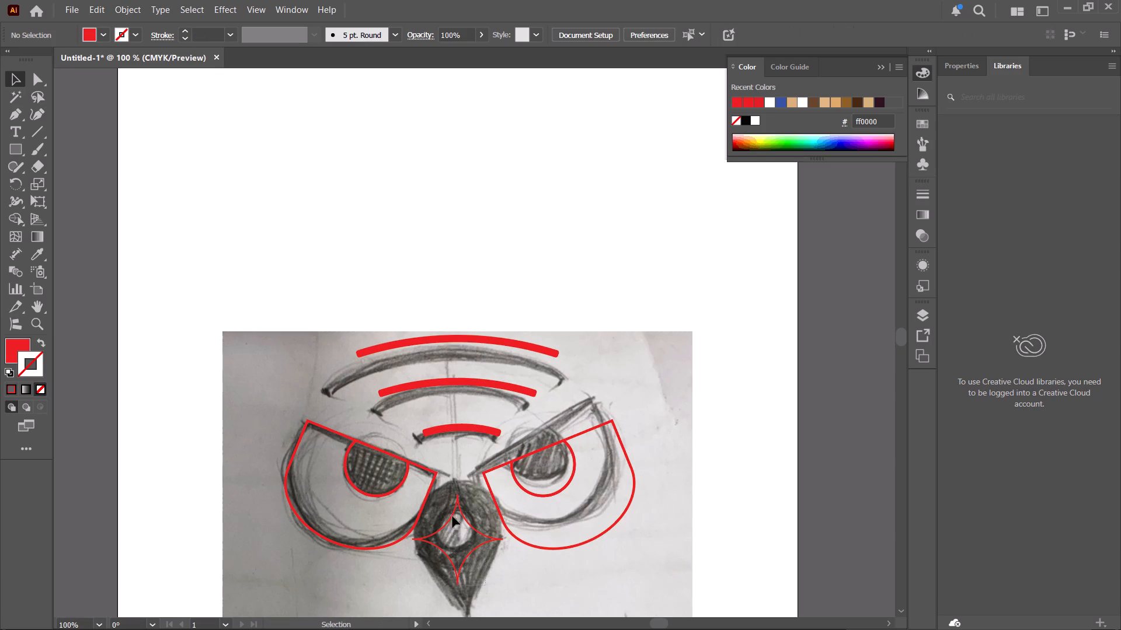
pyautogui.moveTo(452, 516); pyautogui.dragTo(460, 310)
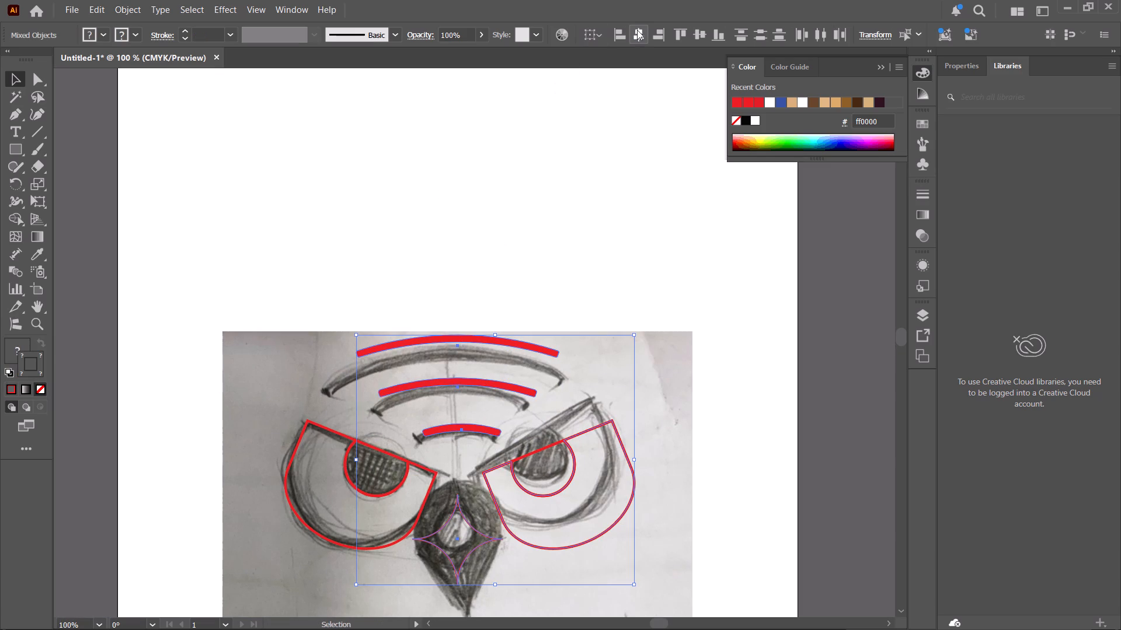
pyautogui.click(639, 33)
pyautogui.hotkey('ctrl', 'z')
pyautogui.keyDown('shift'); pyautogui.moveTo(587, 565); pyautogui.dragTo(581, 523); pyautogui.keyUp('shift')
pyautogui.click(640, 38)
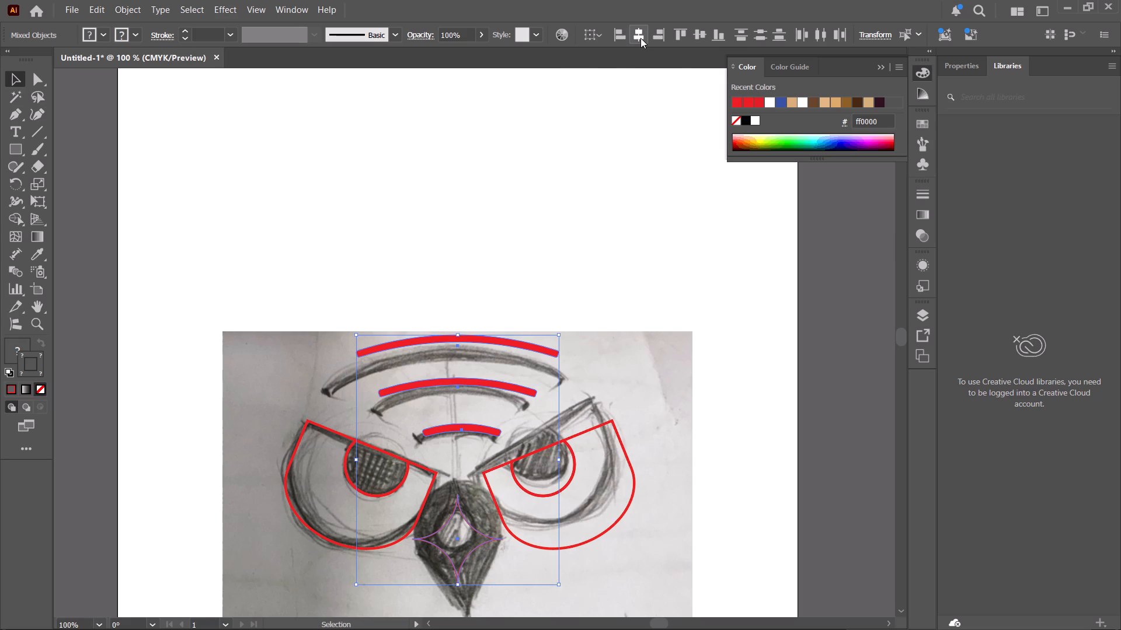
pyautogui.tripleClick(640, 38)
pyautogui.tripleClick(640, 38)
pyautogui.doubleClick(640, 38)
pyautogui.click(701, 38)
pyautogui.hotkey('ctrl', 'z')
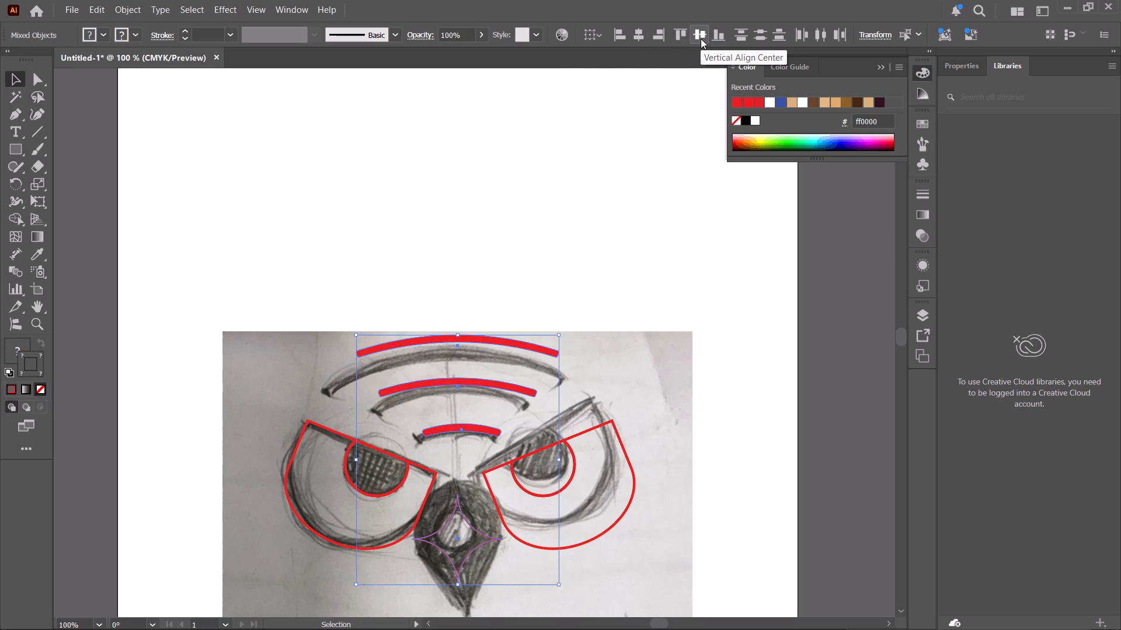
pyautogui.click(644, 33)
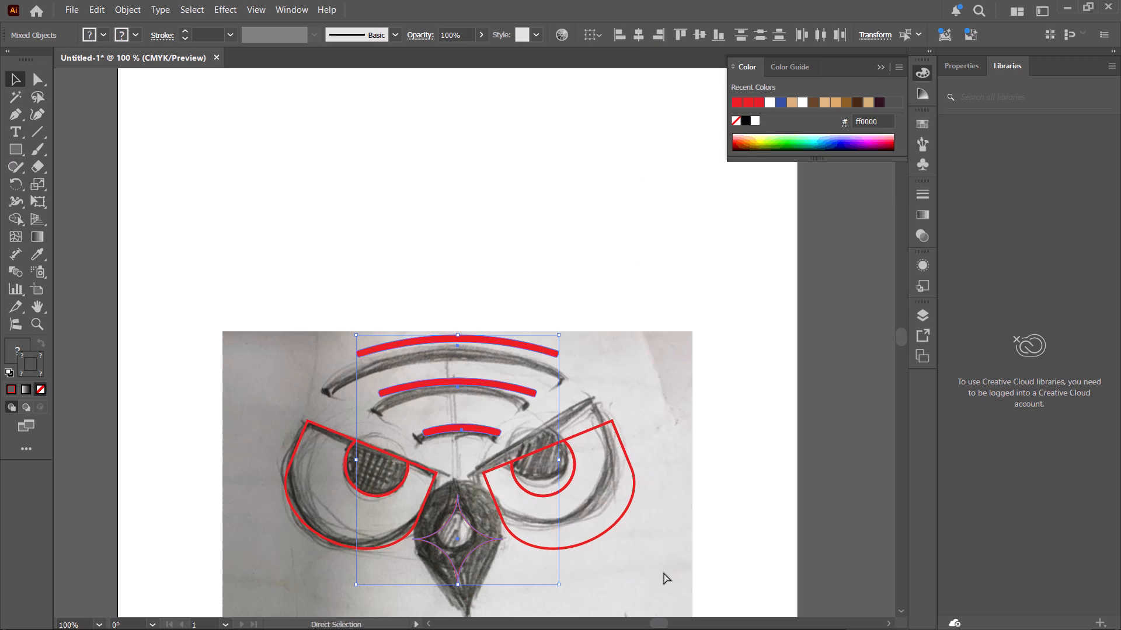
pyautogui.hotkey('ctrl', 'g')
pyautogui.click(653, 554)
# Group the left eye's outline with its pupil.
pyautogui.keyDown('alt'); pyautogui.scroll(1, 539, 505); pyautogui.keyUp('alt')
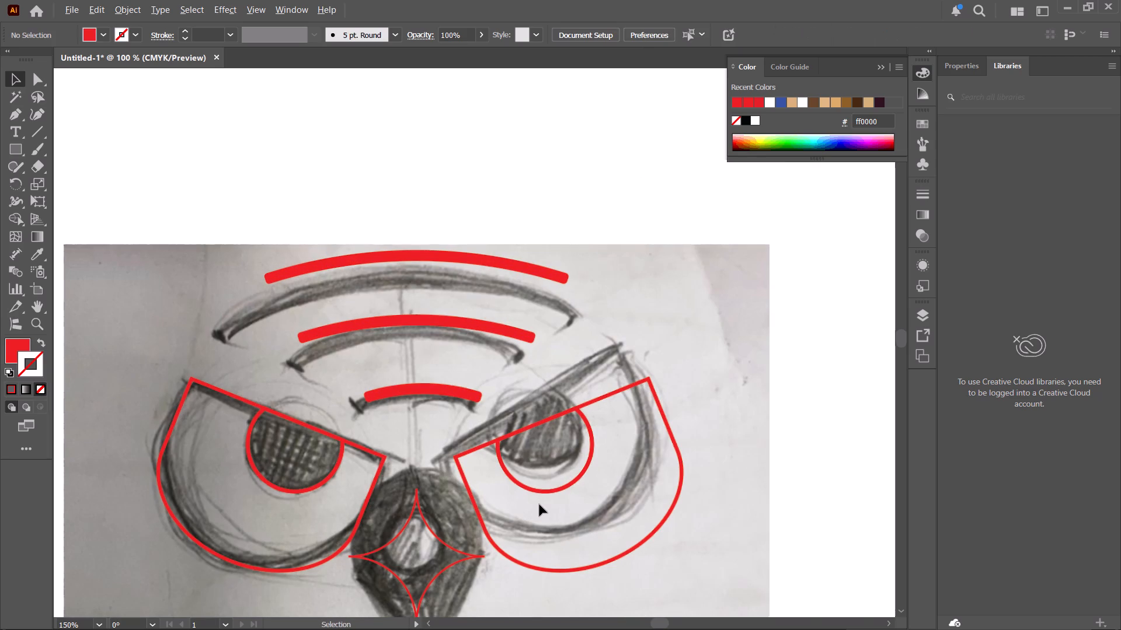
pyautogui.keyDown('alt'); pyautogui.scroll(-1, 539, 505); pyautogui.keyUp('alt')
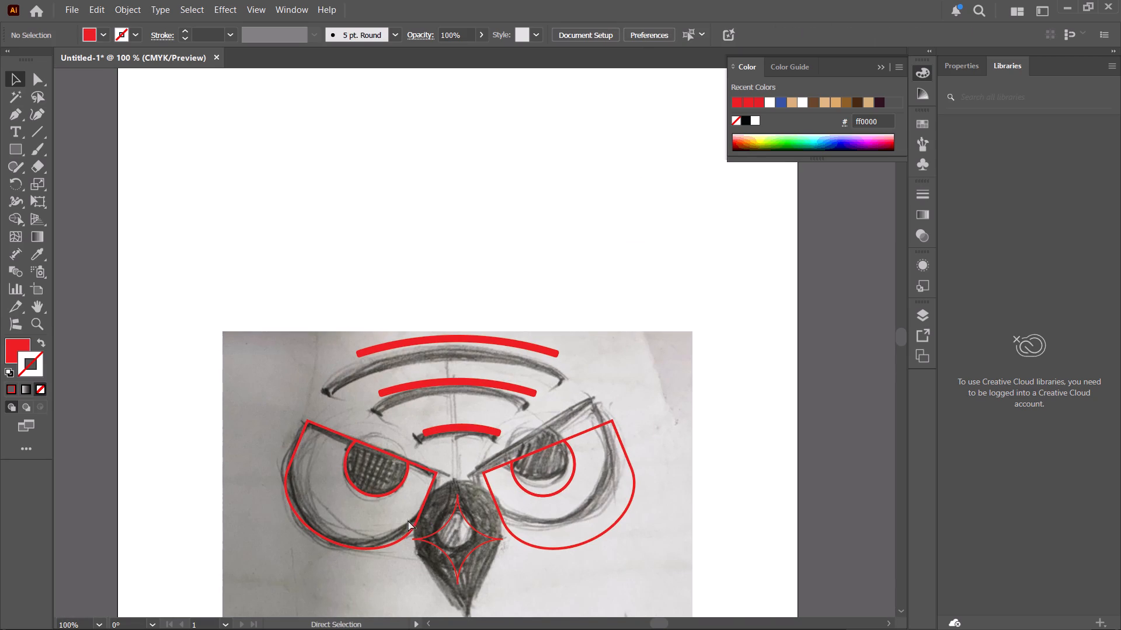
pyautogui.keyDown('ctrl'); pyautogui.scroll(4, 412, 516); pyautogui.keyUp('ctrl')
pyautogui.keyDown('alt'); pyautogui.scroll(2, 468, 503); pyautogui.keyUp('alt')
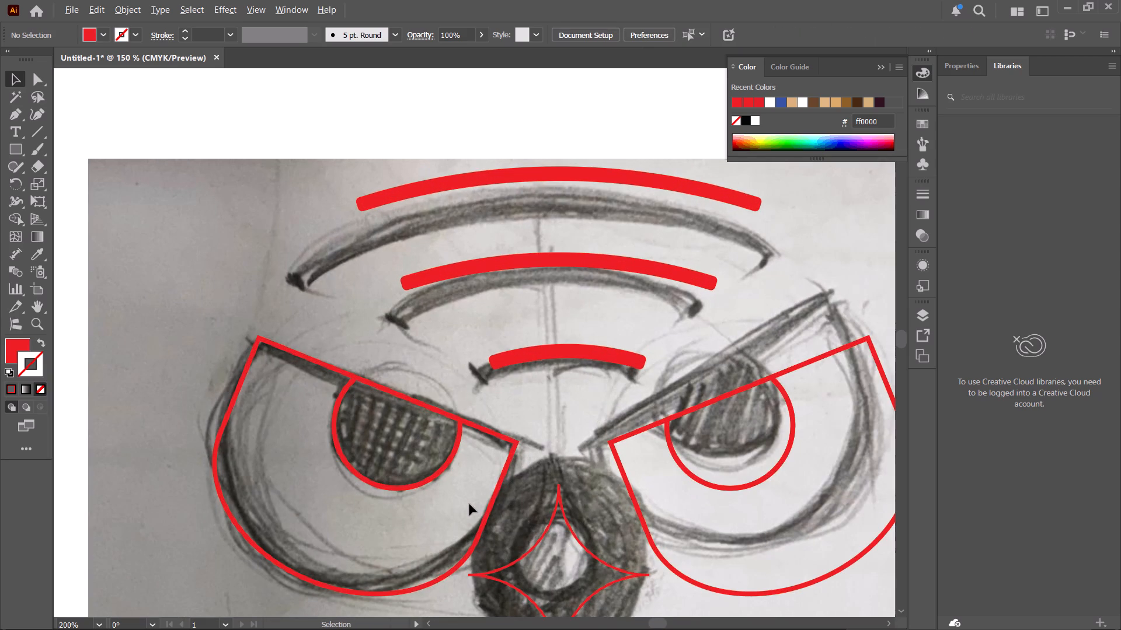
pyautogui.keyDown('ctrl'); pyautogui.scroll(-3, 496, 490); pyautogui.keyUp('ctrl')
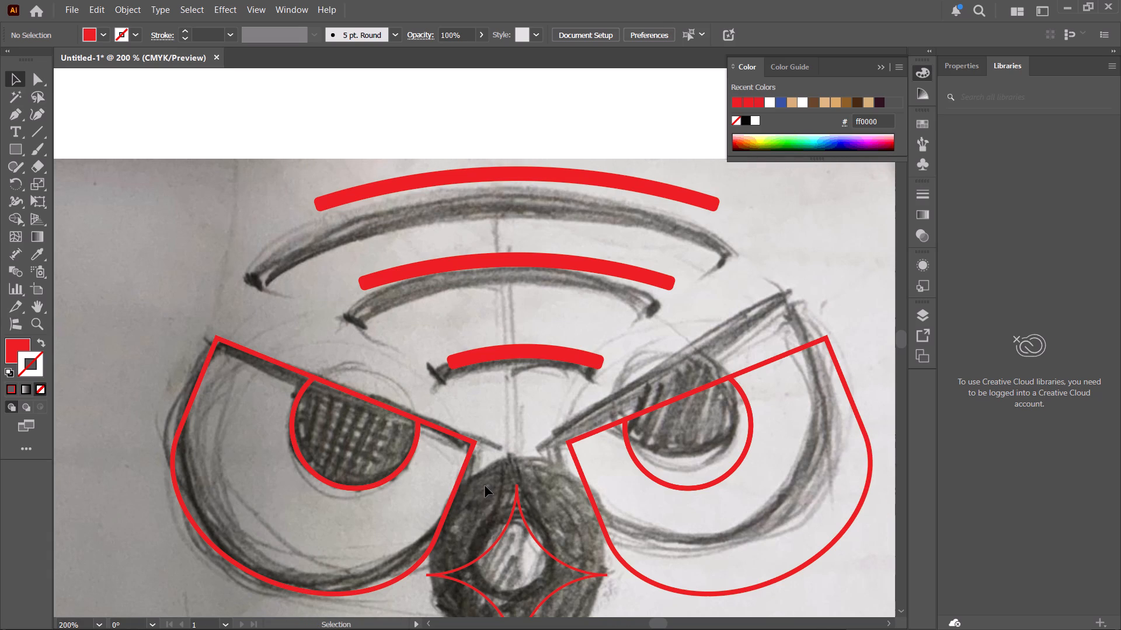
pyautogui.scroll(-5, 561, 404)
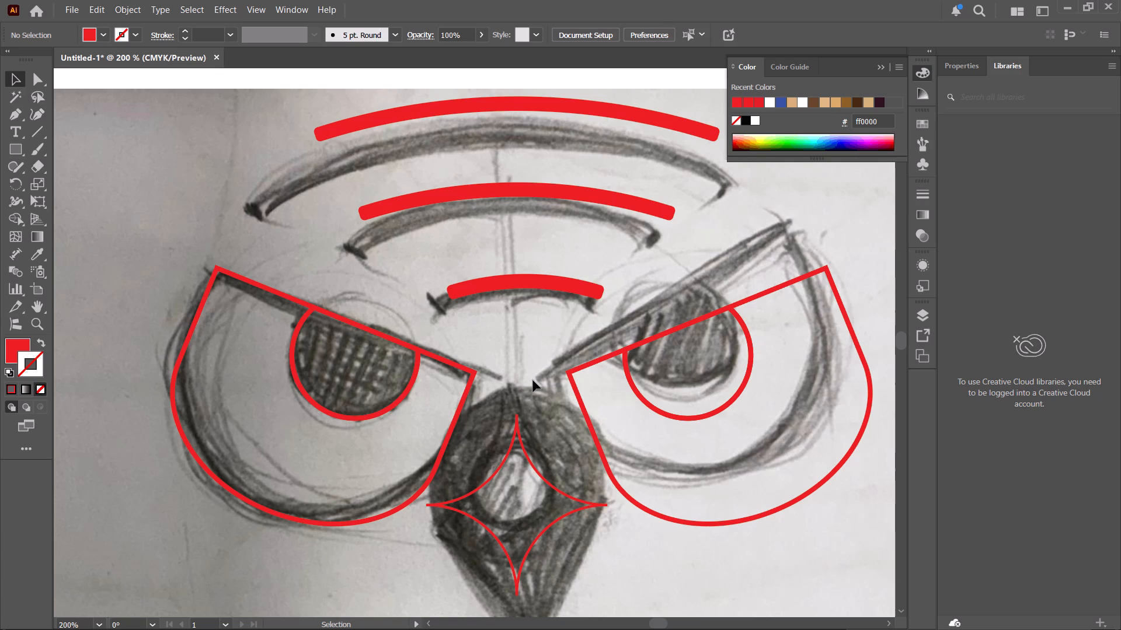
pyautogui.moveTo(471, 433); pyautogui.dragTo(433, 399)
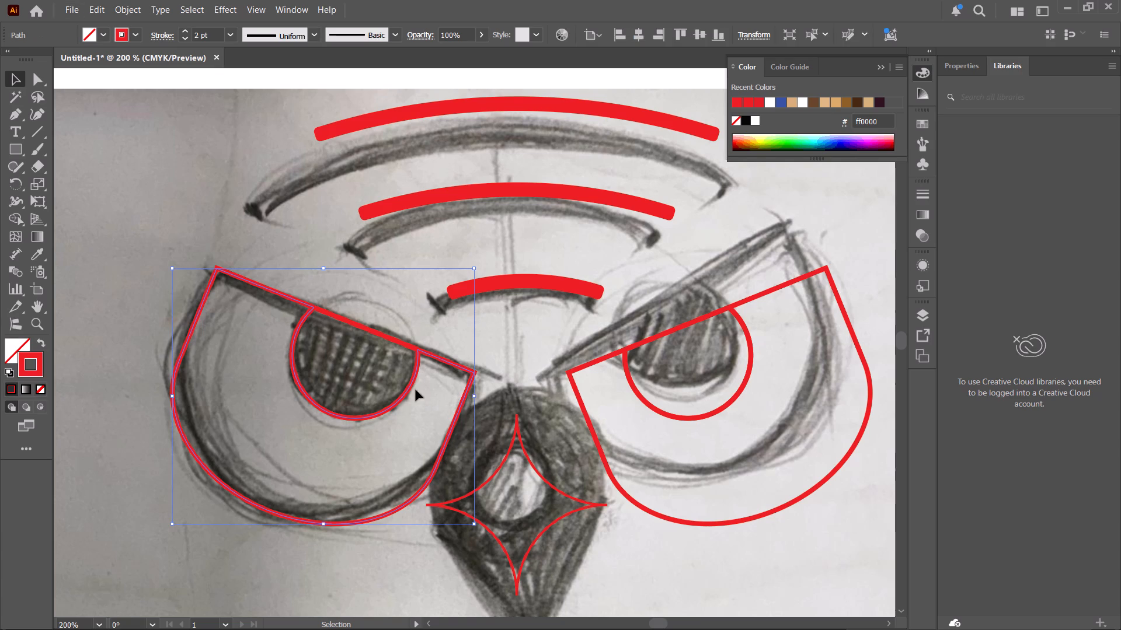
pyautogui.click(430, 408)
pyautogui.moveTo(482, 431); pyautogui.dragTo(333, 318)
pyautogui.hotkey('ctrl', 'g')
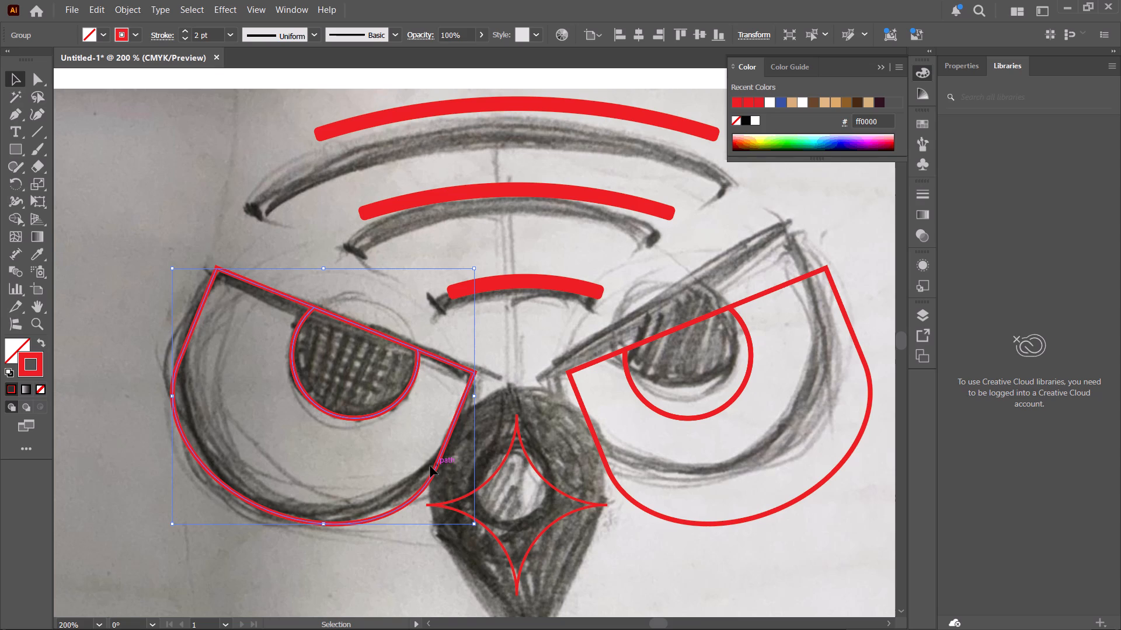
# Shift the grouped left eye slightly outward from the beak and about 2 pt up.
pyautogui.moveTo(436, 466); pyautogui.dragTo(423, 463)
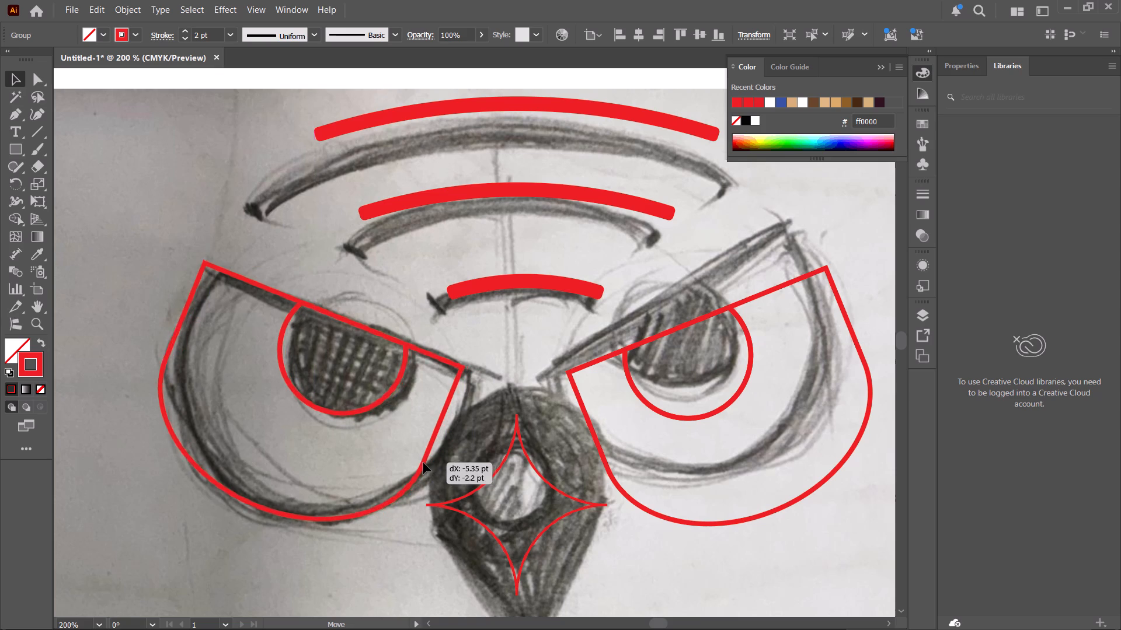
pyautogui.moveTo(423, 463); pyautogui.dragTo(427, 463)
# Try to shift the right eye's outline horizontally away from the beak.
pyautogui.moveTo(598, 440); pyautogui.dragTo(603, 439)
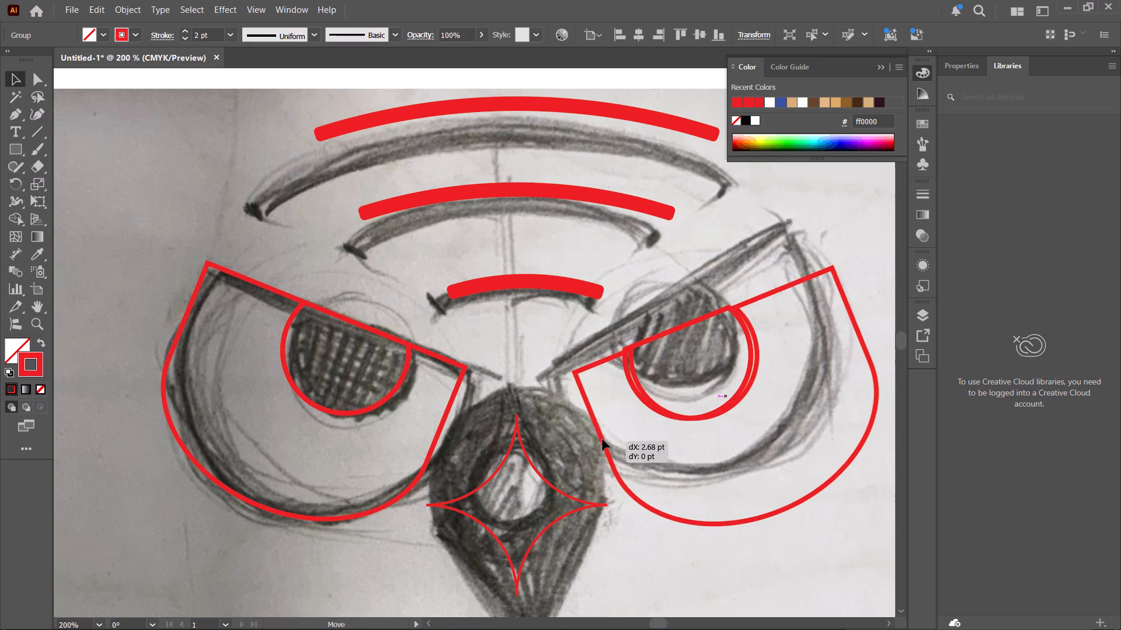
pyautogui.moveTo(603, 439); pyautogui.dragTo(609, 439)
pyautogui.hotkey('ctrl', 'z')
# Group the right eye's outline with its pupil.
pyautogui.keyDown('shift'); pyautogui.moveTo(664, 302); pyautogui.dragTo(690, 348); pyautogui.keyUp('shift')
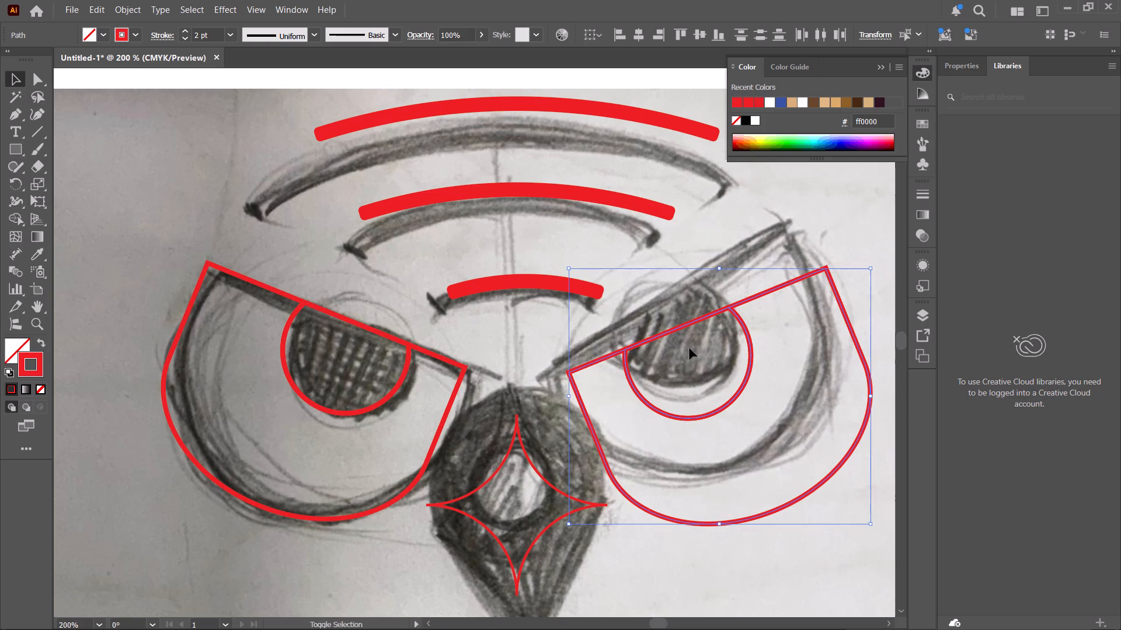
pyautogui.hotkey('ctrl', 'g')
# Select both grouped eyes and align their vertical centres so they sit level on either side of the beak.
pyautogui.click(585, 411)
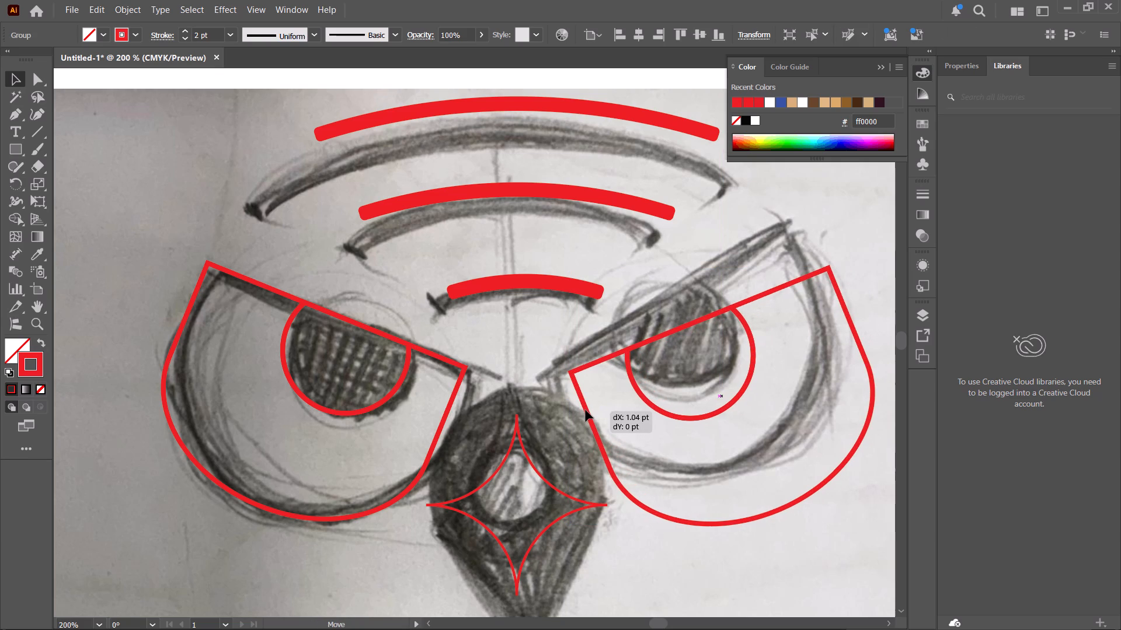
pyautogui.keyDown('shift'); pyautogui.moveTo(389, 316); pyautogui.dragTo(374, 346); pyautogui.keyUp('shift')
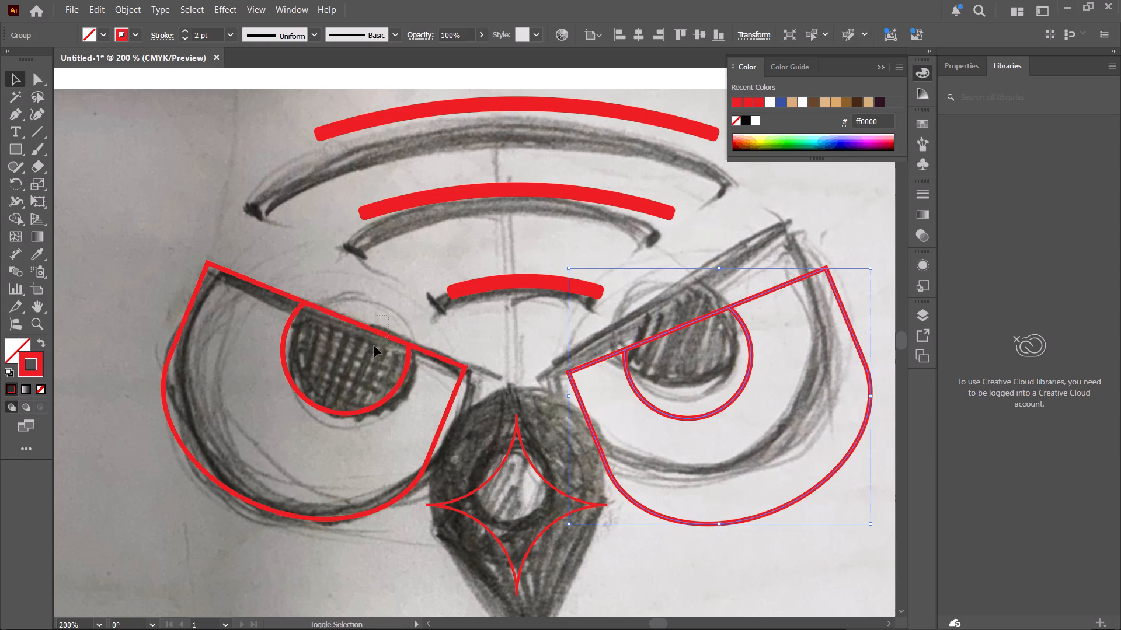
pyautogui.keyDown('shift'); pyautogui.moveTo(374, 346); pyautogui.dragTo(365, 362); pyautogui.keyUp('shift')
pyautogui.click(696, 33)
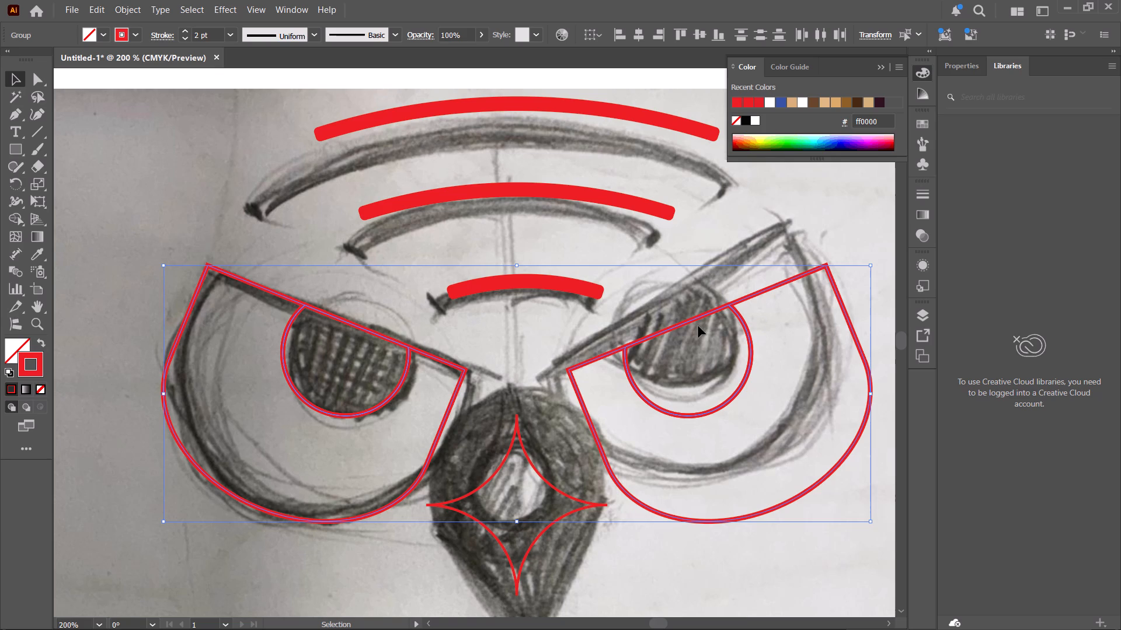
pyautogui.click(656, 336)
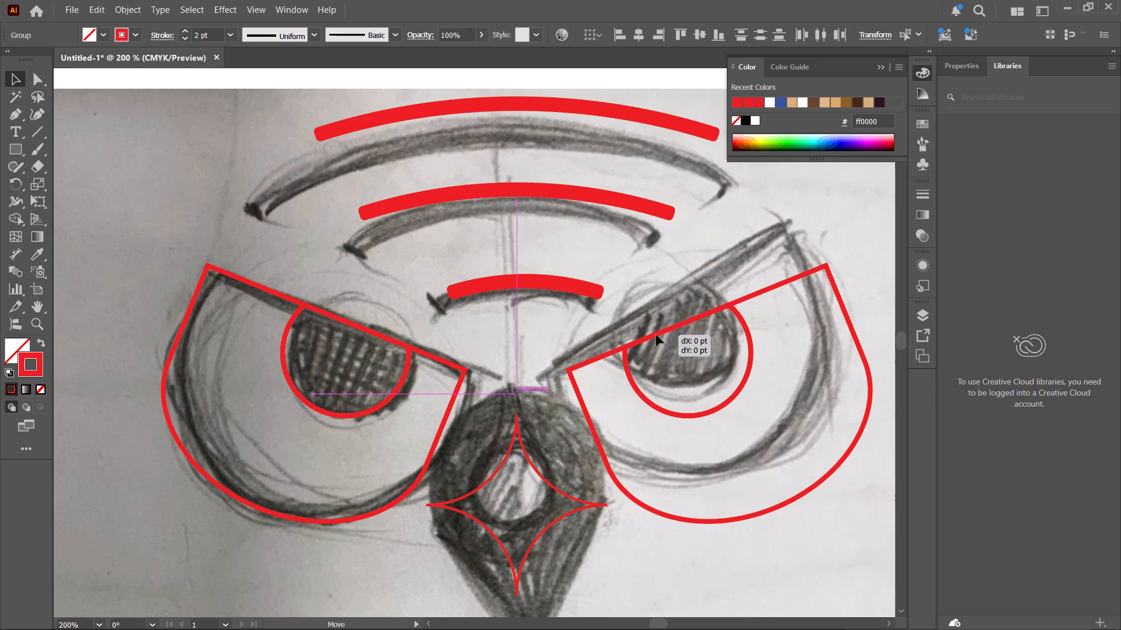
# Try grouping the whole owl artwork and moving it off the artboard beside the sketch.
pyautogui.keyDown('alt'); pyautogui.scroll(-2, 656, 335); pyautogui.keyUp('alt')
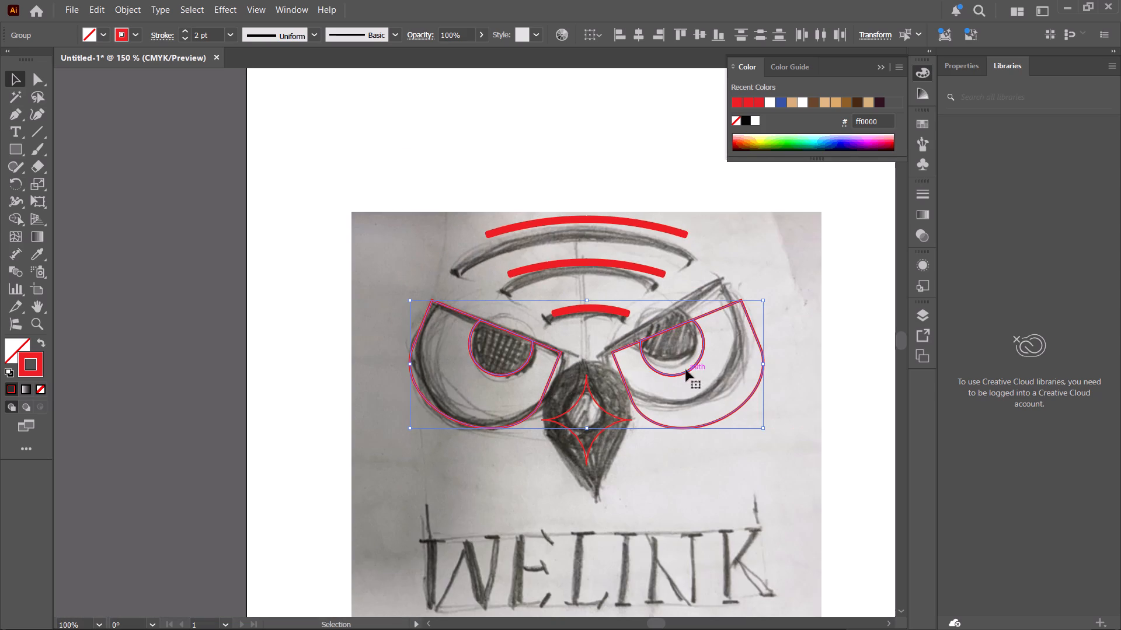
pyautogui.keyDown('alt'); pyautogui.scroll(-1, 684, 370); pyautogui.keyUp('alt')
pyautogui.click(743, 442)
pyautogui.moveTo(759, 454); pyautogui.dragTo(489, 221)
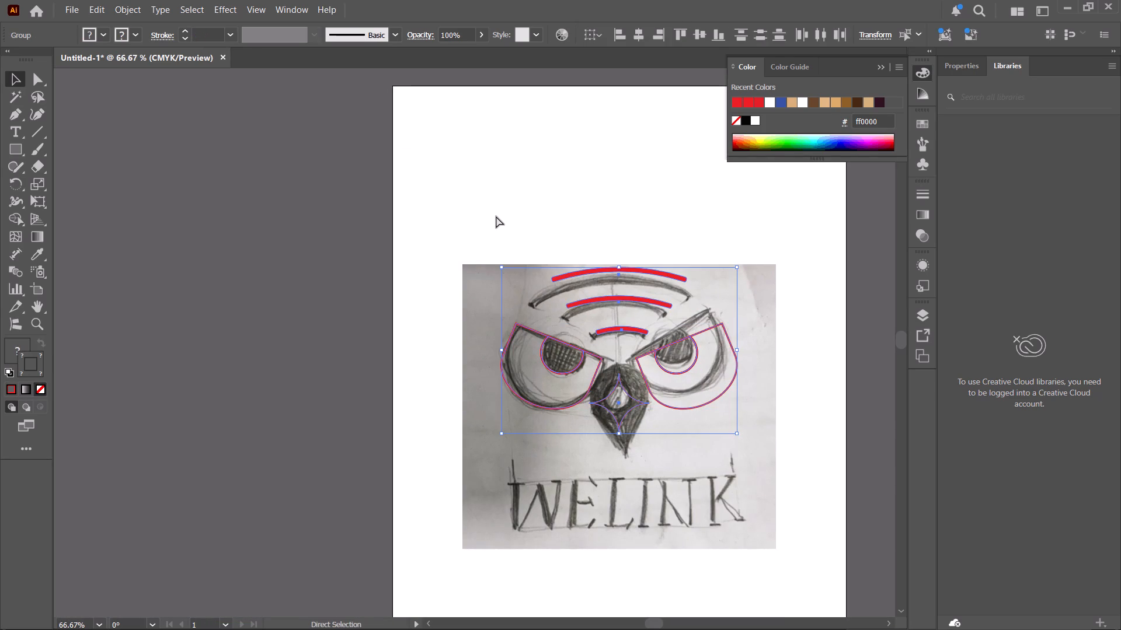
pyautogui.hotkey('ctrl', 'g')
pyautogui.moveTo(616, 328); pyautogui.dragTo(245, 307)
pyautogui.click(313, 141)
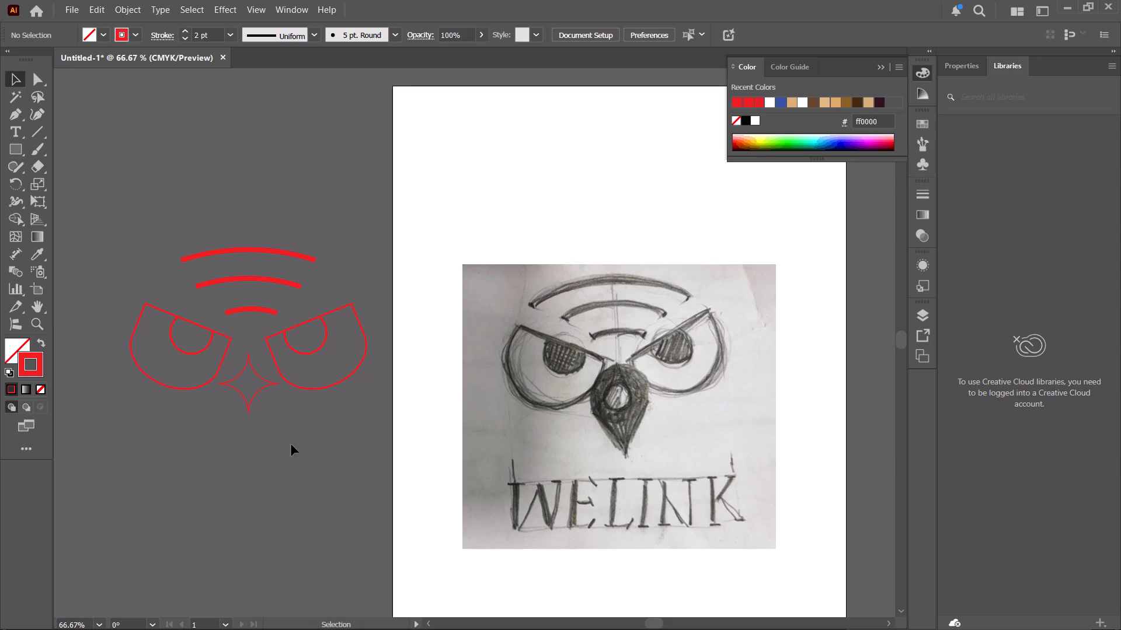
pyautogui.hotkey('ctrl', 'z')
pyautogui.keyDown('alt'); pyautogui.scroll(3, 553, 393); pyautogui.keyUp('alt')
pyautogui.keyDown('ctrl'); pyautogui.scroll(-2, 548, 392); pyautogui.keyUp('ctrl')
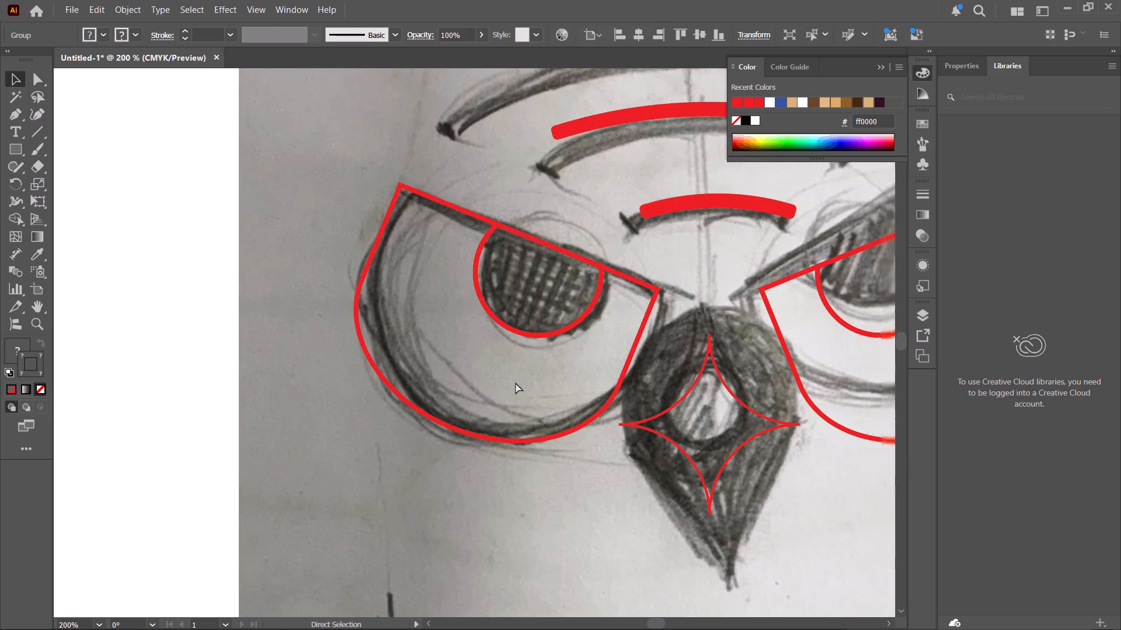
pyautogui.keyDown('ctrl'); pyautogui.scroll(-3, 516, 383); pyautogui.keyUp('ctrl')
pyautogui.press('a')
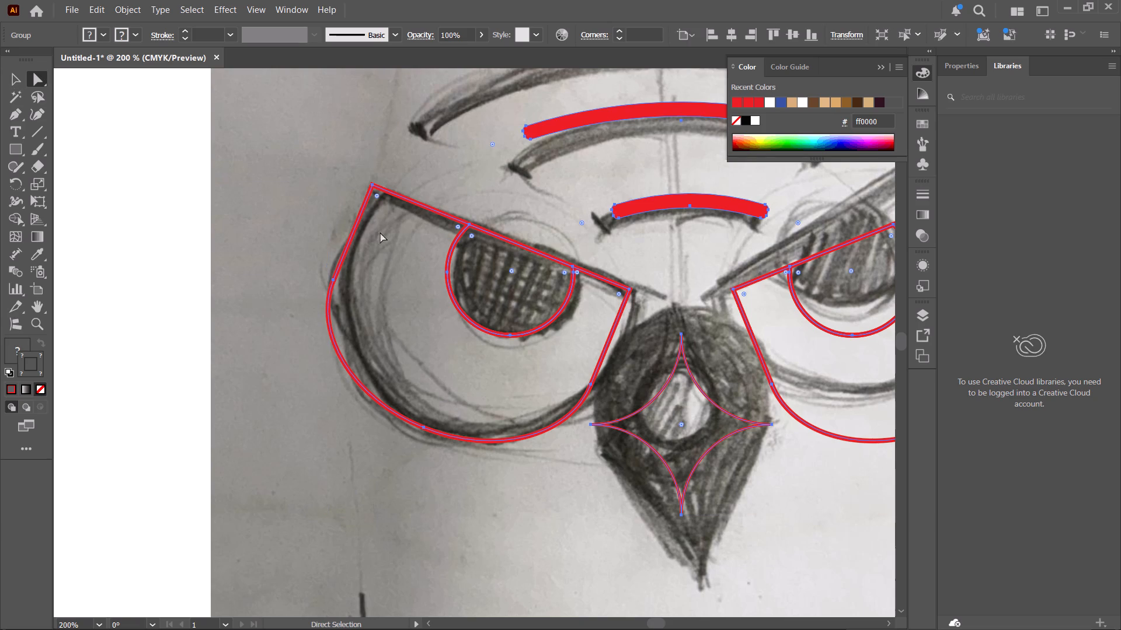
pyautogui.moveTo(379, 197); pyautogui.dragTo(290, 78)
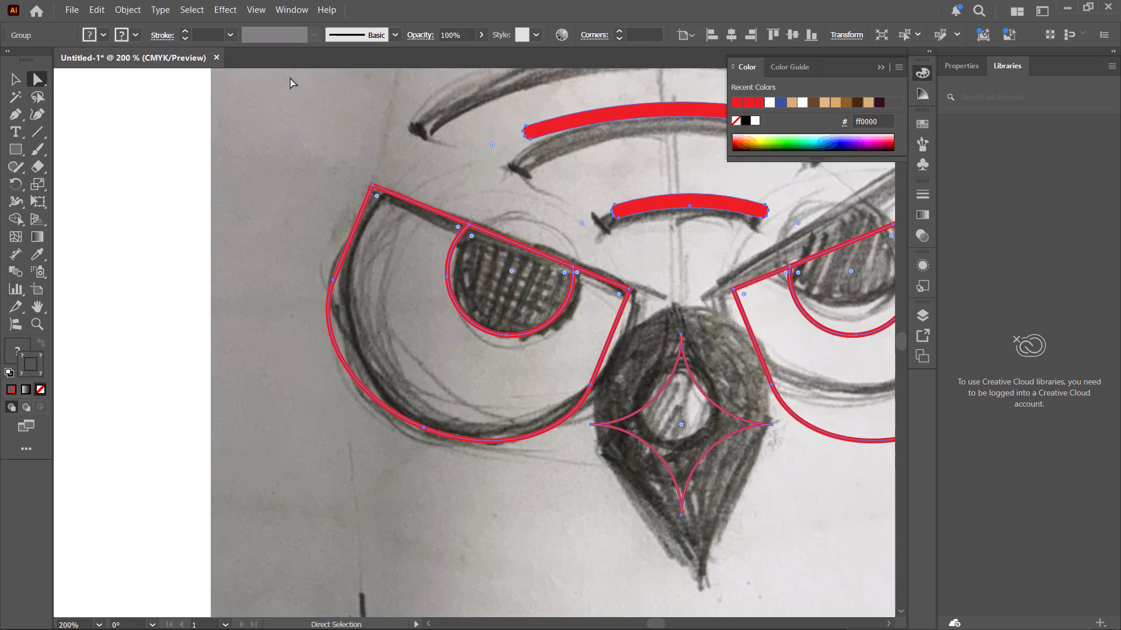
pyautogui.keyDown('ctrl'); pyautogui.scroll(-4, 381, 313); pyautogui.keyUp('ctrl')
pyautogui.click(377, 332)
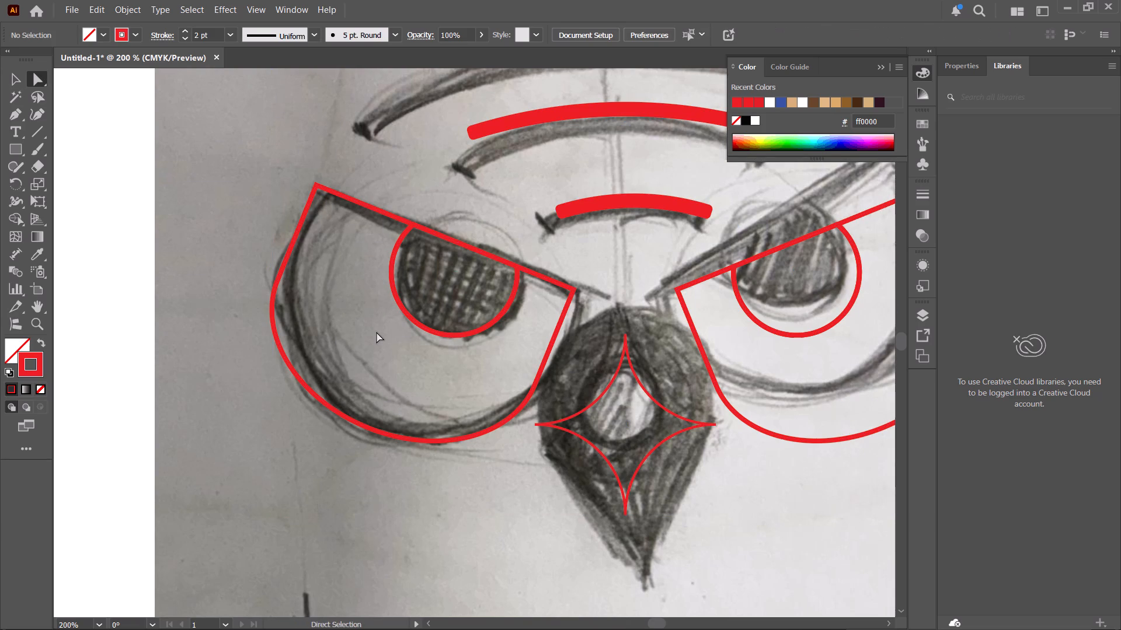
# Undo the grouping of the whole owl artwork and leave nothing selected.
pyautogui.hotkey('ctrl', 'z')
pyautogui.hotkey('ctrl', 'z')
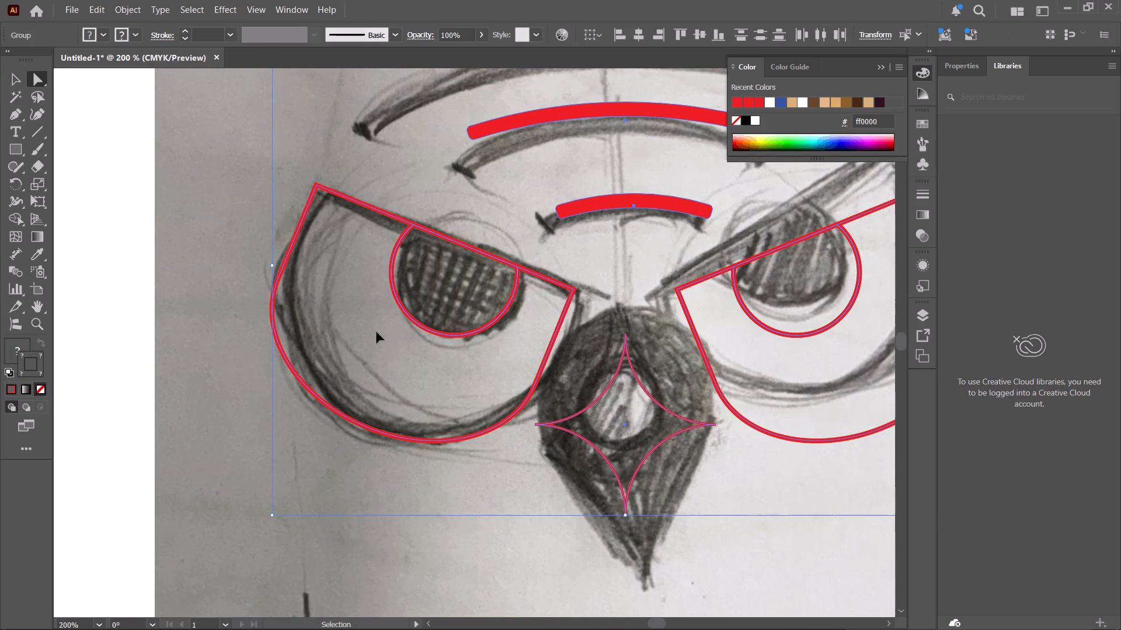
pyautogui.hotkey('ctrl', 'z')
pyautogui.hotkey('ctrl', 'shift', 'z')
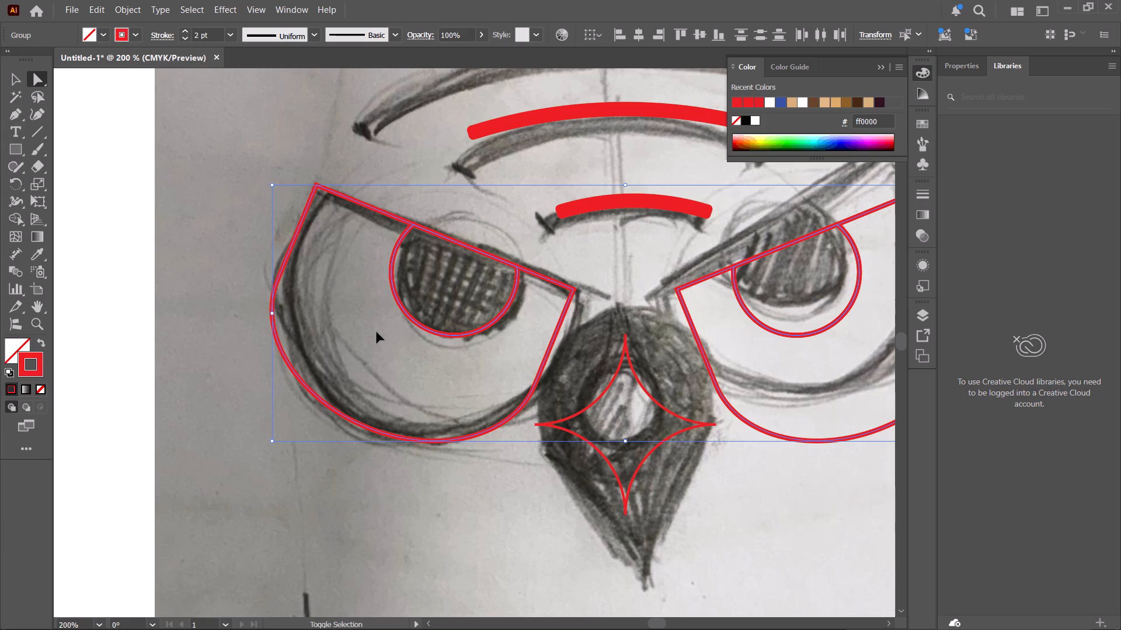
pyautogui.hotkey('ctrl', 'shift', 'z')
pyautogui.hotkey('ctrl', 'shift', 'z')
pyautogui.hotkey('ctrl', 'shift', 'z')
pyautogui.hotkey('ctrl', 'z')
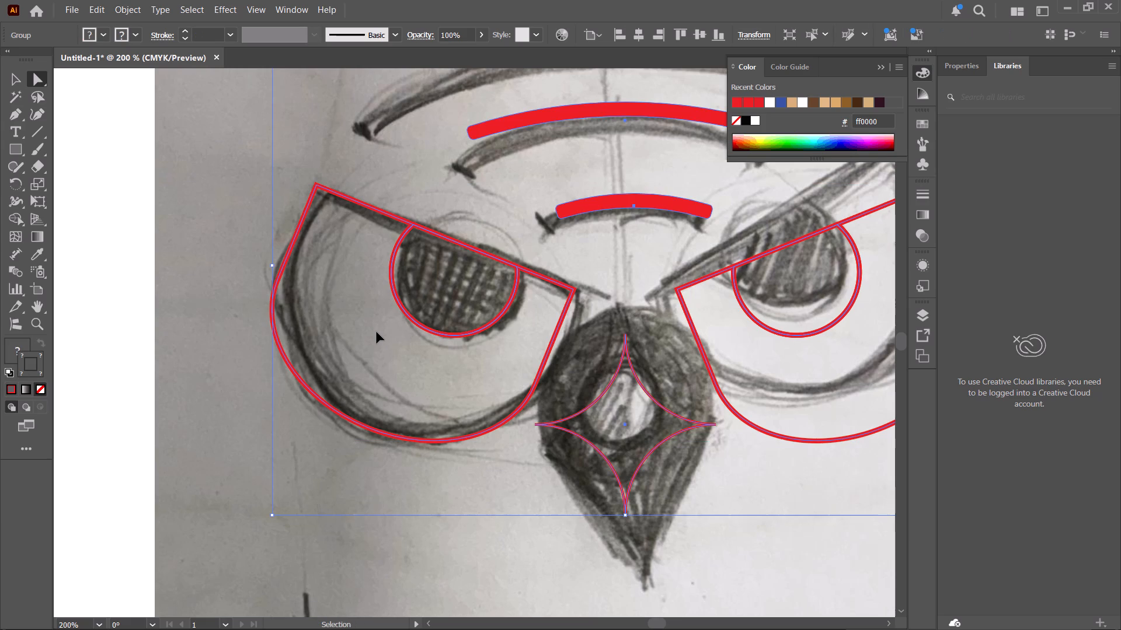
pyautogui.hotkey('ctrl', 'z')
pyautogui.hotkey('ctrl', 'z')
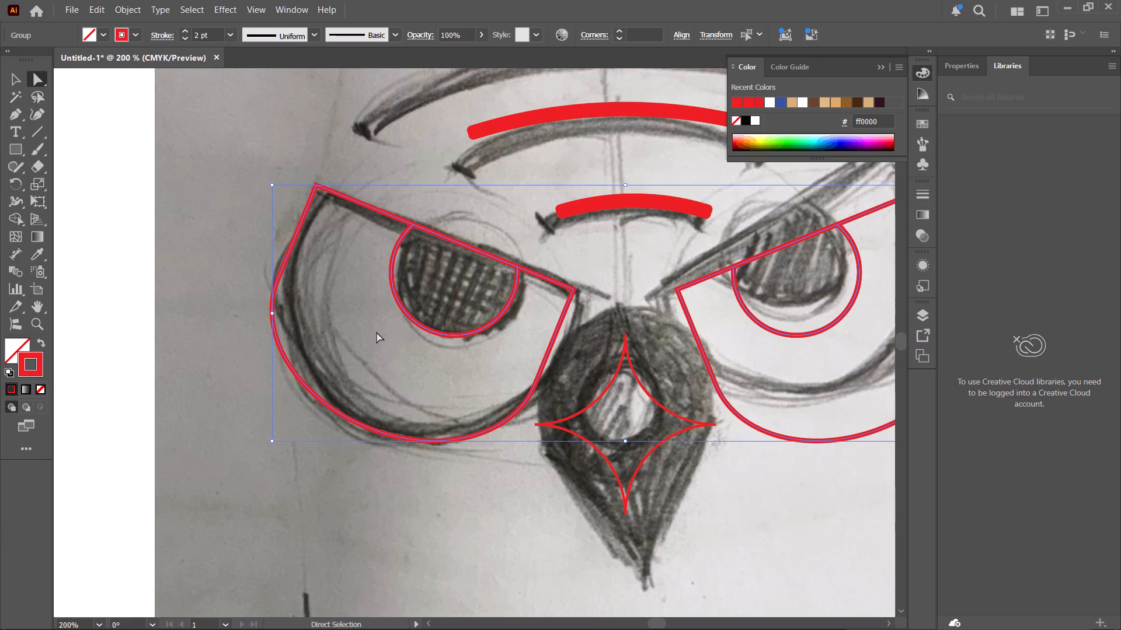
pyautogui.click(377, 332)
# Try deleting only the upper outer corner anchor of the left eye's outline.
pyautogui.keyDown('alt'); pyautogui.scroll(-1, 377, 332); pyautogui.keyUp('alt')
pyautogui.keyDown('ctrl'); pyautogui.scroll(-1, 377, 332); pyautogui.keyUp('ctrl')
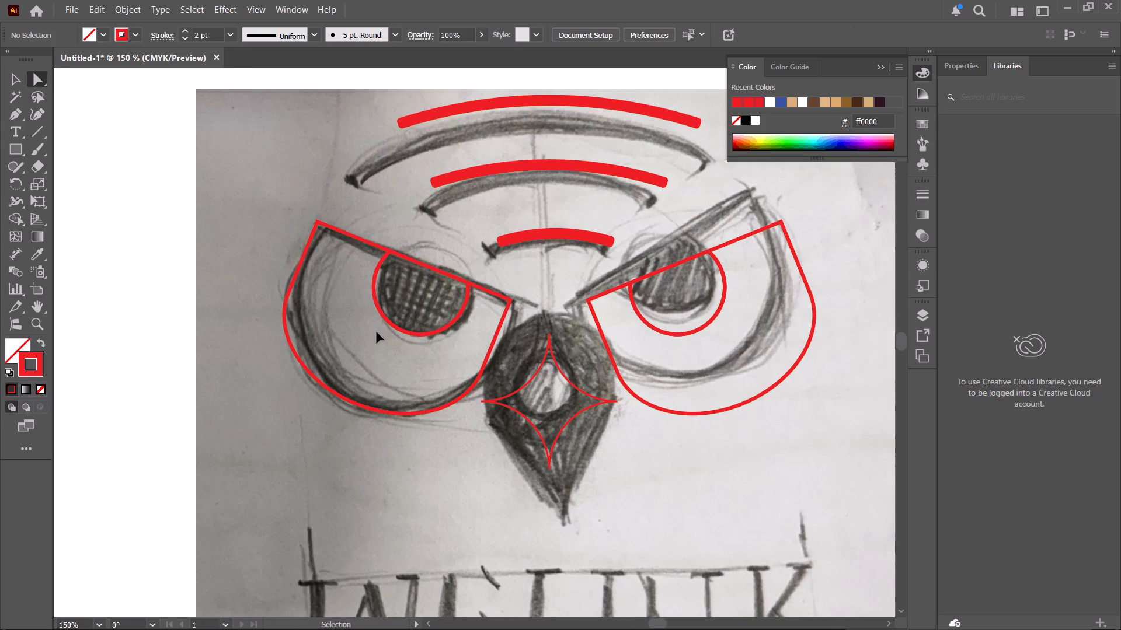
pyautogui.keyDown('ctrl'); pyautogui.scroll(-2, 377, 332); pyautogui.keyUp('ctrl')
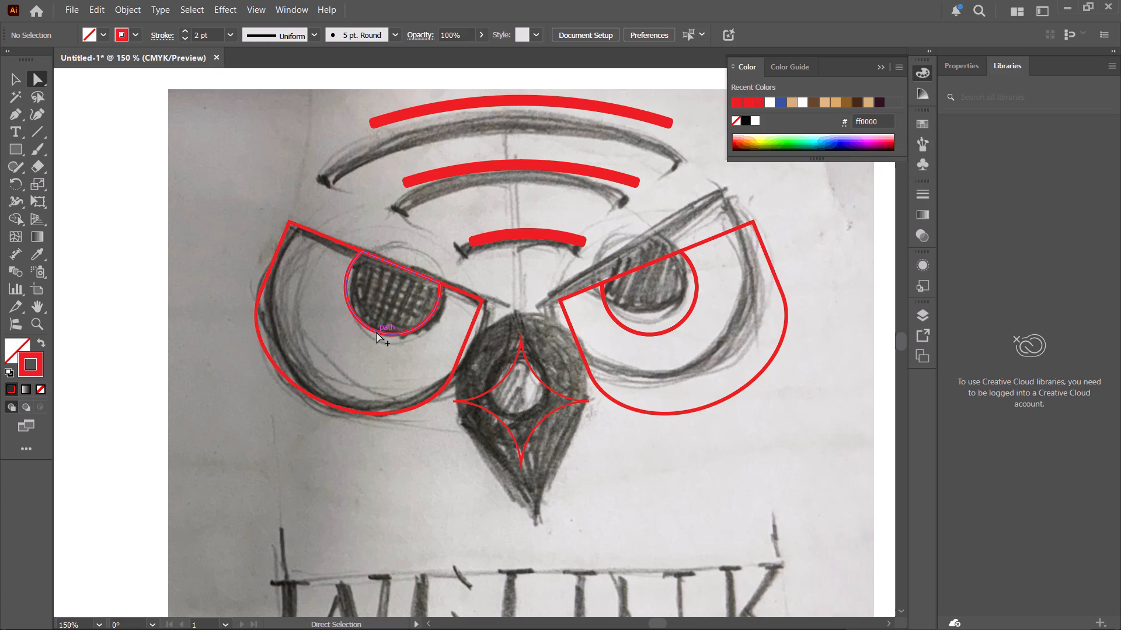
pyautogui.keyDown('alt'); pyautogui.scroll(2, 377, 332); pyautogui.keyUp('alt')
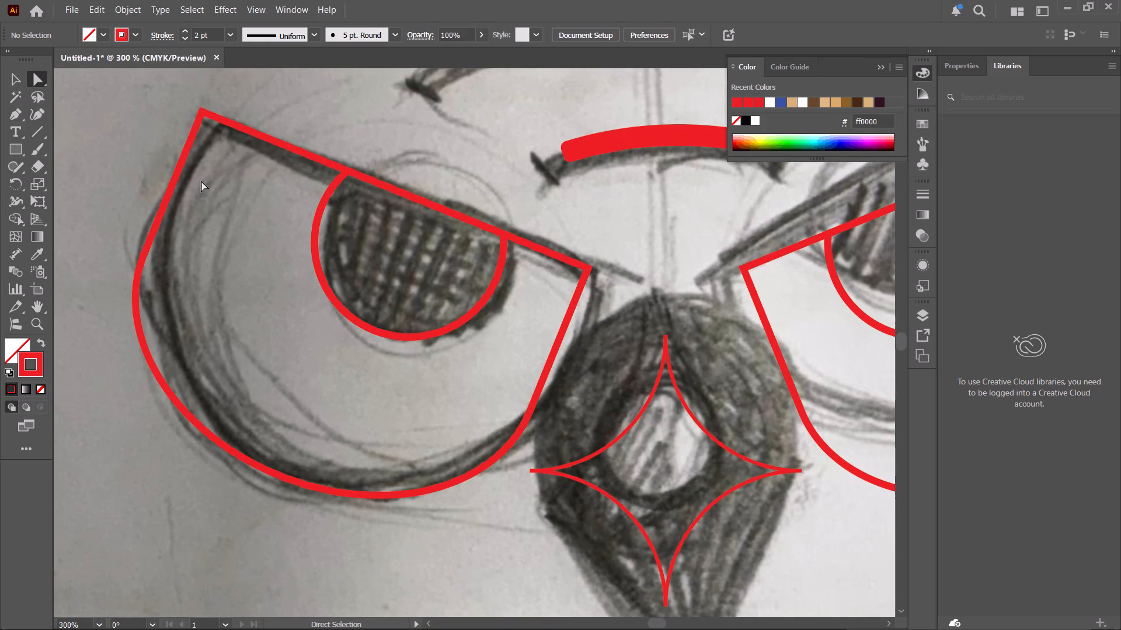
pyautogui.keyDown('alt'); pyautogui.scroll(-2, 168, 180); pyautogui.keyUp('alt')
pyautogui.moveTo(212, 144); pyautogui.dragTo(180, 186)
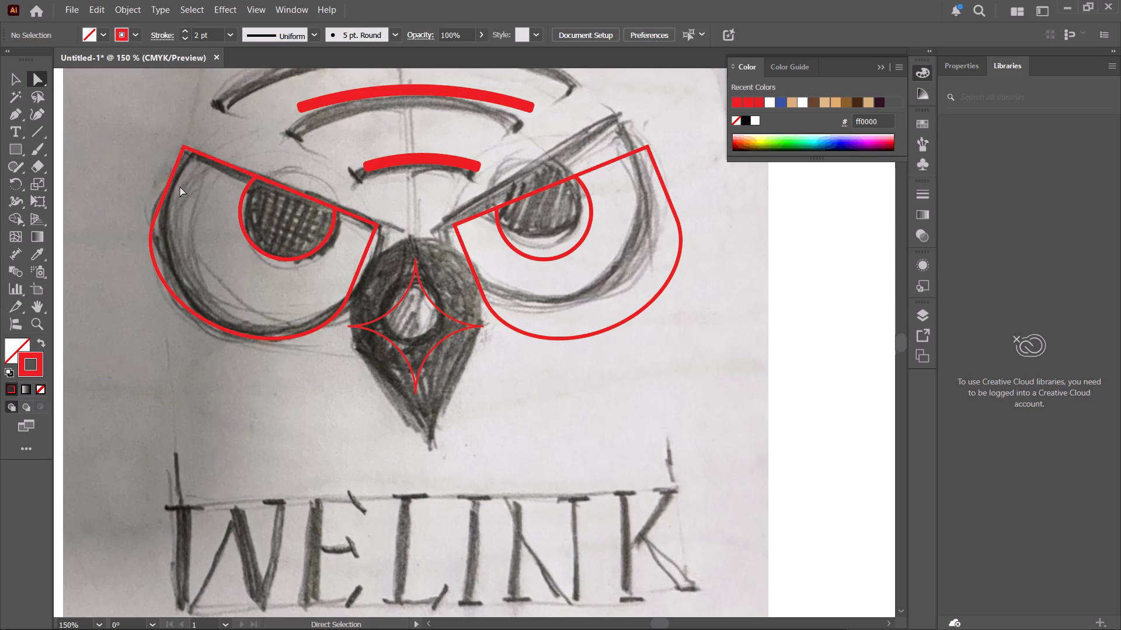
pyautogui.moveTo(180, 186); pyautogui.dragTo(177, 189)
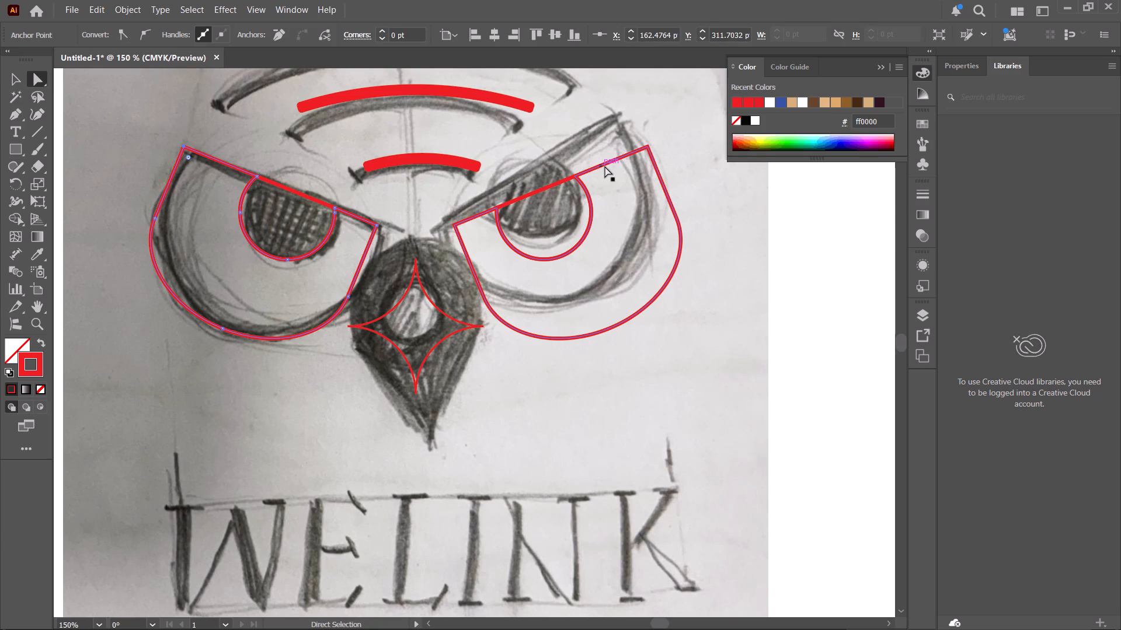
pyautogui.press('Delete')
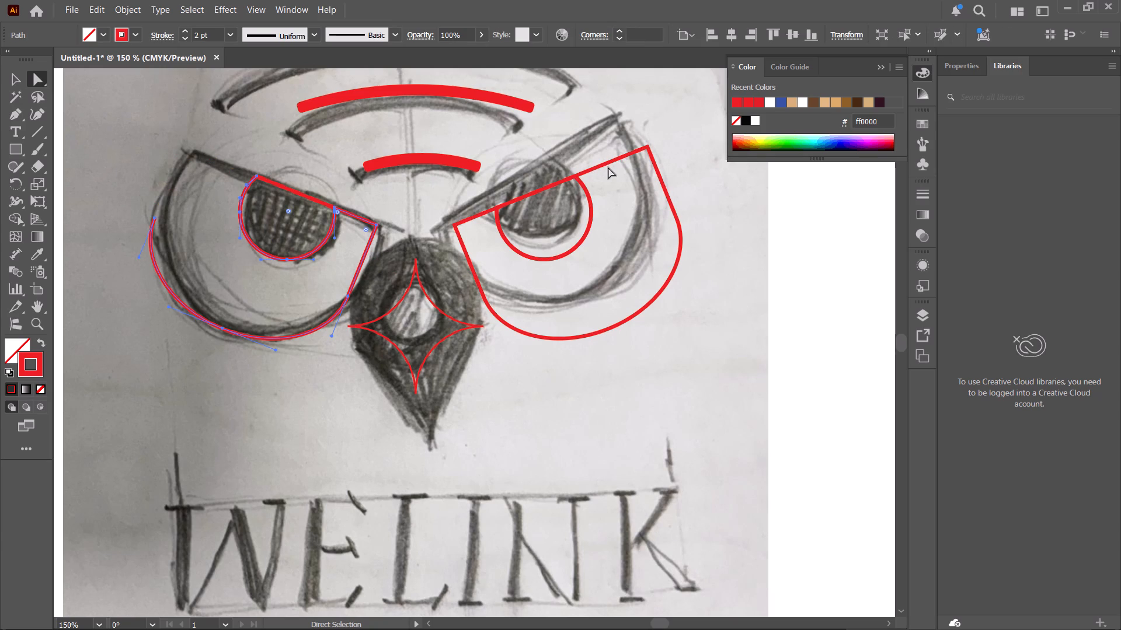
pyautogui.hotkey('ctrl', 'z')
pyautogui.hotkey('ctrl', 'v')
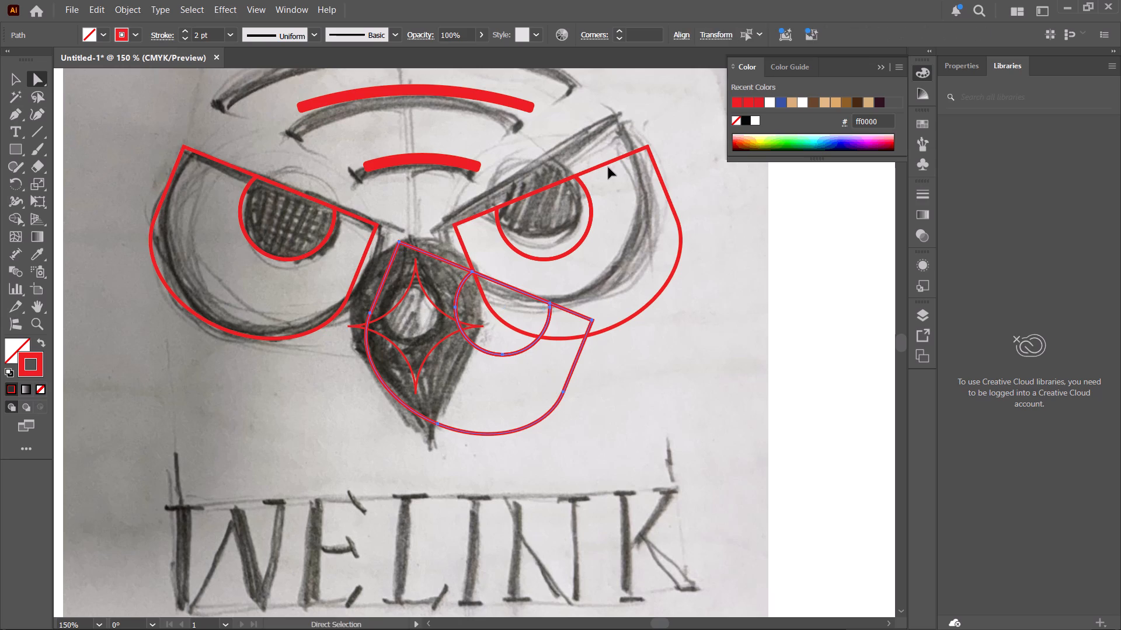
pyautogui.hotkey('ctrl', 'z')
# Delete the left eye's outline and the entire right eye, keeping only the left pupil shape.
pyautogui.press('v')
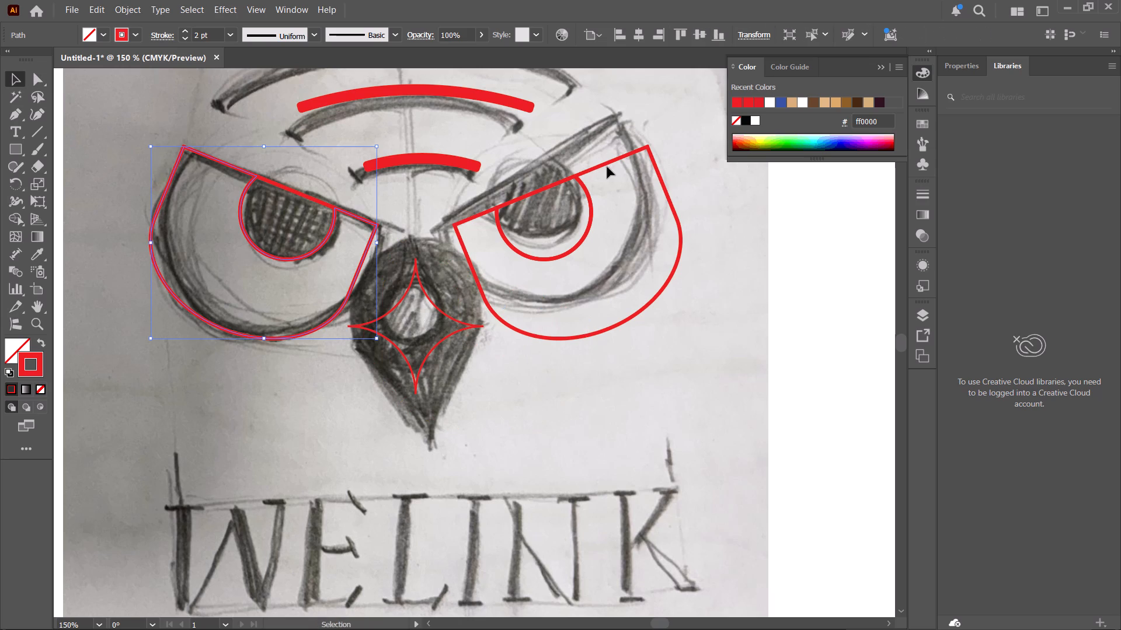
pyautogui.press('Delete')
pyautogui.moveTo(611, 151); pyautogui.dragTo(641, 173)
pyautogui.press('Delete')
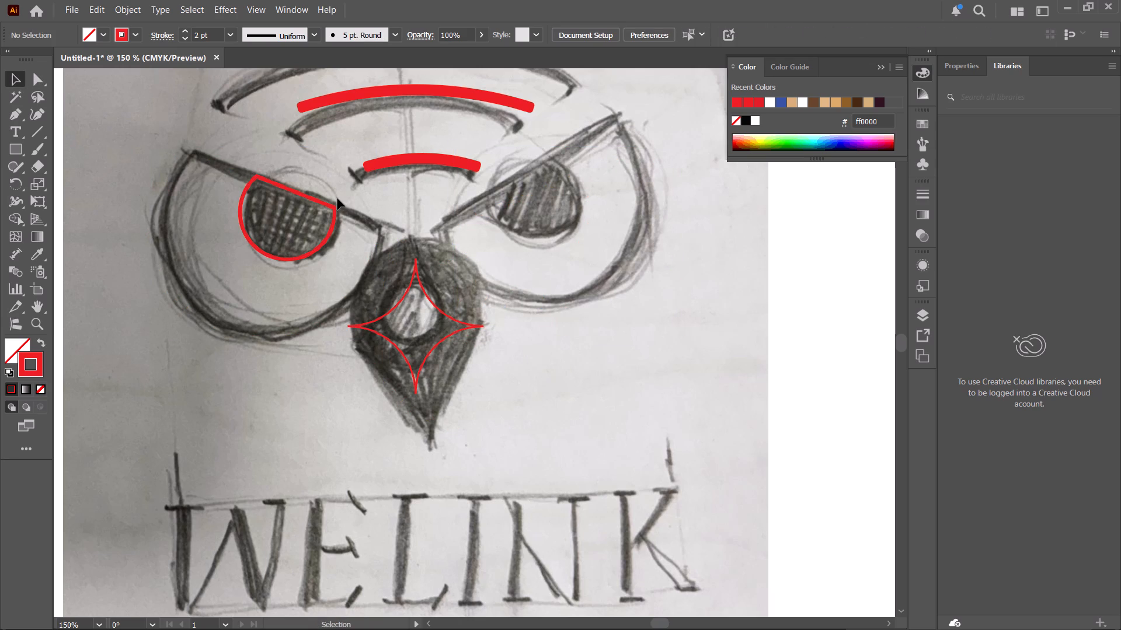
# Draw an ellipse about 145 pt tall over the sketched left eye, narrowed evenly from its centre to fit the eye's width.
pyautogui.press('l')
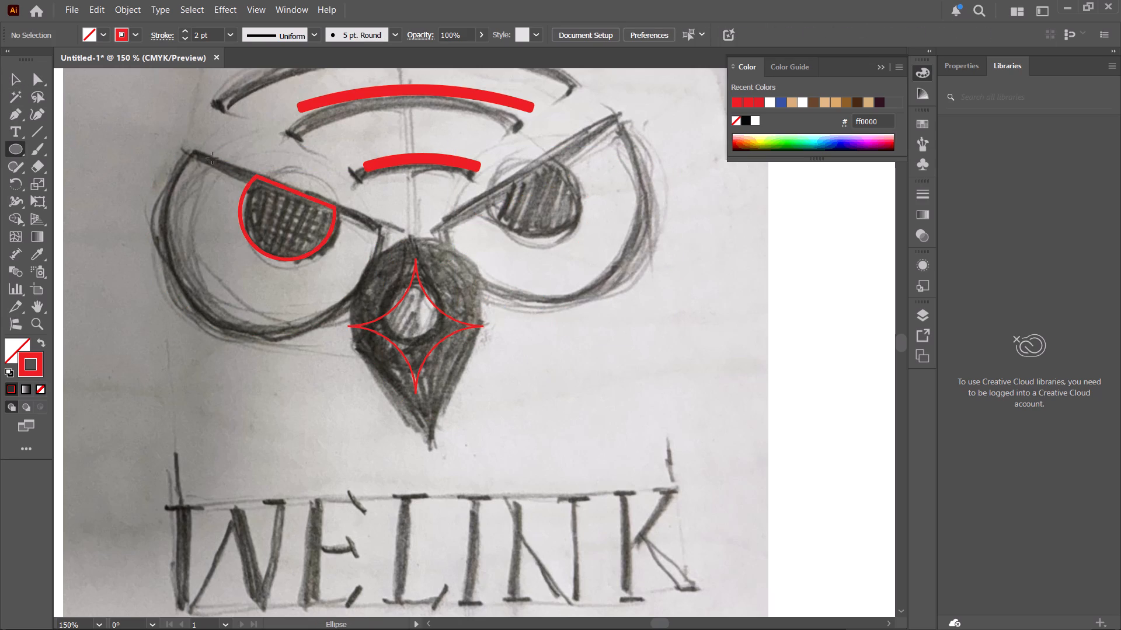
pyautogui.keyDown('alt'); pyautogui.scroll(-1, 218, 160); pyautogui.keyUp('alt')
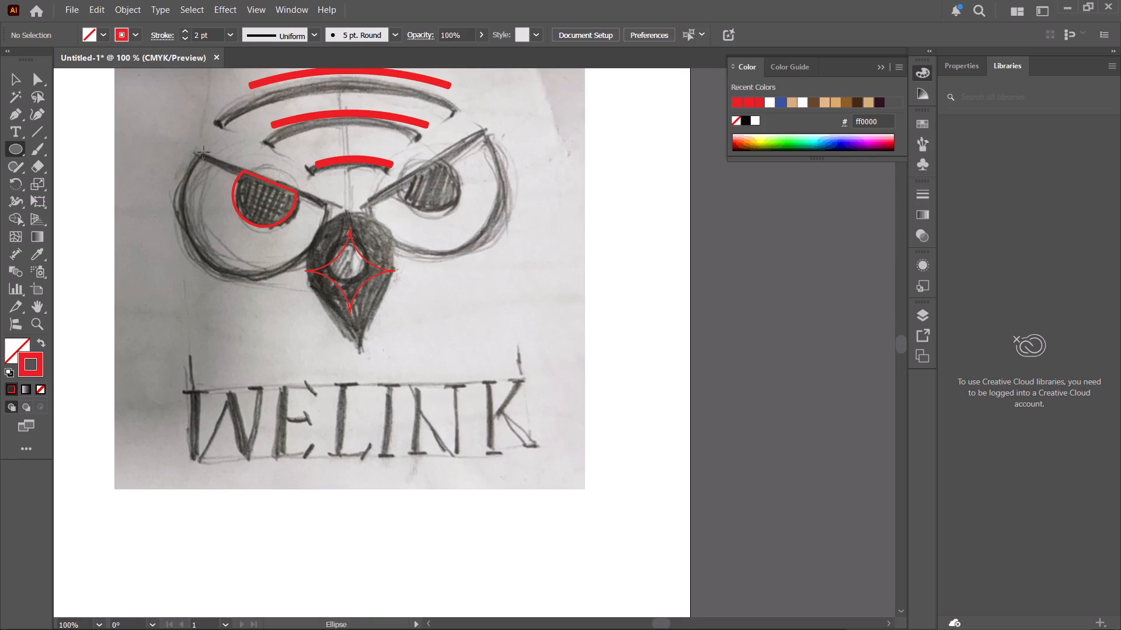
pyautogui.keyDown('alt'); pyautogui.moveTo(204, 152); pyautogui.dragTo(287, 230); pyautogui.keyUp('alt')
pyautogui.press('v')
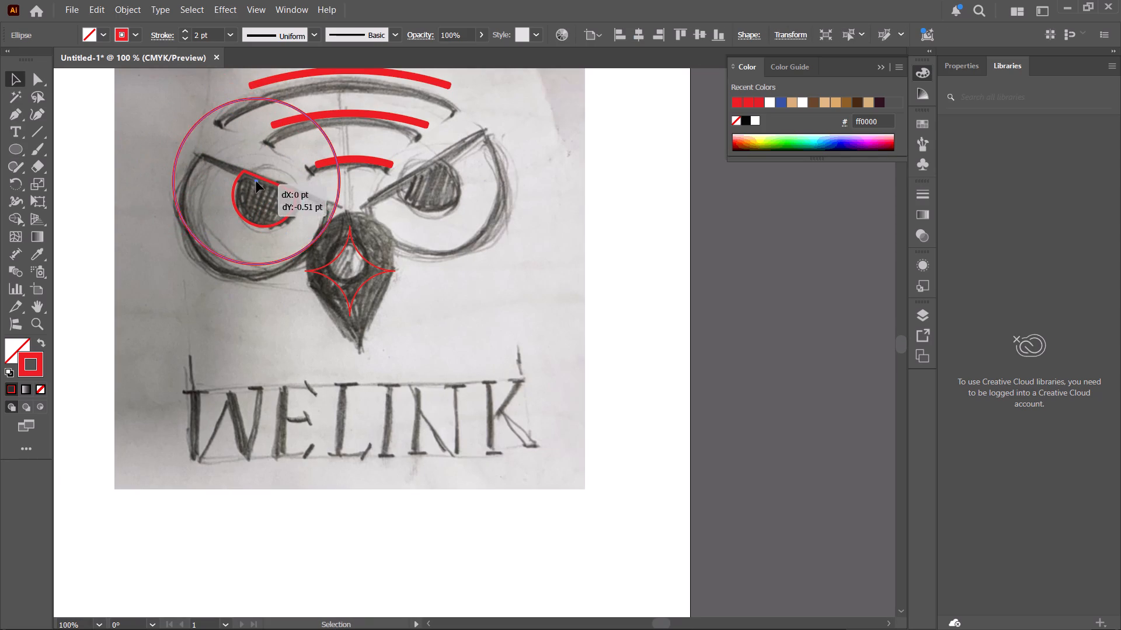
pyautogui.keyDown('alt'); pyautogui.scroll(2, 276, 192); pyautogui.keyUp('alt')
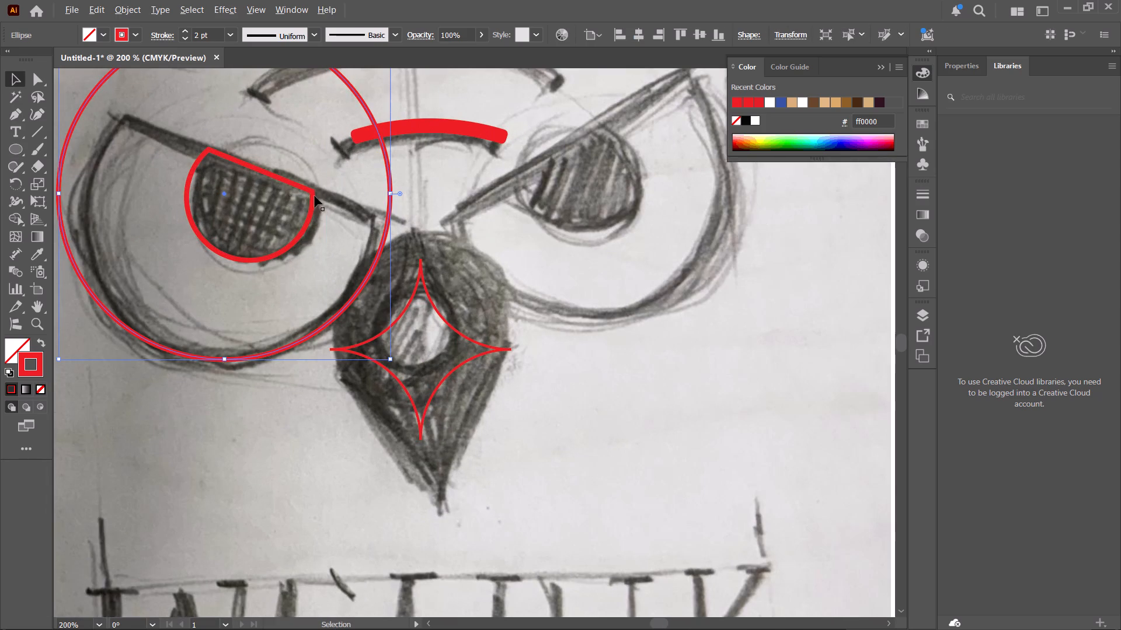
pyautogui.moveTo(390, 193); pyautogui.dragTo(386, 195)
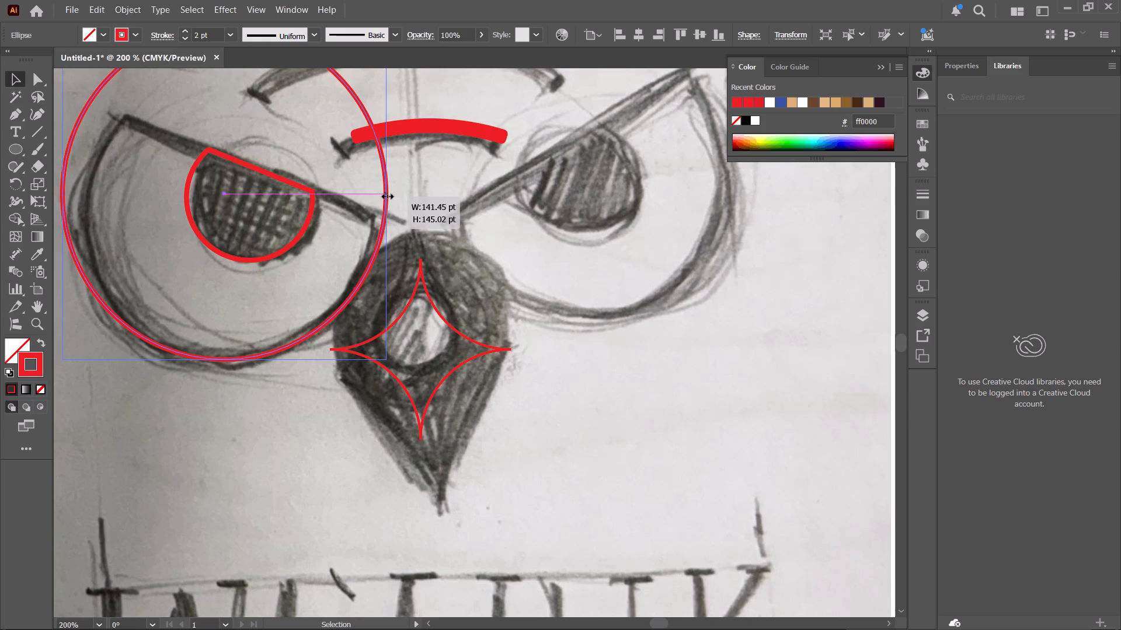
pyautogui.moveTo(386, 195); pyautogui.dragTo(378, 196)
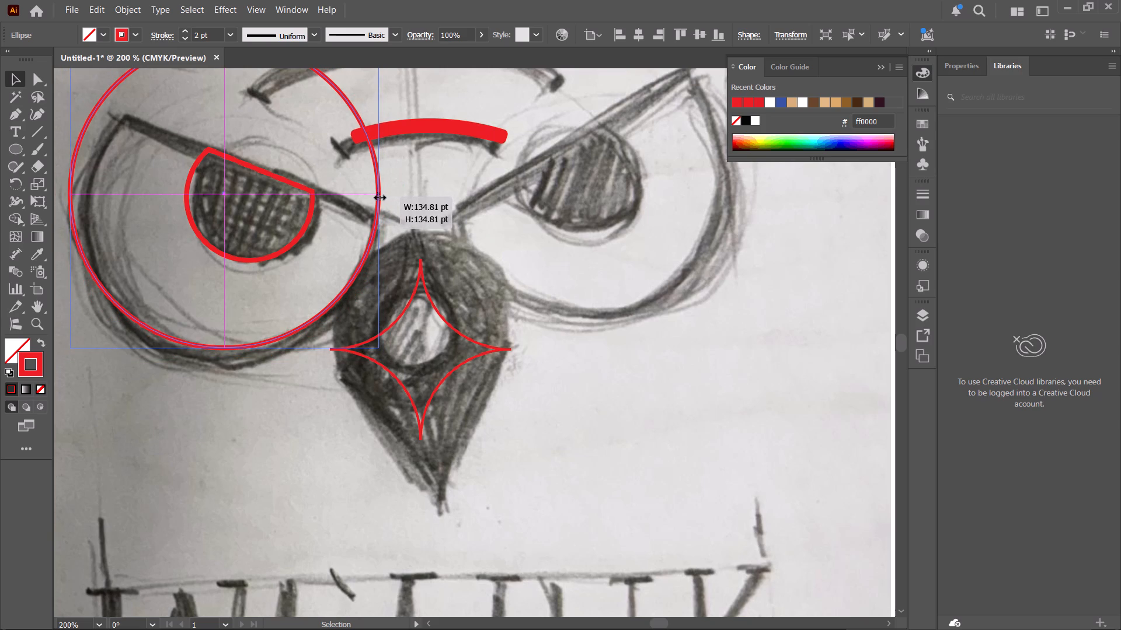
pyautogui.moveTo(378, 196); pyautogui.dragTo(380, 197)
pyautogui.click(225, 194)
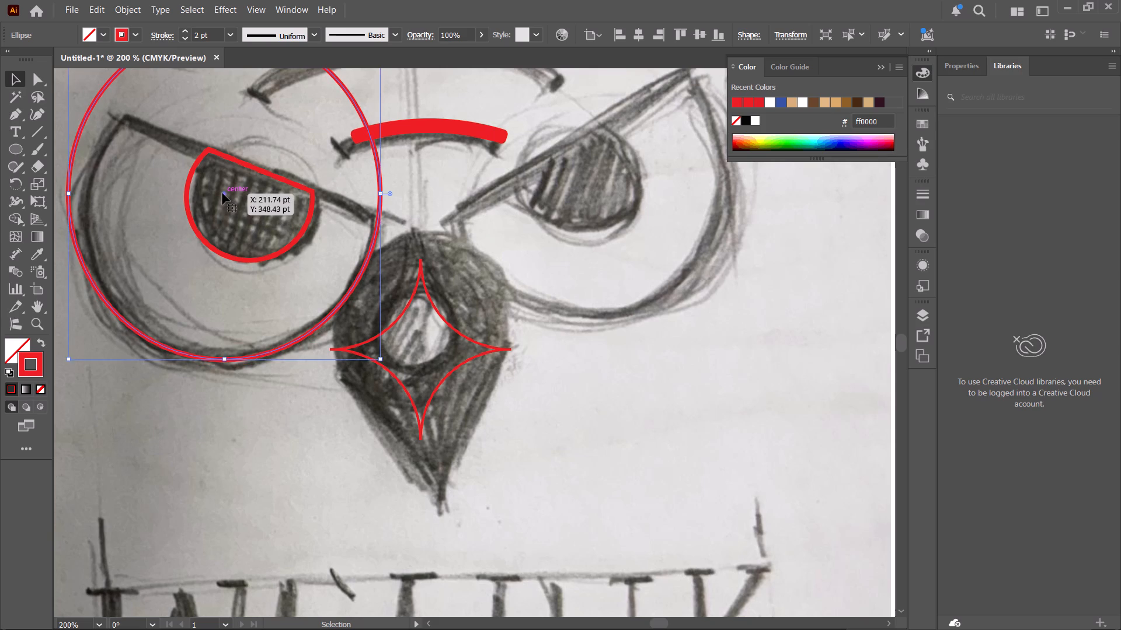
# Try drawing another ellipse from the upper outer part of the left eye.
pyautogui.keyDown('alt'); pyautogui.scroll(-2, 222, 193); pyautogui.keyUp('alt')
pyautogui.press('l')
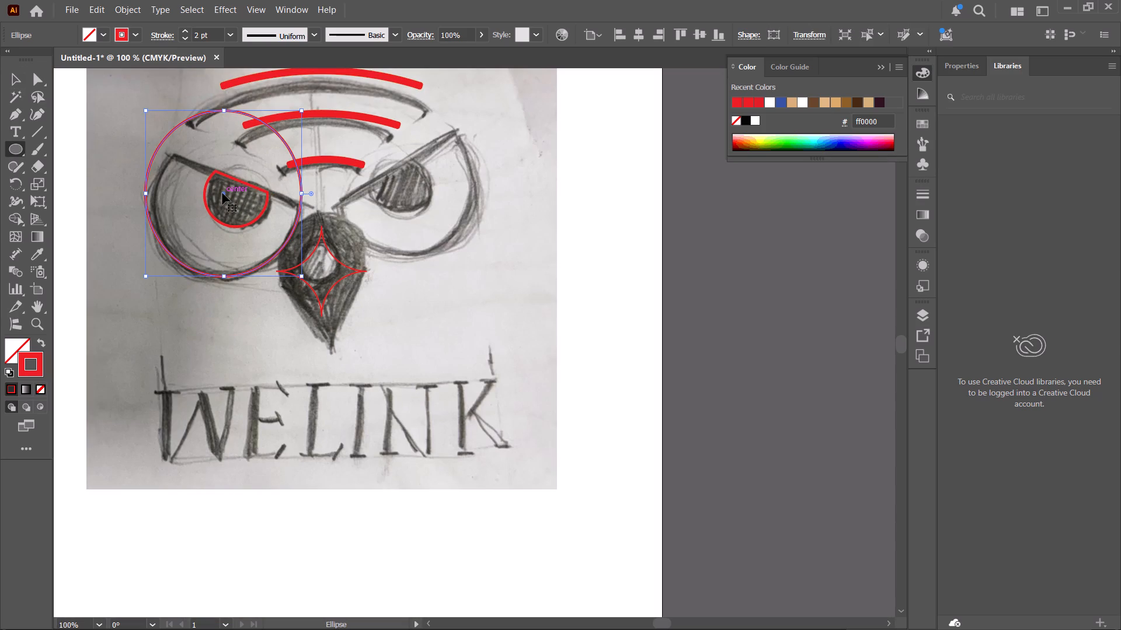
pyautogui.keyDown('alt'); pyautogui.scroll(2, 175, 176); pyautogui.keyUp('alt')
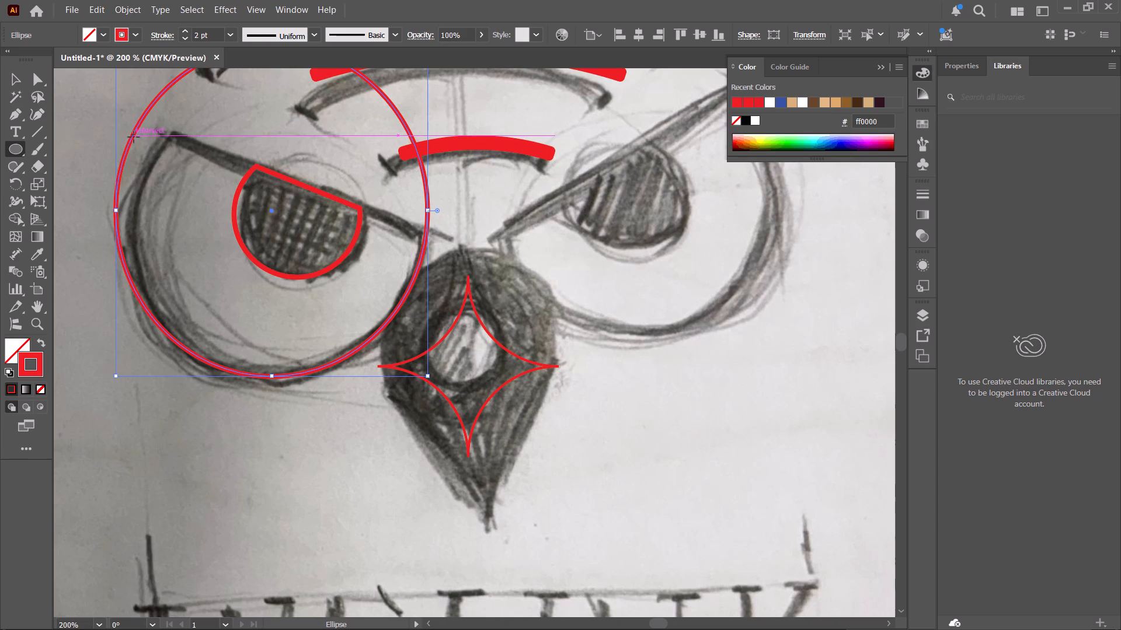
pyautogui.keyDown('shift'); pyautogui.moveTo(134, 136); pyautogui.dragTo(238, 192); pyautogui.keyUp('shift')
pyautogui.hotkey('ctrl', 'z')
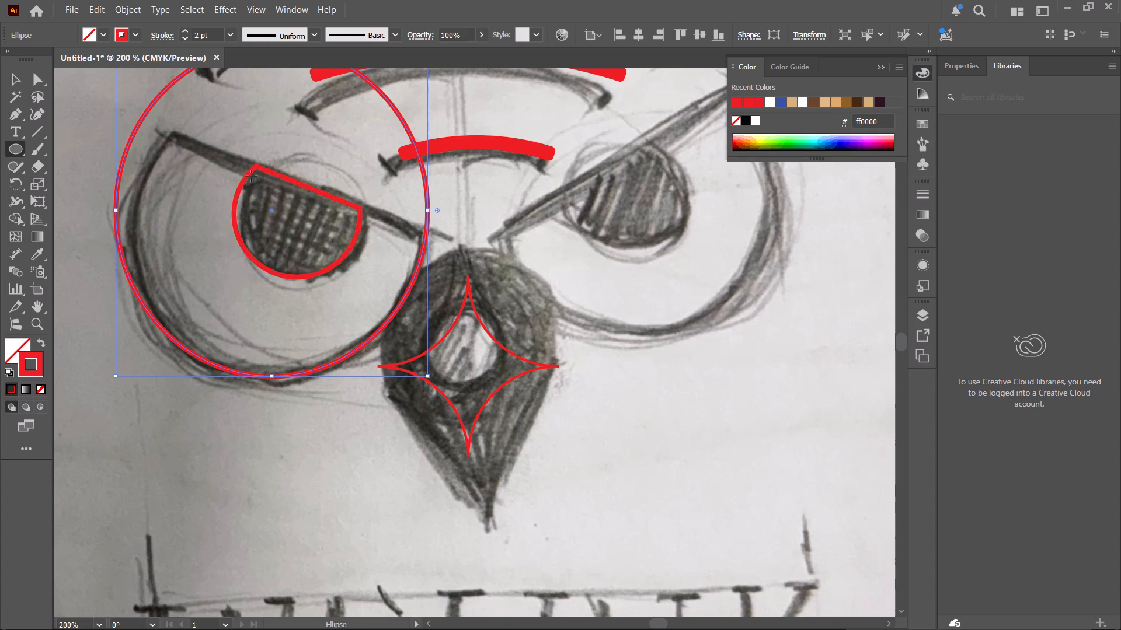
# Draw a horizontal line about 136 pt long across the left eye's ellipse and remove everything above it with the Shape Builder.
pyautogui.press('\\')
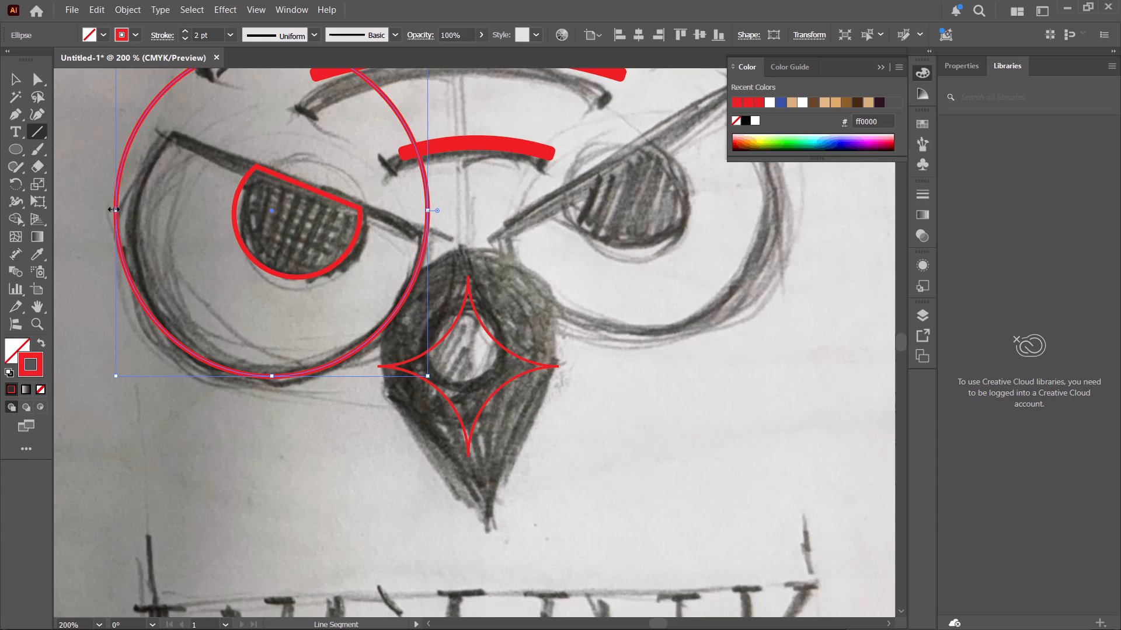
pyautogui.keyDown('shift'); pyautogui.moveTo(116, 200); pyautogui.dragTo(144, 208); pyautogui.keyUp('shift')
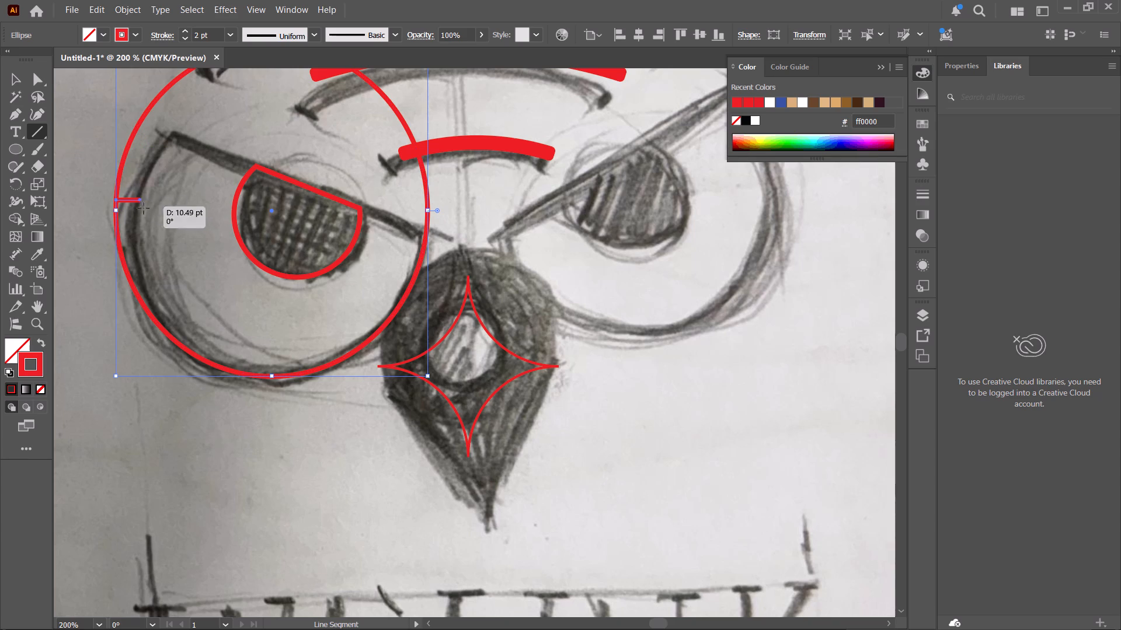
pyautogui.keyDown('shift'); pyautogui.moveTo(144, 208); pyautogui.dragTo(427, 246); pyautogui.keyUp('shift')
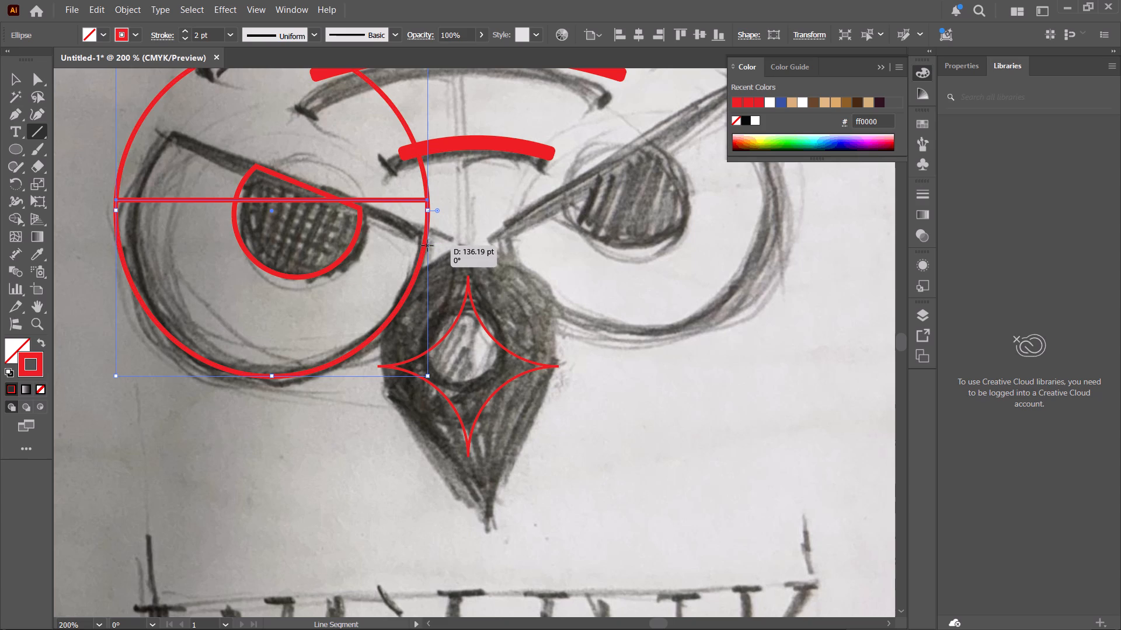
pyautogui.keyDown('shift'); pyautogui.moveTo(427, 246); pyautogui.dragTo(429, 246); pyautogui.keyUp('shift')
pyautogui.press('v')
pyautogui.keyDown('shift'); pyautogui.moveTo(132, 107); pyautogui.dragTo(158, 134); pyautogui.keyUp('shift')
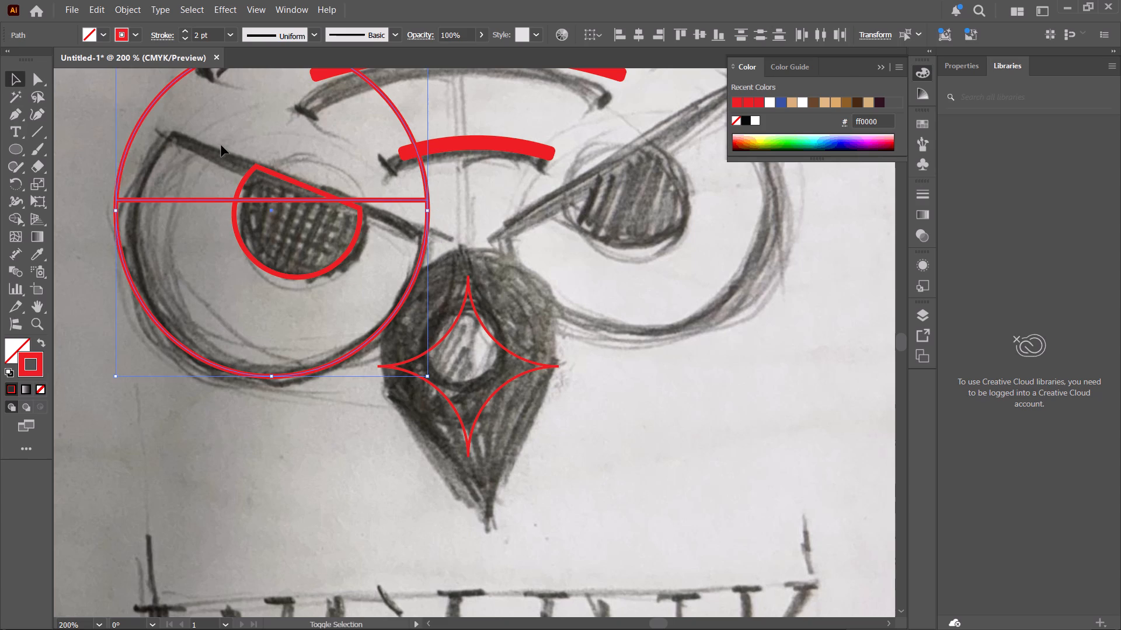
pyautogui.hotkey('shift', 'm')
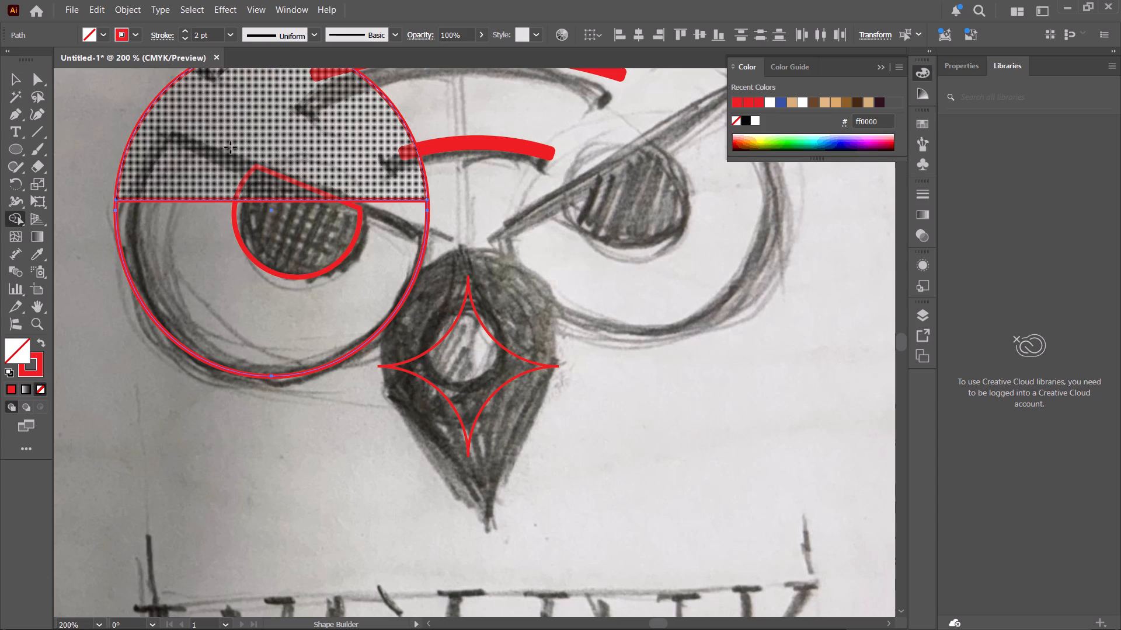
pyautogui.keyDown('alt'); pyautogui.moveTo(206, 134); pyautogui.dragTo(173, 110); pyautogui.keyUp('alt')
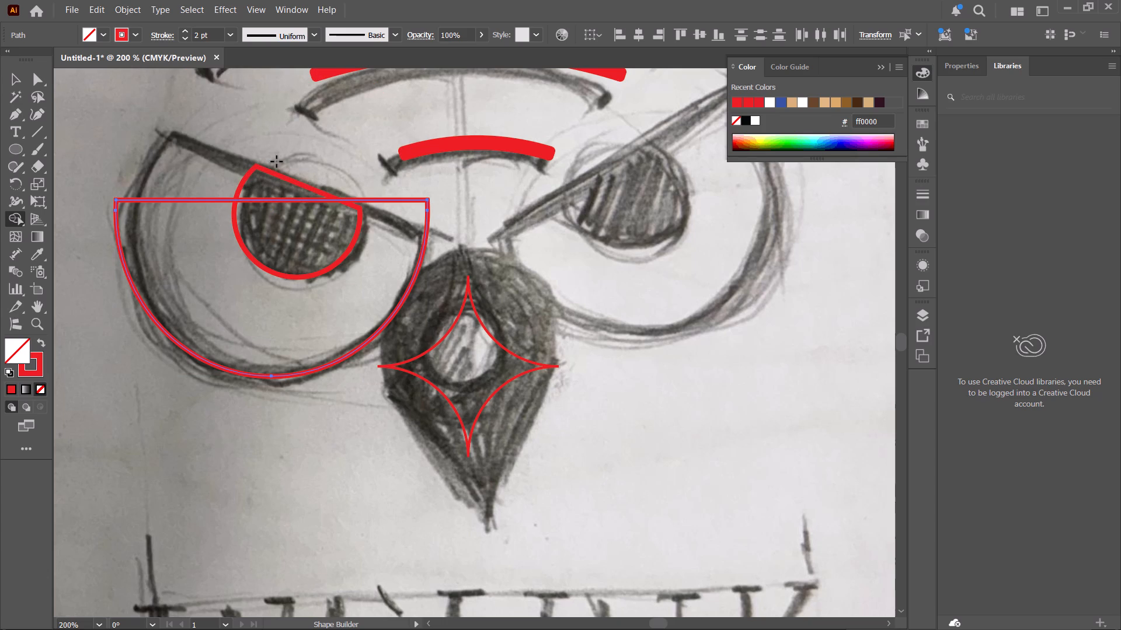
# Rotate the cut left eye shape clockwise until its flat edge runs parallel to the sketched slanted brow line.
pyautogui.press('v')
pyautogui.moveTo(431, 195); pyautogui.dragTo(445, 208)
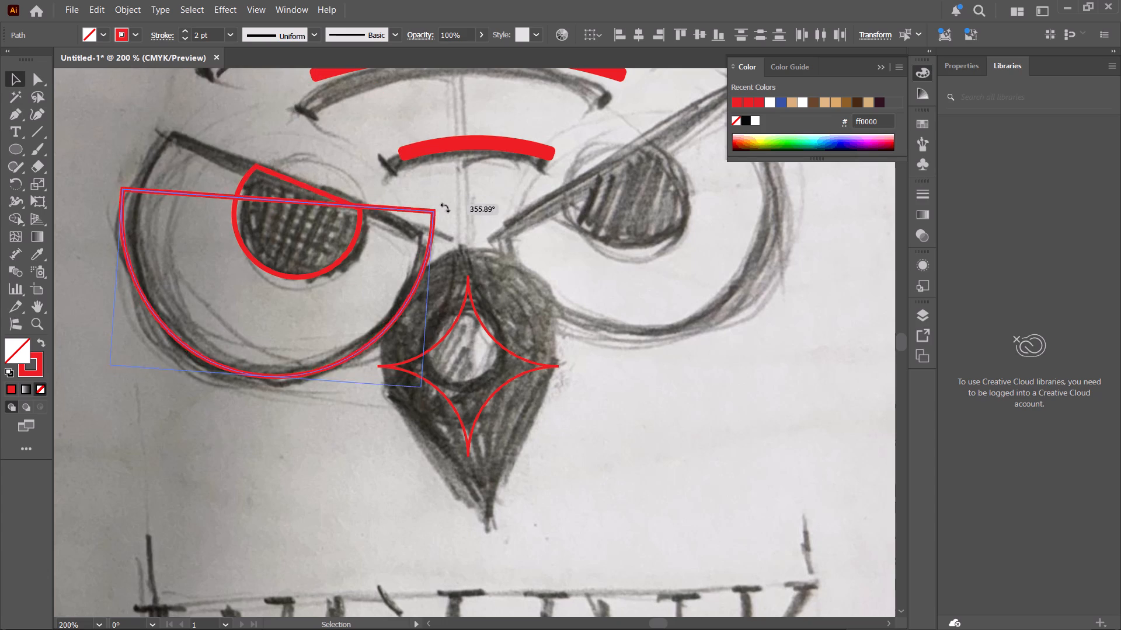
pyautogui.moveTo(445, 208); pyautogui.dragTo(450, 260)
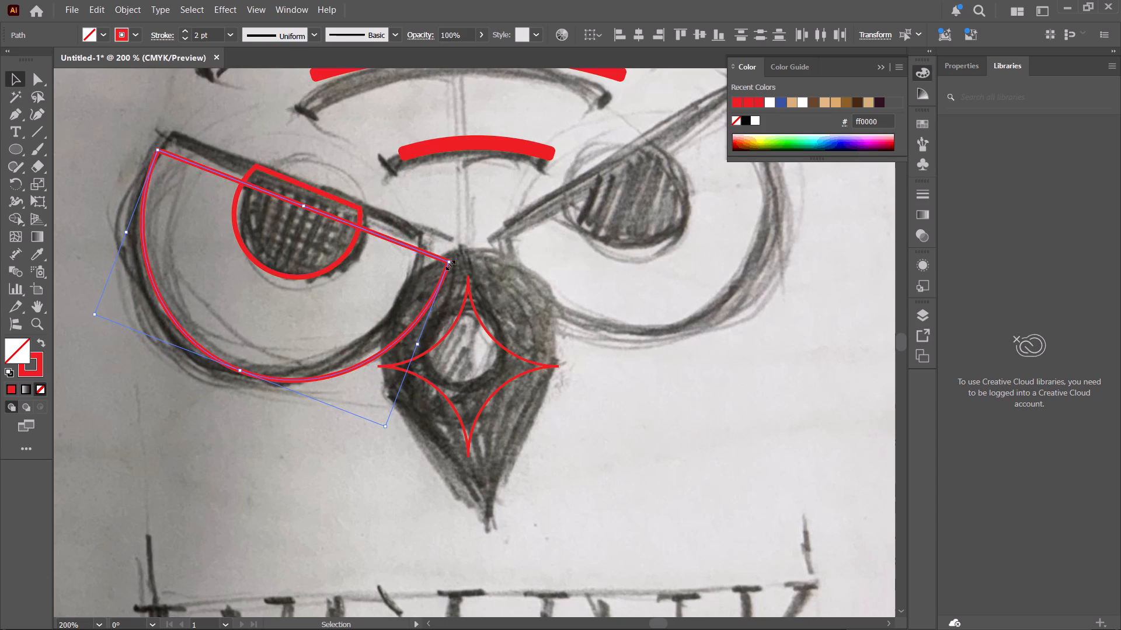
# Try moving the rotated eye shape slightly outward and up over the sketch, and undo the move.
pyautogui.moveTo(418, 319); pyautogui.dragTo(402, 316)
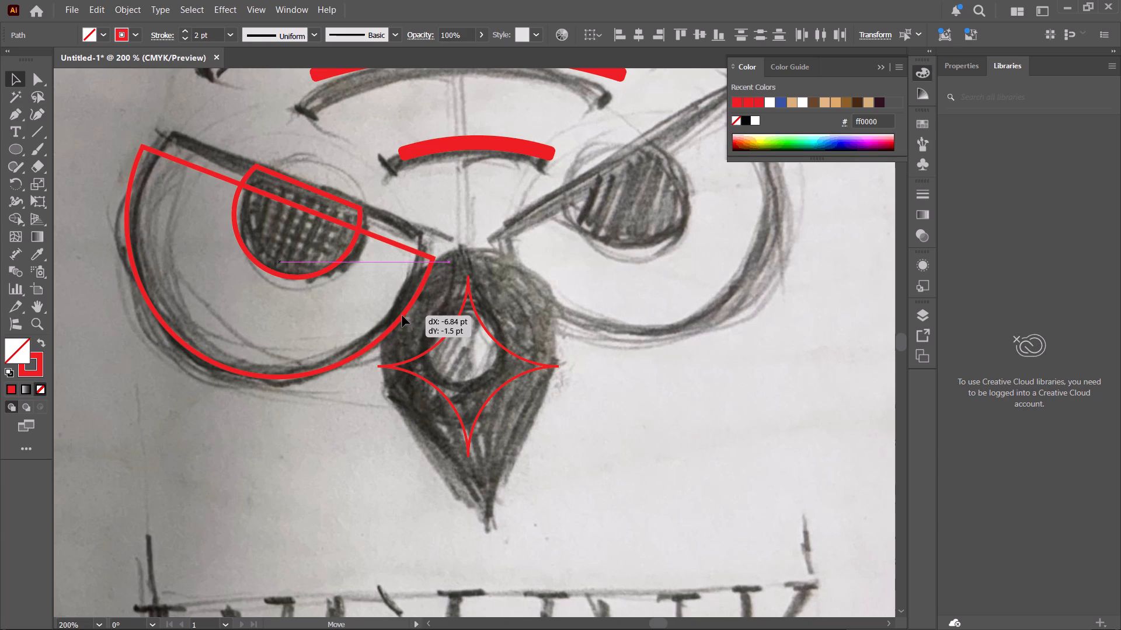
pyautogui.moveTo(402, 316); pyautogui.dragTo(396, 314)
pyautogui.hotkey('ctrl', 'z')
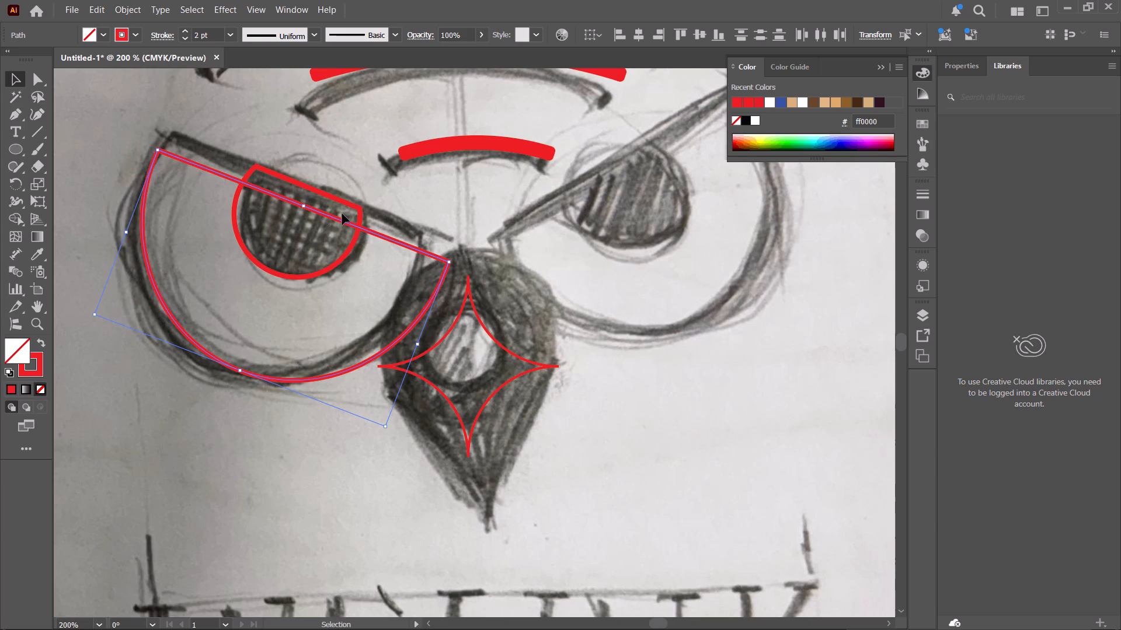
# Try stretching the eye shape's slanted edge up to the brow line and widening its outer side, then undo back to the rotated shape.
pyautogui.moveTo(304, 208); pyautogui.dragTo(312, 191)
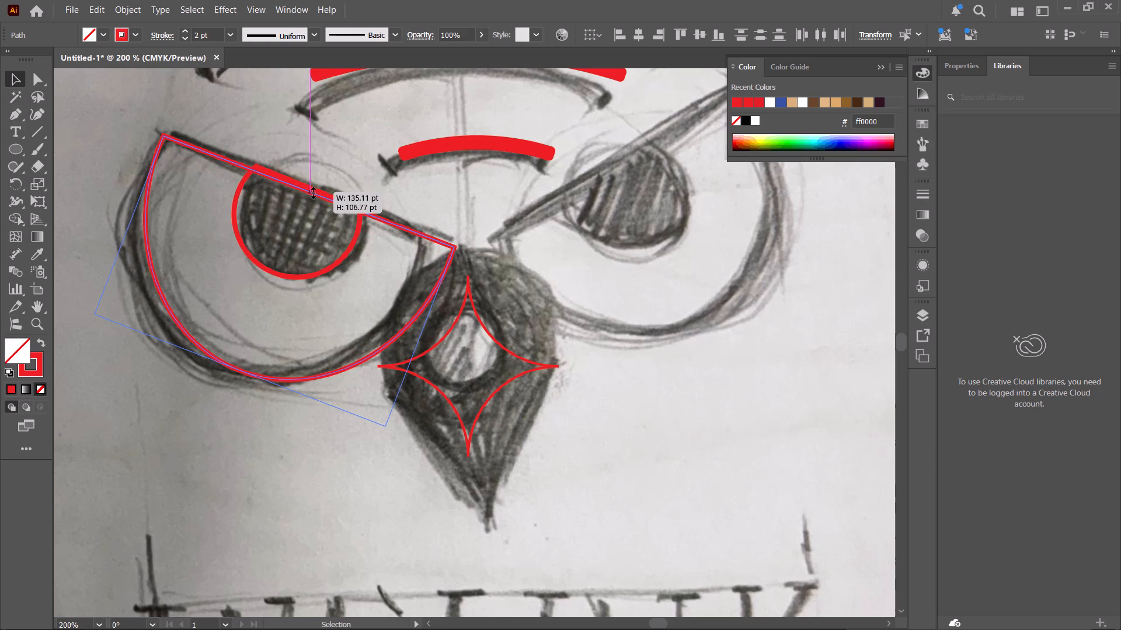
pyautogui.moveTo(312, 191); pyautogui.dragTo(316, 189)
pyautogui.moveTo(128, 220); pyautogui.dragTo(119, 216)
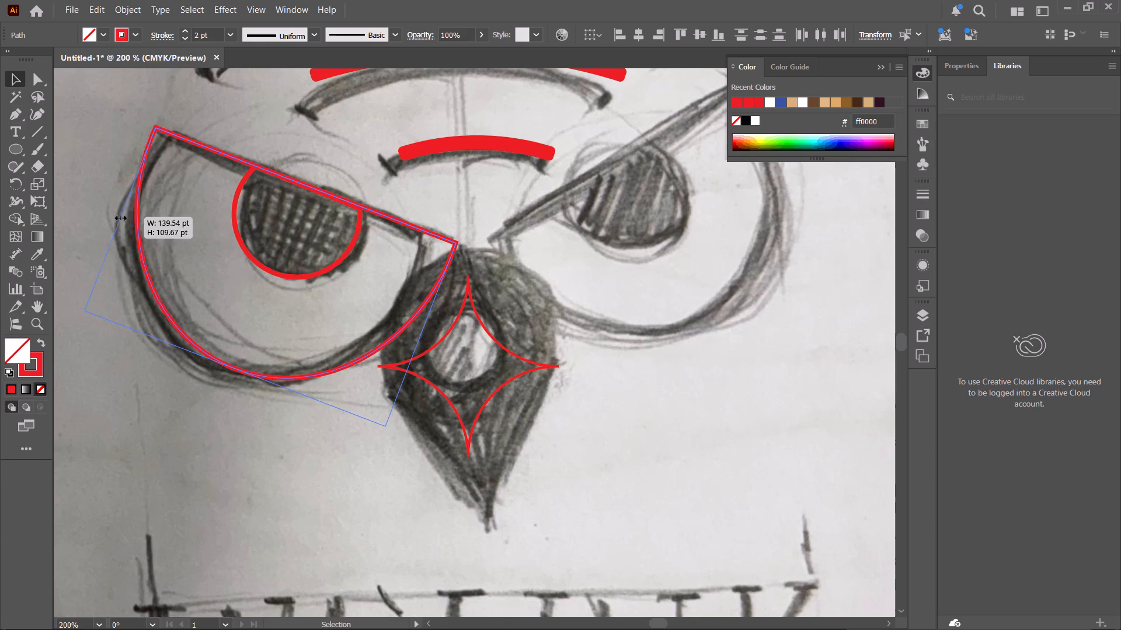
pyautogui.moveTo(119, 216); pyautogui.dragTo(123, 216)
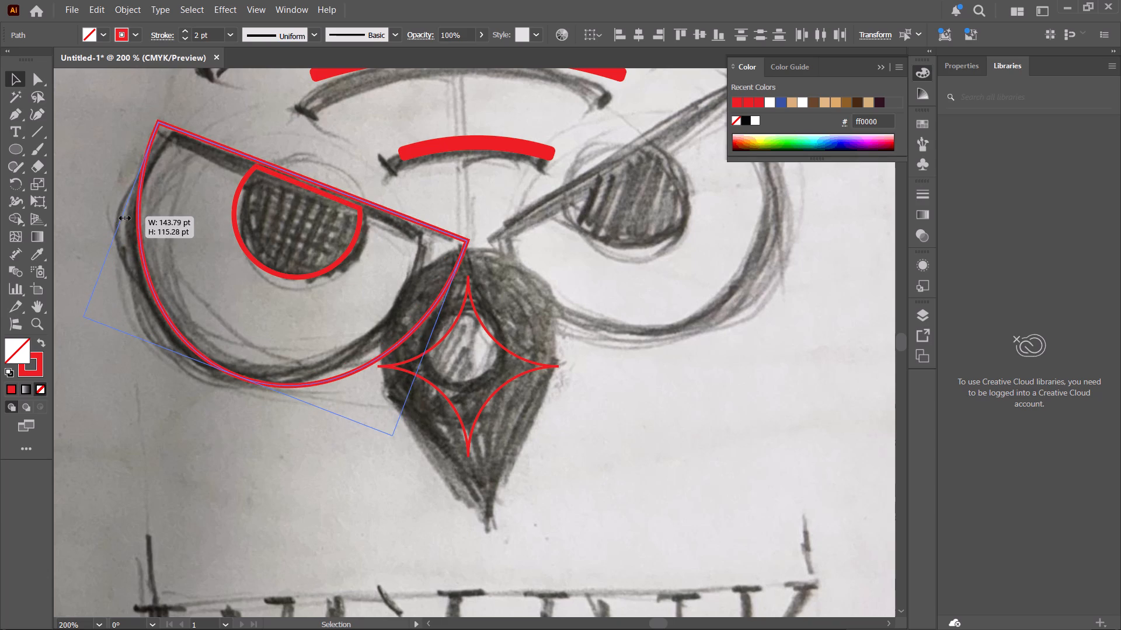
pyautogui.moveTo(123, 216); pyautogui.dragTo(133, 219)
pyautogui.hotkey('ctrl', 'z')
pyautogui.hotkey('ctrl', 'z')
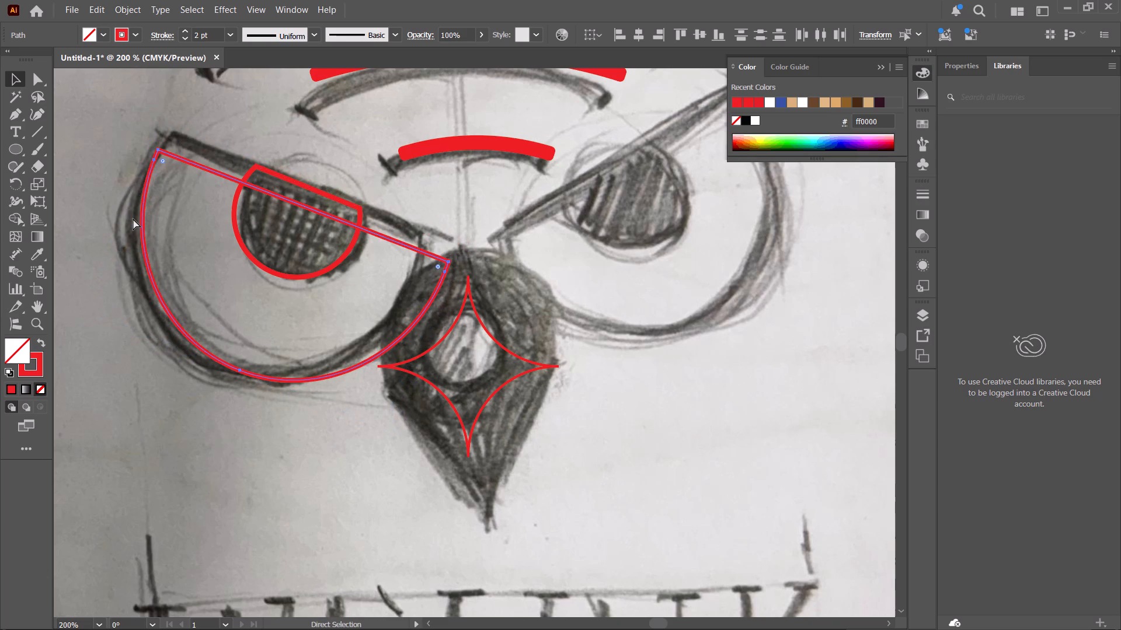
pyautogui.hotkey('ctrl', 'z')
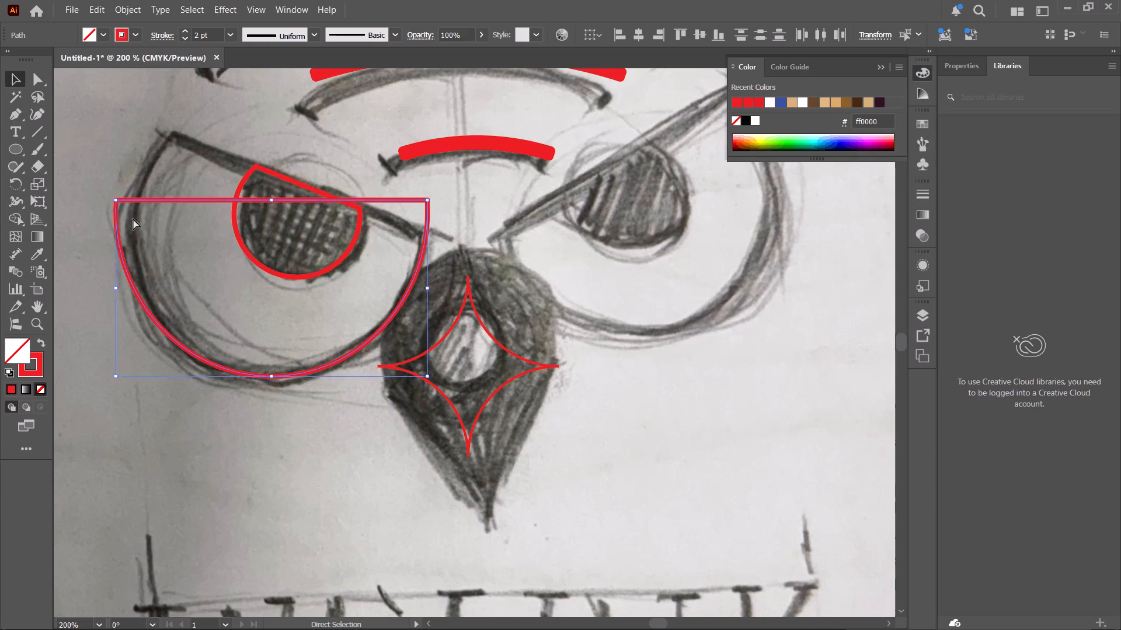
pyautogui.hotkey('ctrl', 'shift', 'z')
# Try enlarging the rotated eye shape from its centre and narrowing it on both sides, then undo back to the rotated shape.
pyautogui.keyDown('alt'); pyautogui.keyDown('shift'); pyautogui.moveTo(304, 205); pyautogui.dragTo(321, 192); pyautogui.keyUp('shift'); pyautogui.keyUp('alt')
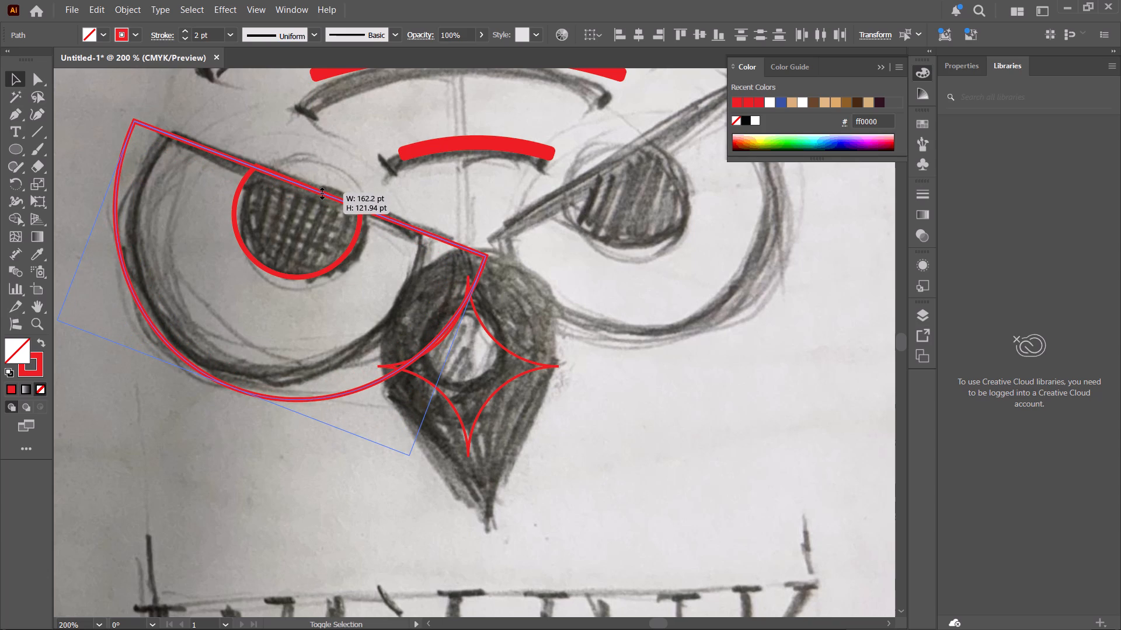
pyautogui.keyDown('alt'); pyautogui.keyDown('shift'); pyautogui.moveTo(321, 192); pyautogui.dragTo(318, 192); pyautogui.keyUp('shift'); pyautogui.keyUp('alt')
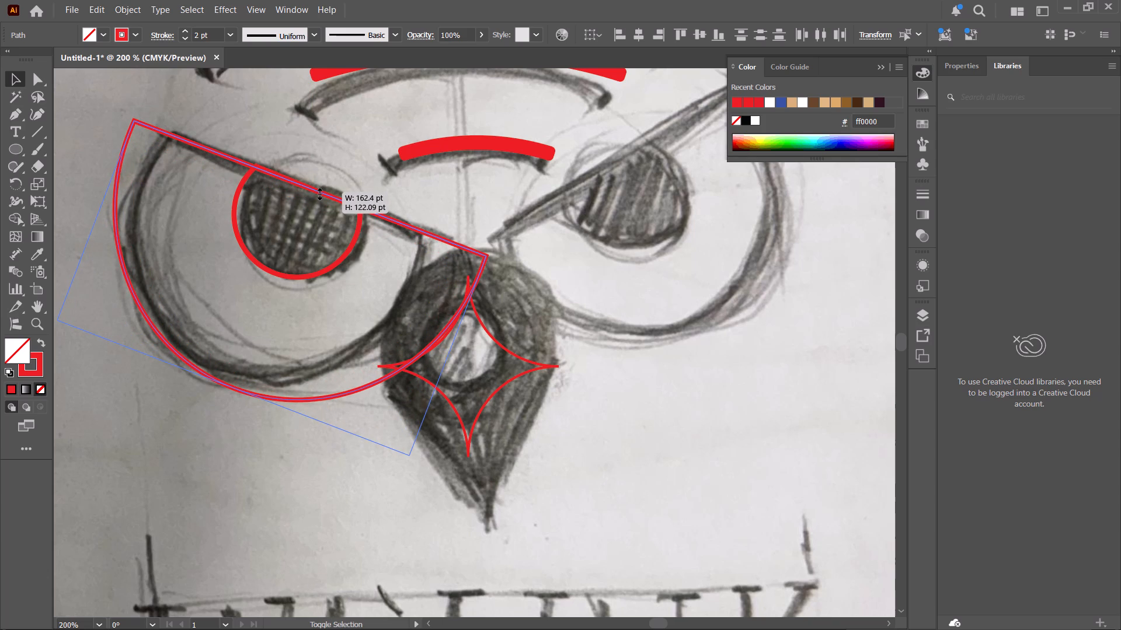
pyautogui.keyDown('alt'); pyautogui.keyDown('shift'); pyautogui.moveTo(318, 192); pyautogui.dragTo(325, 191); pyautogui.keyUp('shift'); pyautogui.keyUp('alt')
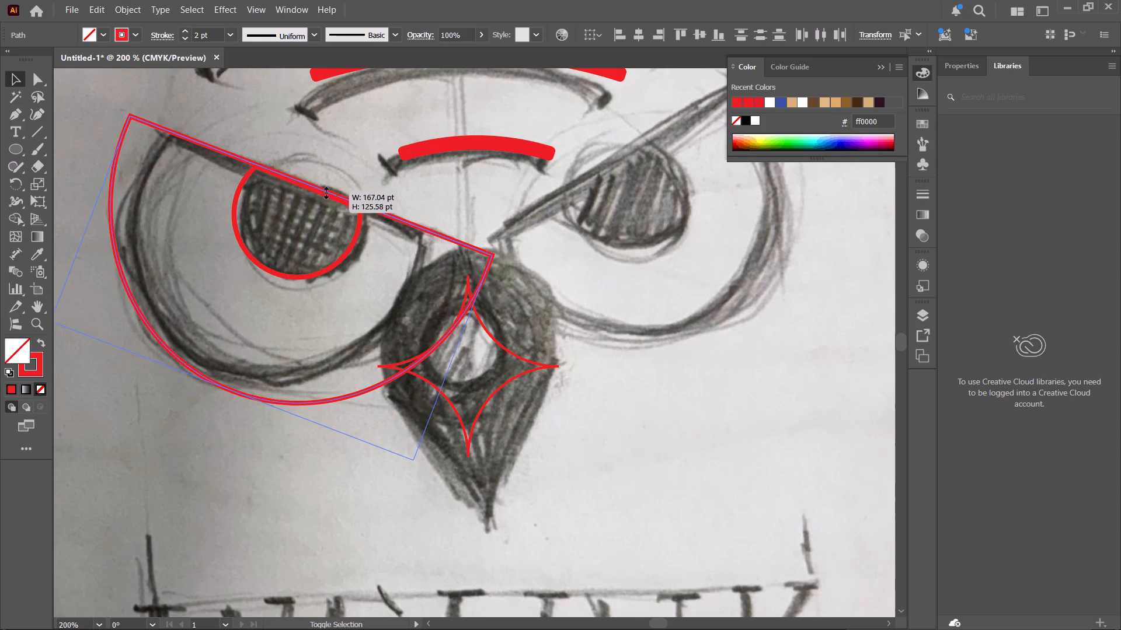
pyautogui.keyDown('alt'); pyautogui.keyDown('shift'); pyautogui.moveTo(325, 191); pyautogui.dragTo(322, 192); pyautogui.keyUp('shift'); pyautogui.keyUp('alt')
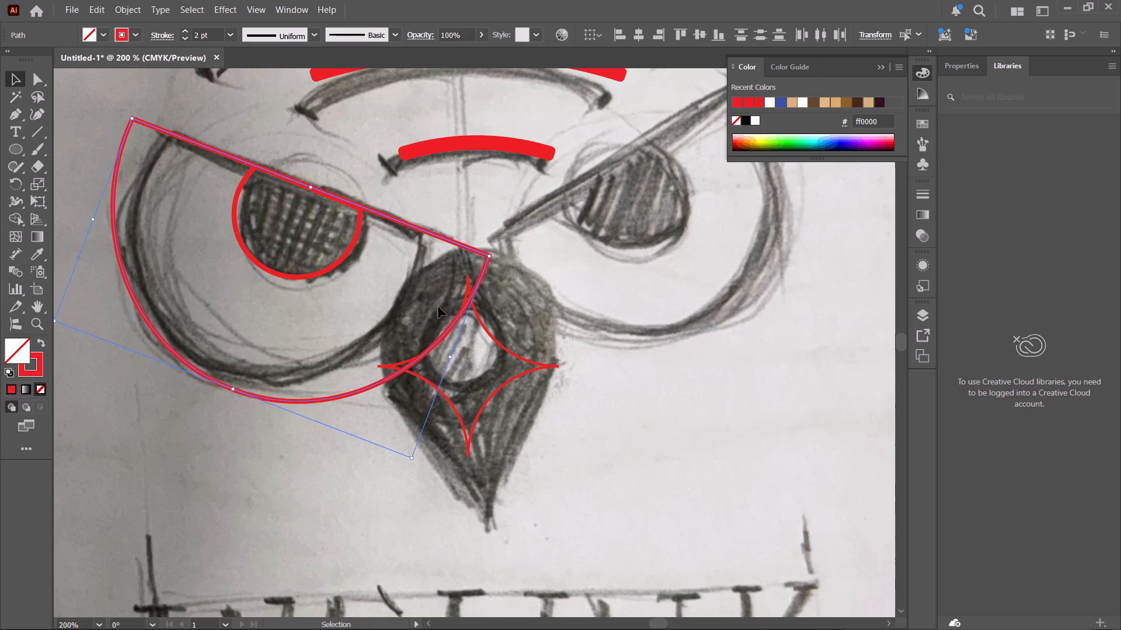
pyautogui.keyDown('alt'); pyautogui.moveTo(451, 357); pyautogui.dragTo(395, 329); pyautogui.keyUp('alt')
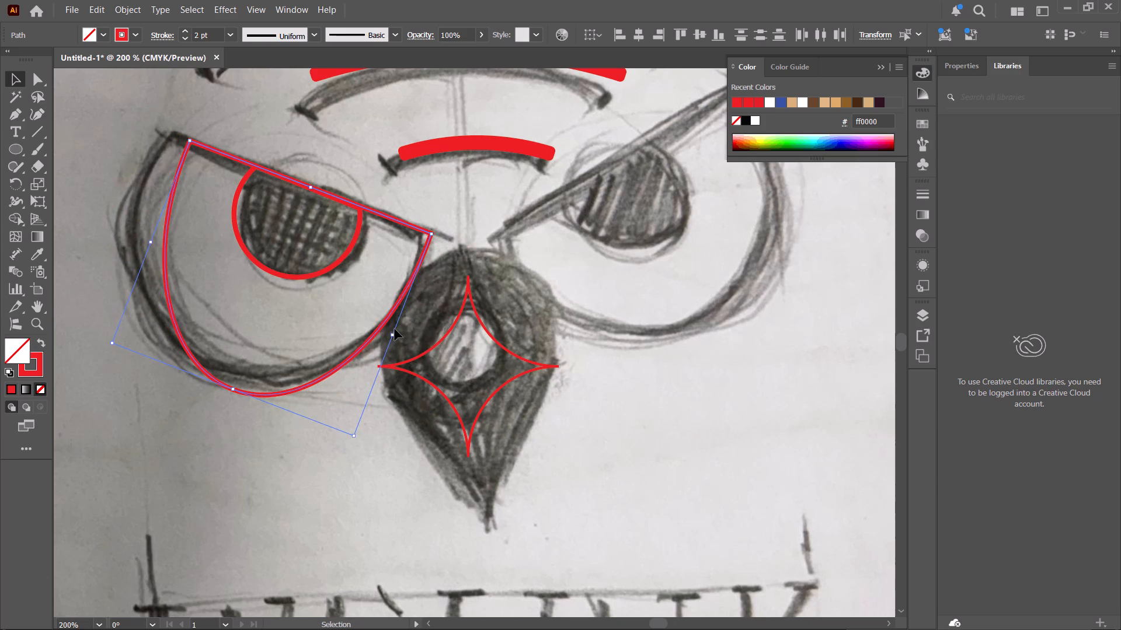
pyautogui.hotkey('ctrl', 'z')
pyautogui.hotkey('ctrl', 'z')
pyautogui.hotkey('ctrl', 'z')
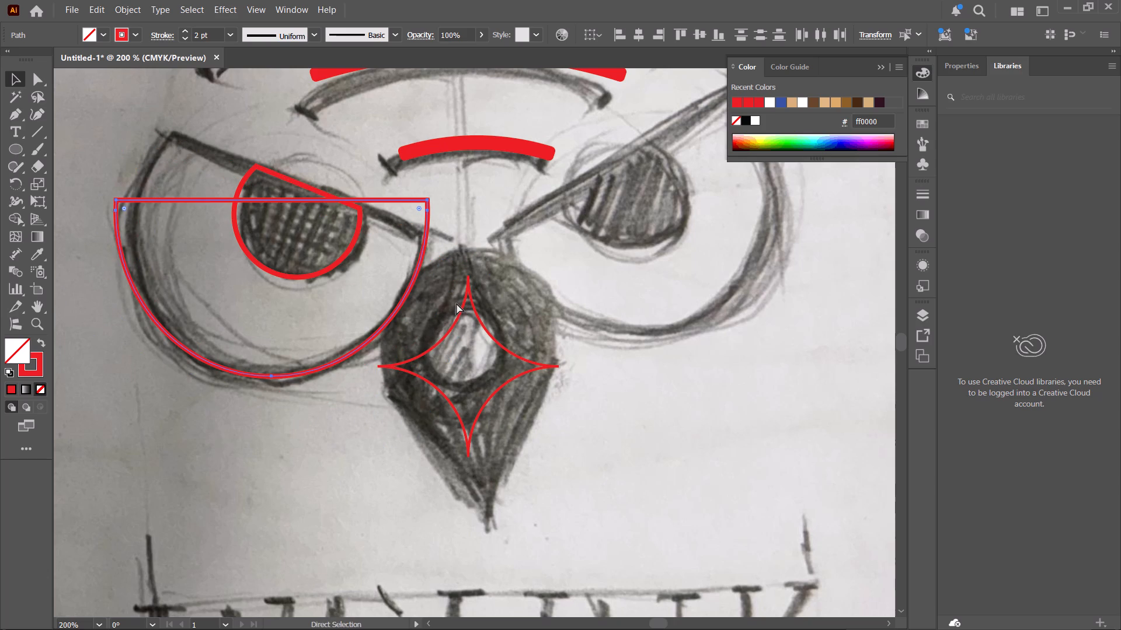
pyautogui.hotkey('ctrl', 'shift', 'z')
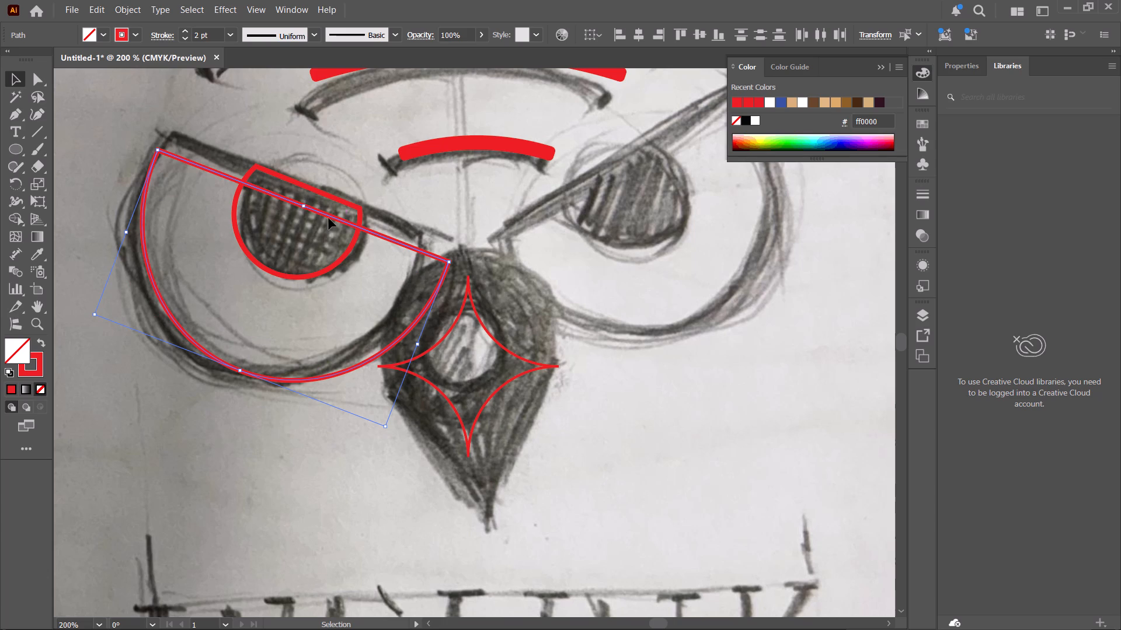
# Stretch the eye shape's slanted edge up to the sketched brow line and pull its inner side in to the sketched inner corner.
pyautogui.moveTo(301, 204); pyautogui.dragTo(309, 190)
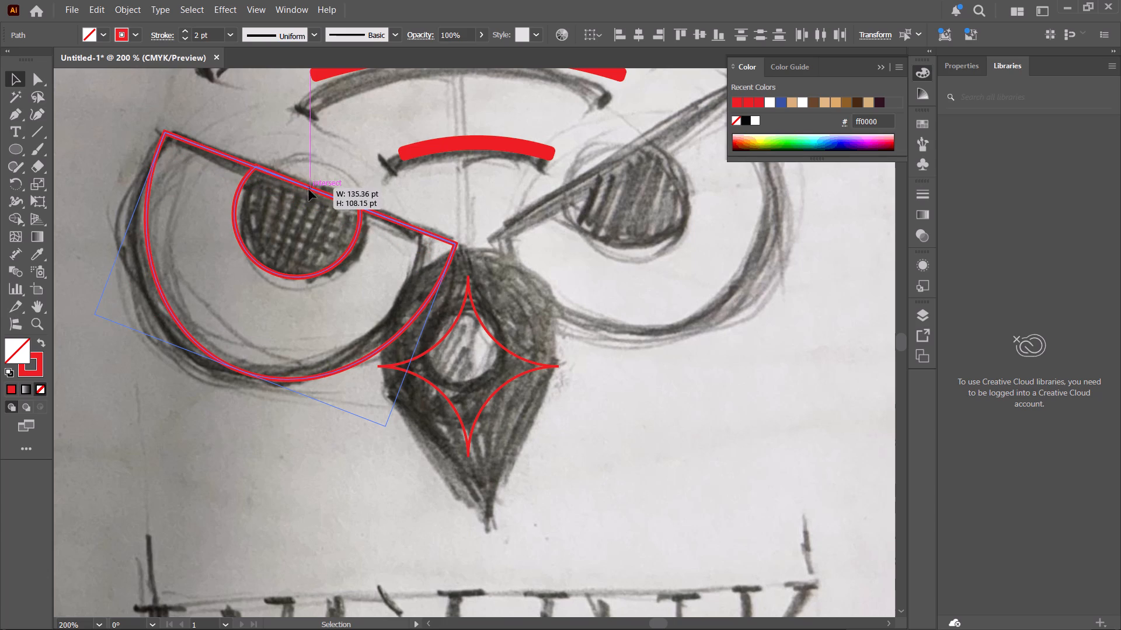
pyautogui.moveTo(421, 337); pyautogui.dragTo(410, 332)
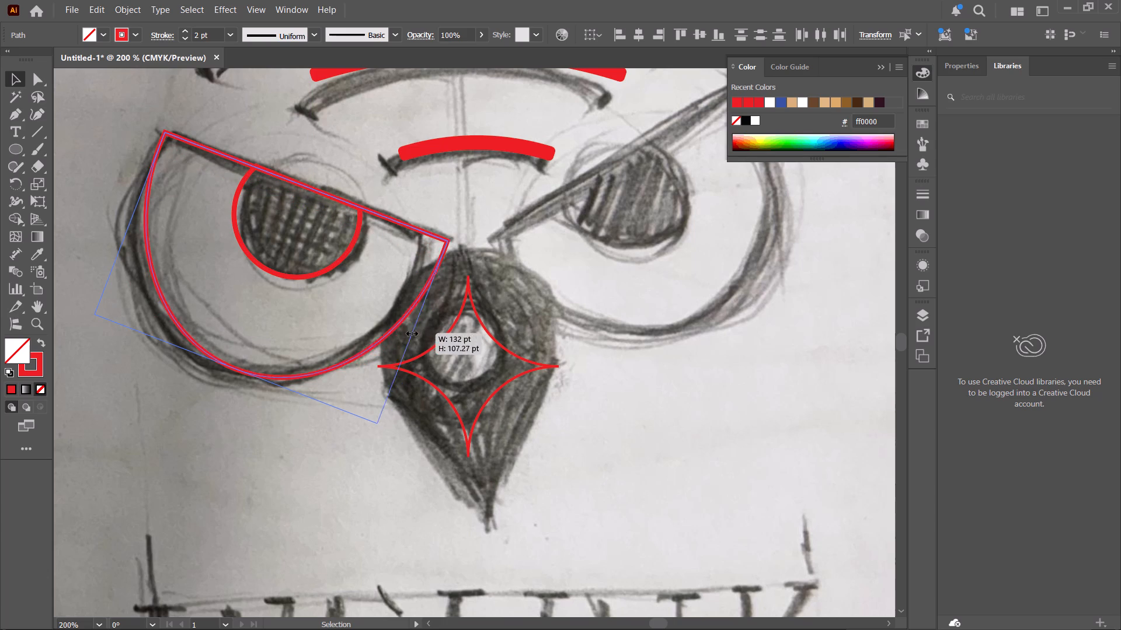
pyautogui.moveTo(410, 332); pyautogui.dragTo(396, 327)
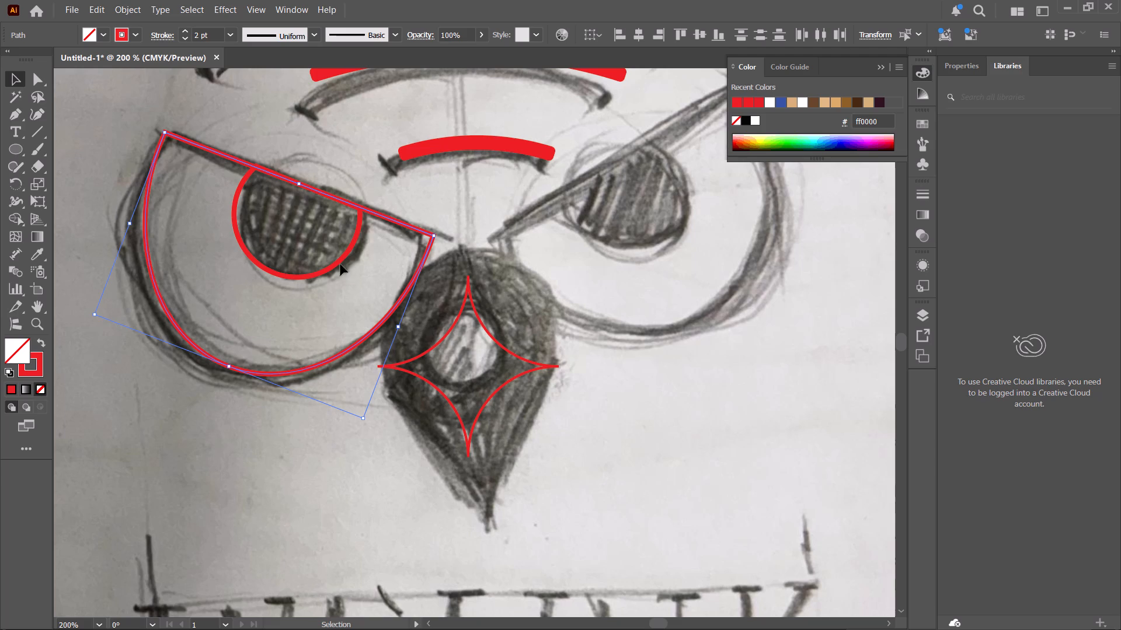
# In outline view, trim the thin pupil sliver above the left eye outline's slanted edge using the Shape Builder on both shapes.
pyautogui.keyDown('alt'); pyautogui.scroll(2, 322, 235); pyautogui.keyUp('alt')
pyautogui.hotkey('ctrl', 'y')
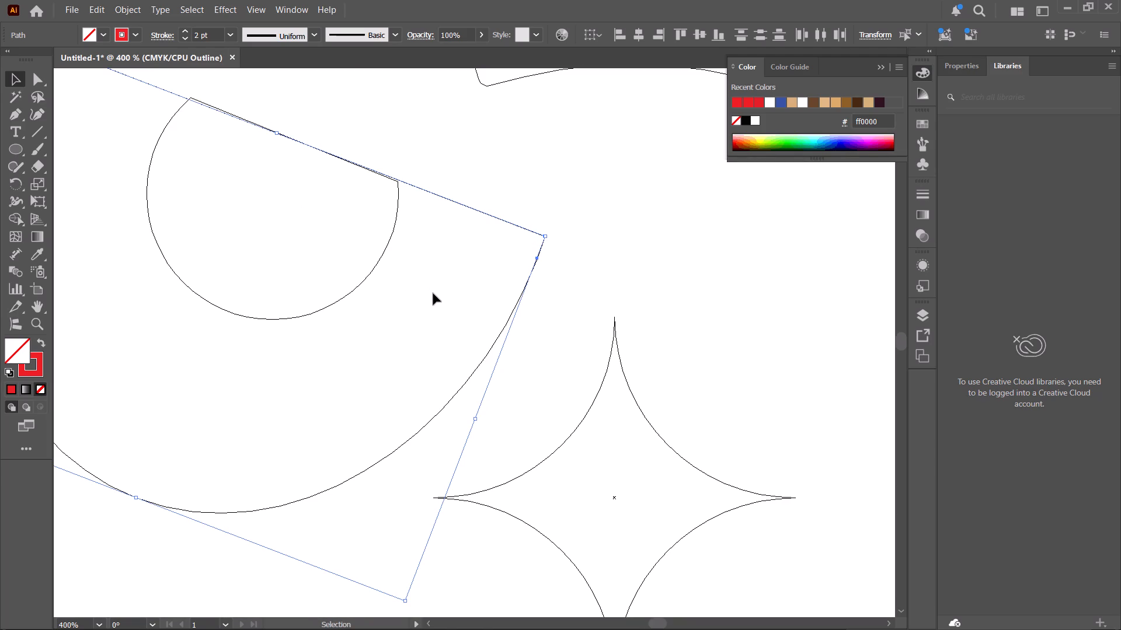
pyautogui.moveTo(434, 301); pyautogui.dragTo(345, 126)
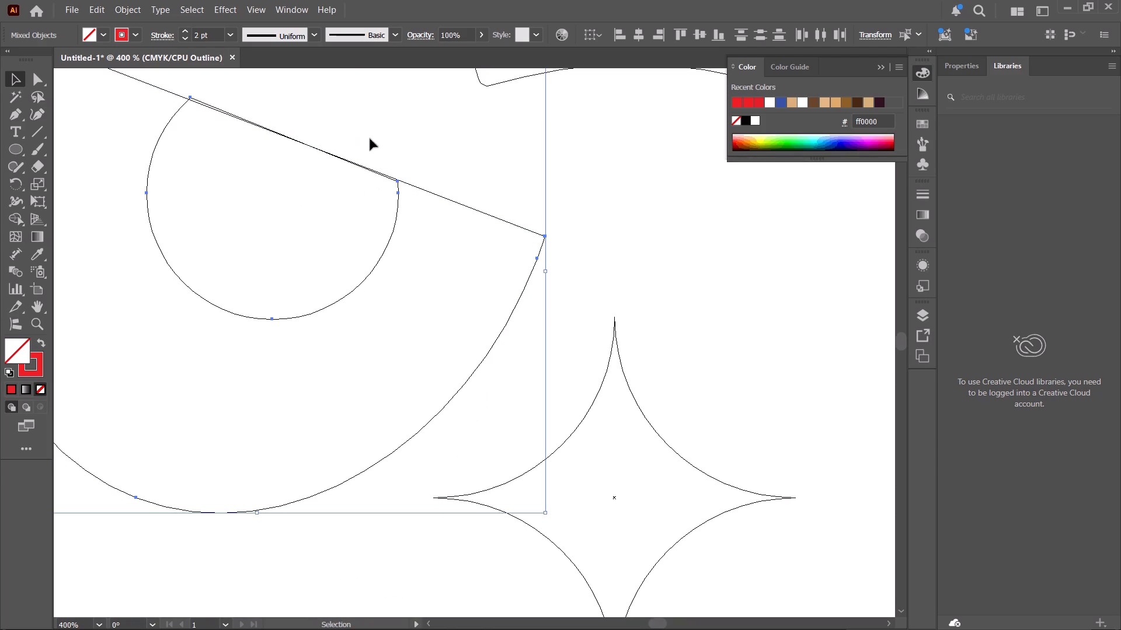
pyautogui.hotkey('shift', 'm')
pyautogui.keyDown('alt'); pyautogui.scroll(5, 204, 99); pyautogui.keyUp('alt')
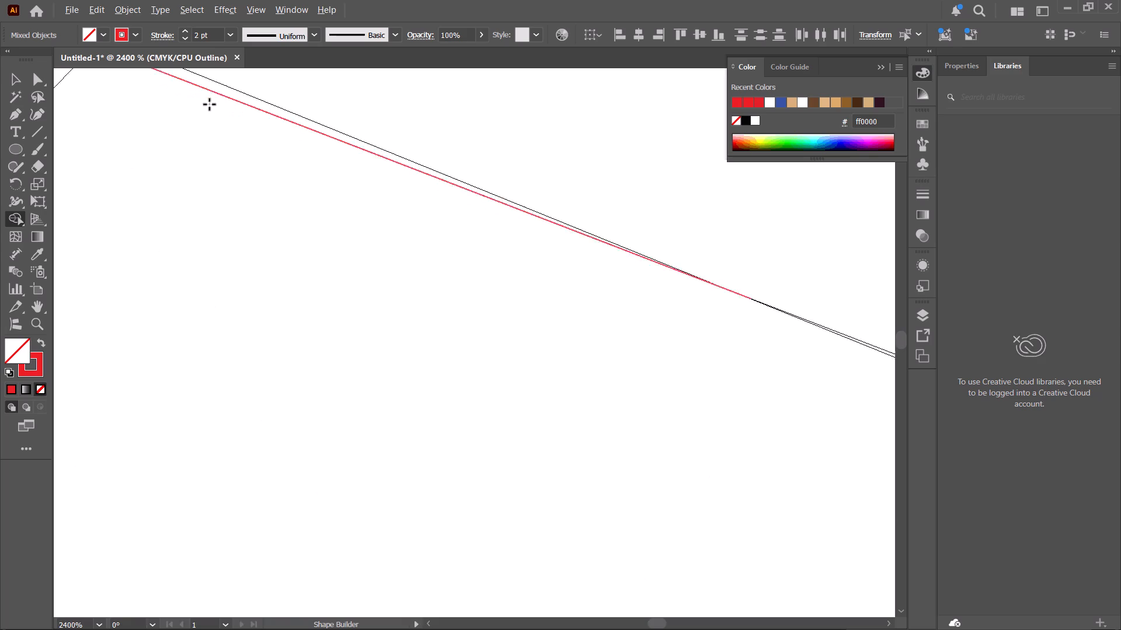
pyautogui.scroll(5, 177, 90)
pyautogui.keyDown('alt'); pyautogui.moveTo(135, 191); pyautogui.dragTo(157, 168); pyautogui.keyUp('alt')
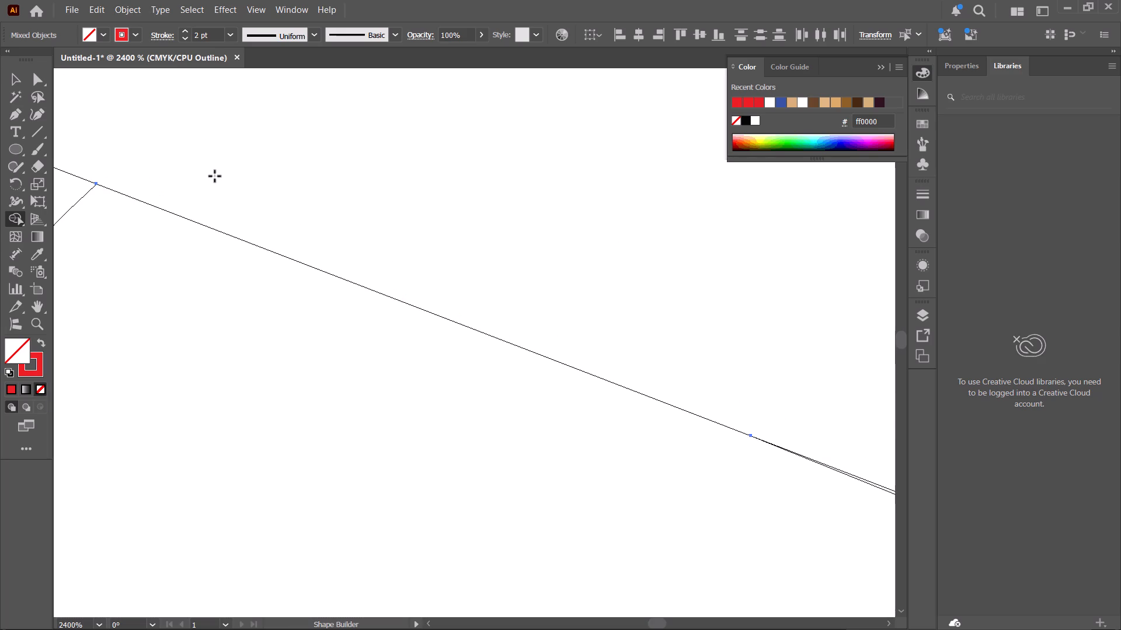
# Move the pupil's upper inner corner anchor onto the eye outline's slanted edge, at about X 250.37 pt, Y 346.93 pt, and check it in outline view.
pyautogui.keyDown('alt'); pyautogui.scroll(-5, 215, 177); pyautogui.keyUp('alt')
pyautogui.keyDown('alt'); pyautogui.scroll(4, 386, 244); pyautogui.keyUp('alt')
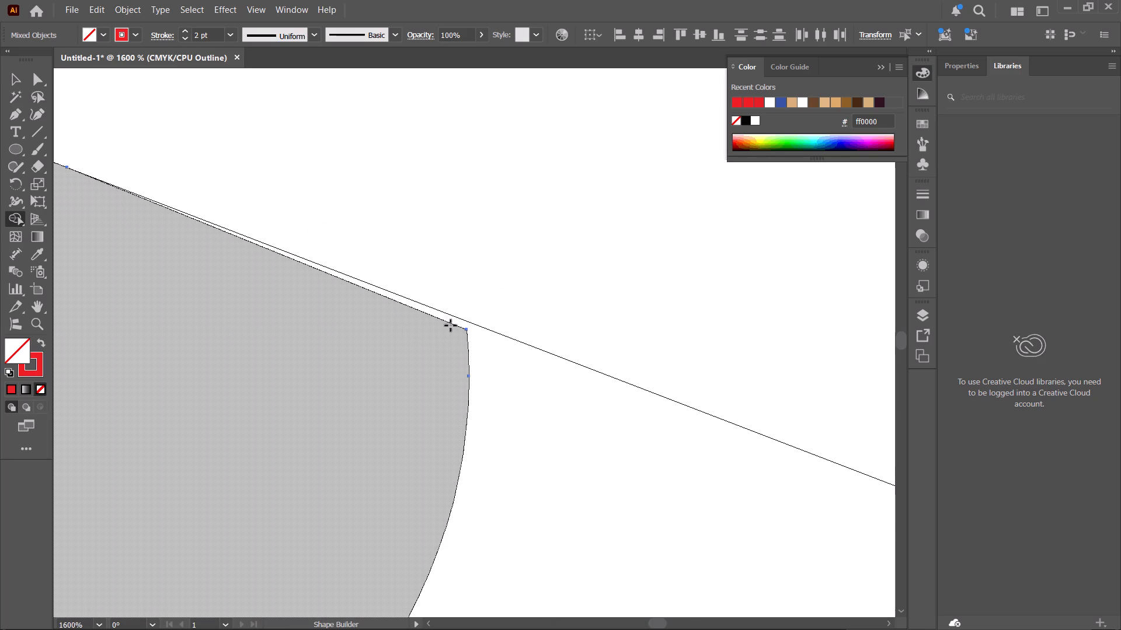
pyautogui.press('a')
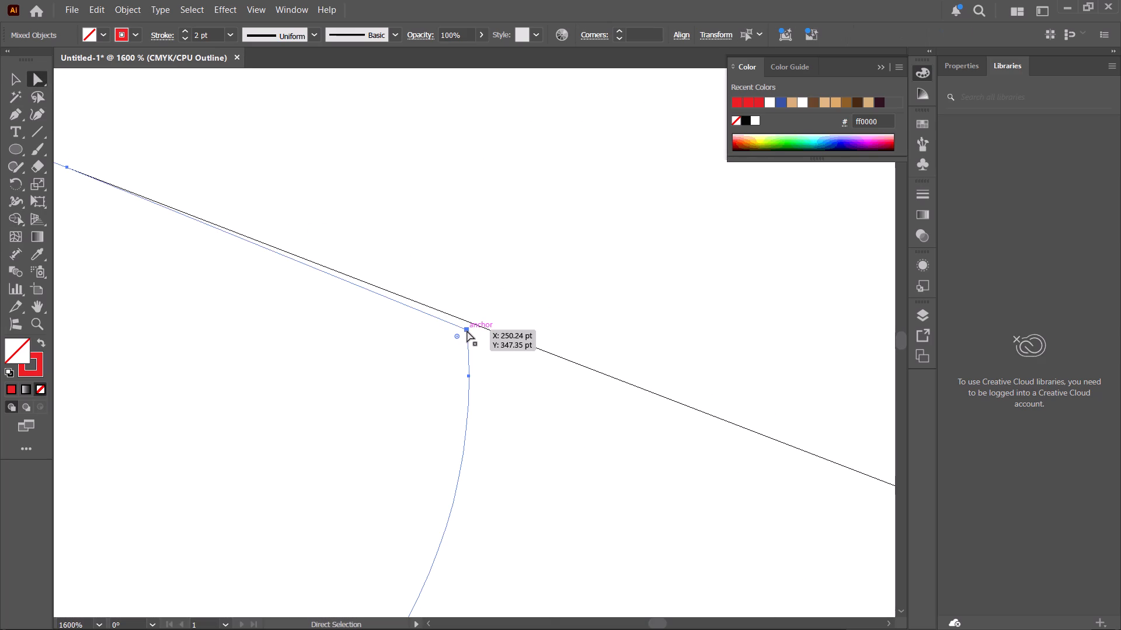
pyautogui.hotkey('ctrl', 'y')
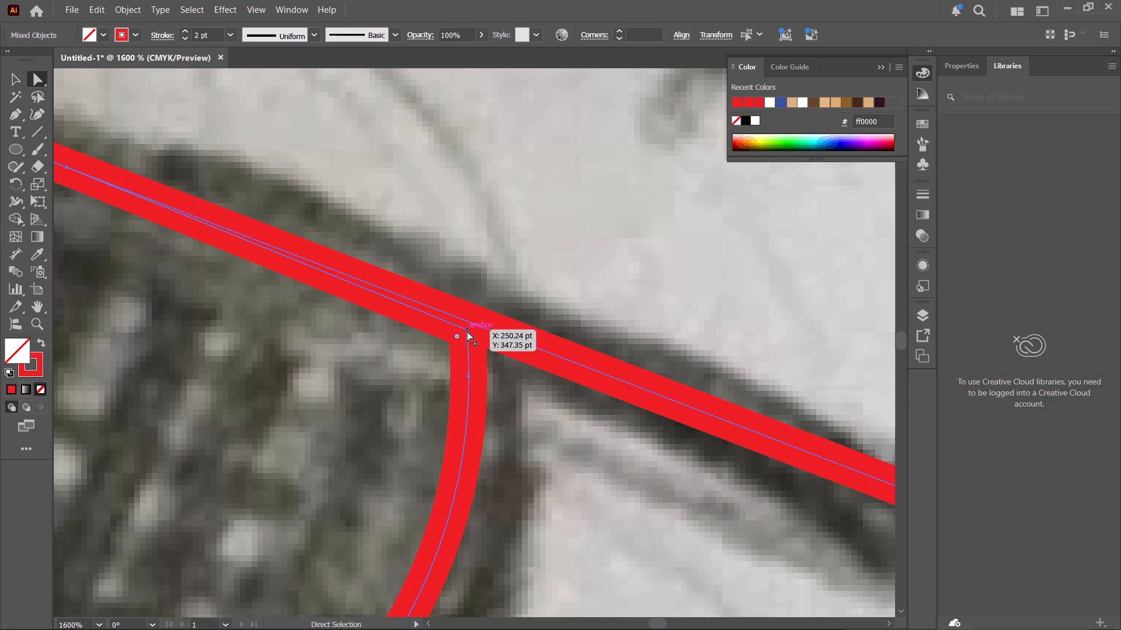
pyautogui.doubleClick(467, 331)
pyautogui.moveTo(467, 331); pyautogui.dragTo(468, 327)
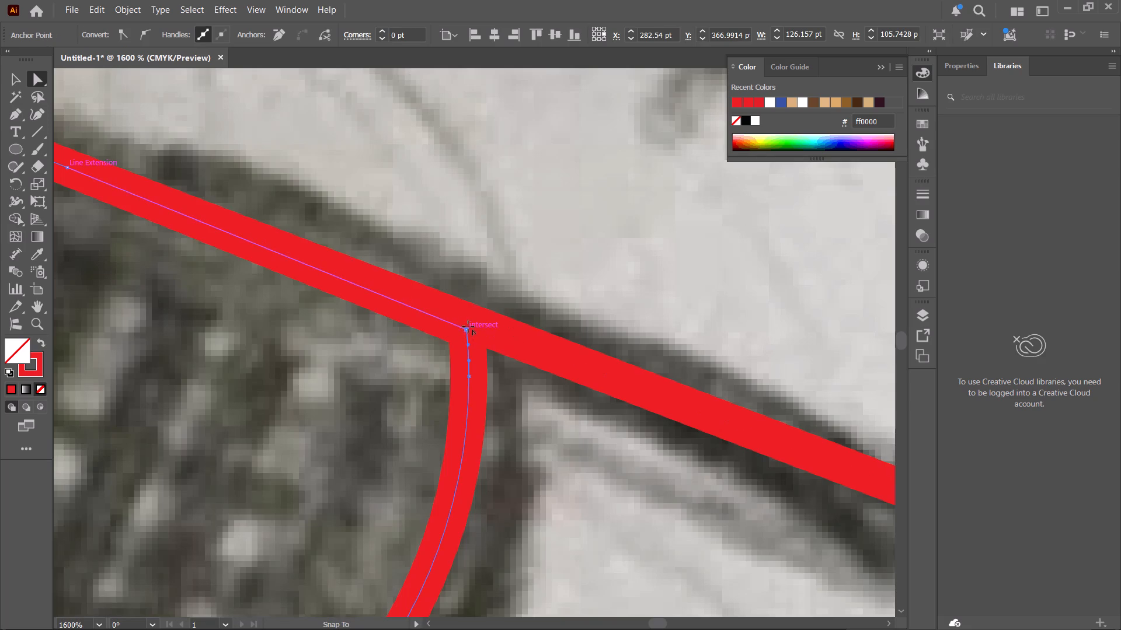
pyautogui.moveTo(468, 327); pyautogui.dragTo(469, 321)
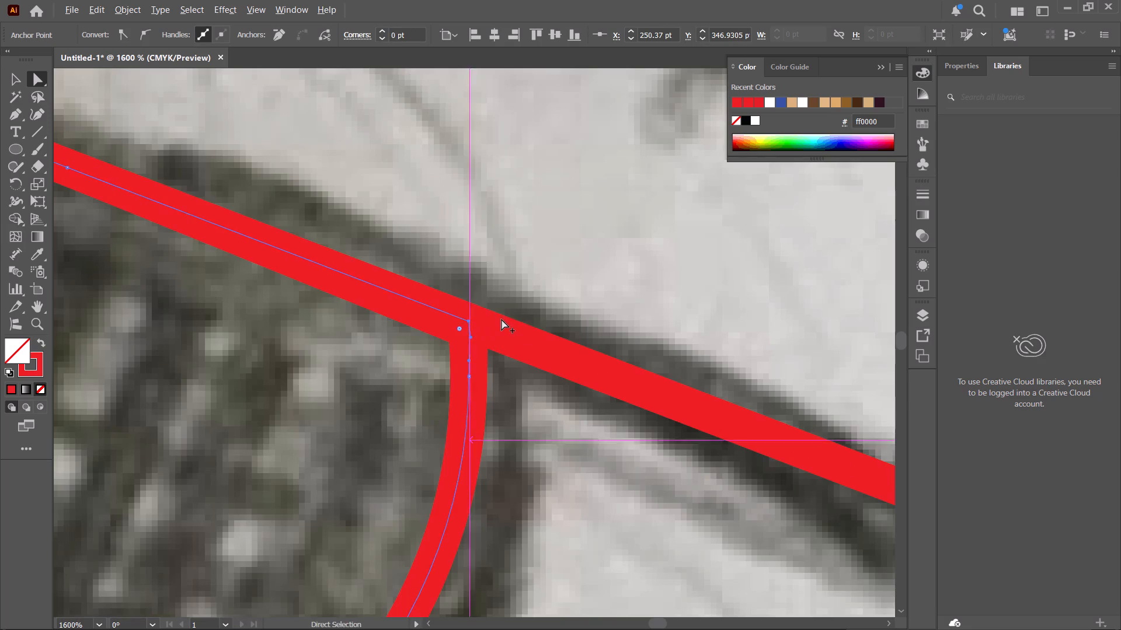
pyautogui.keyDown('alt'); pyautogui.scroll(-4, 502, 319); pyautogui.keyUp('alt')
pyautogui.hotkey('ctrl', 'y')
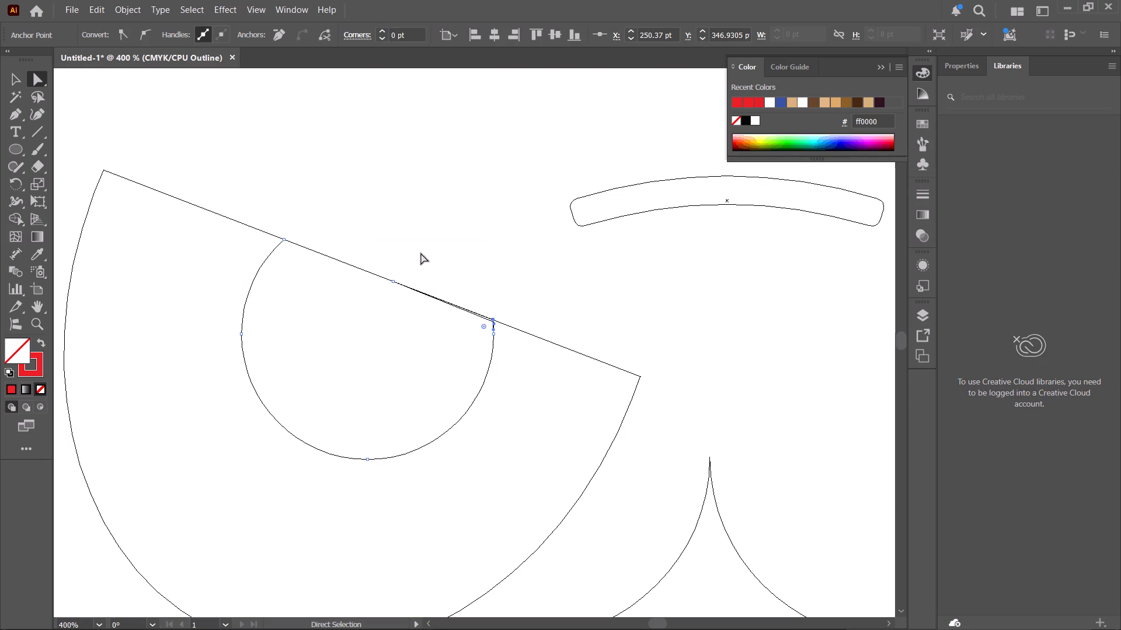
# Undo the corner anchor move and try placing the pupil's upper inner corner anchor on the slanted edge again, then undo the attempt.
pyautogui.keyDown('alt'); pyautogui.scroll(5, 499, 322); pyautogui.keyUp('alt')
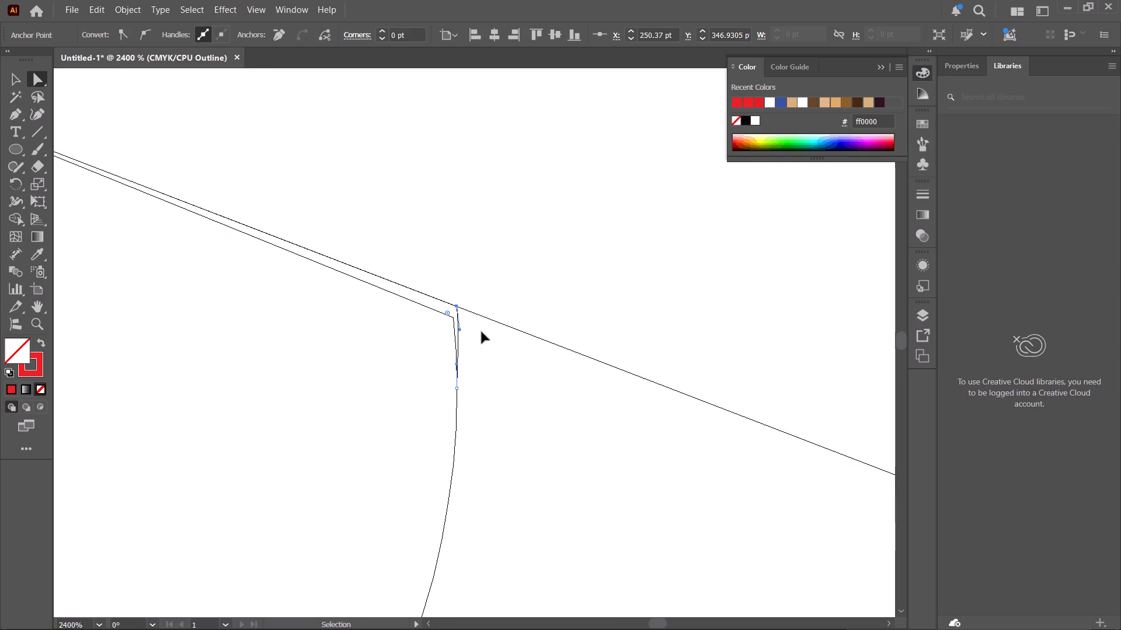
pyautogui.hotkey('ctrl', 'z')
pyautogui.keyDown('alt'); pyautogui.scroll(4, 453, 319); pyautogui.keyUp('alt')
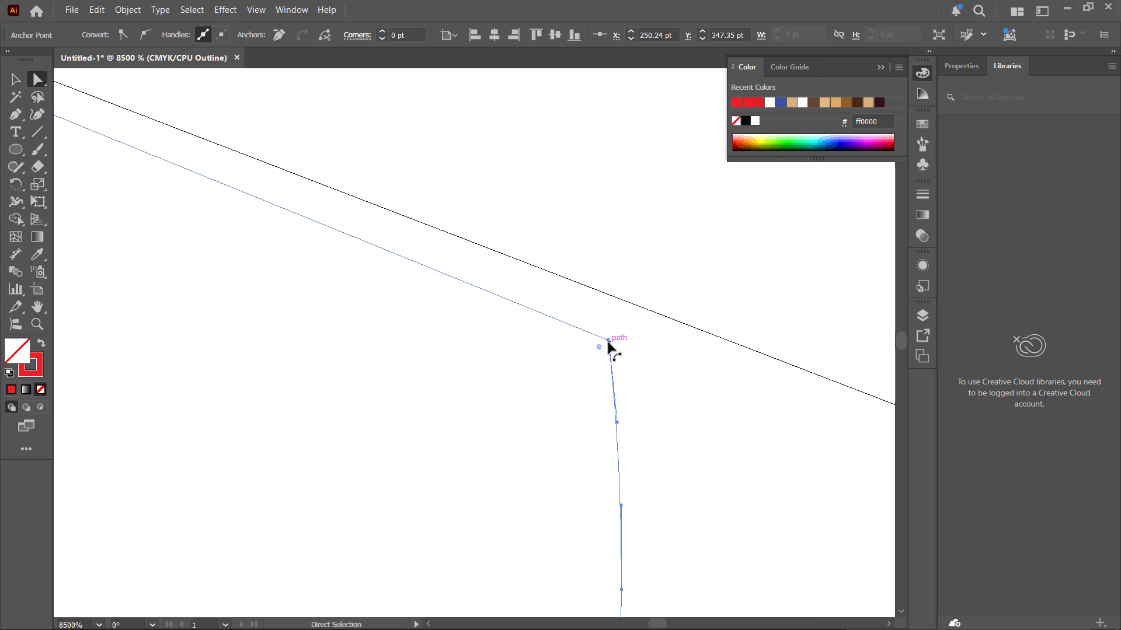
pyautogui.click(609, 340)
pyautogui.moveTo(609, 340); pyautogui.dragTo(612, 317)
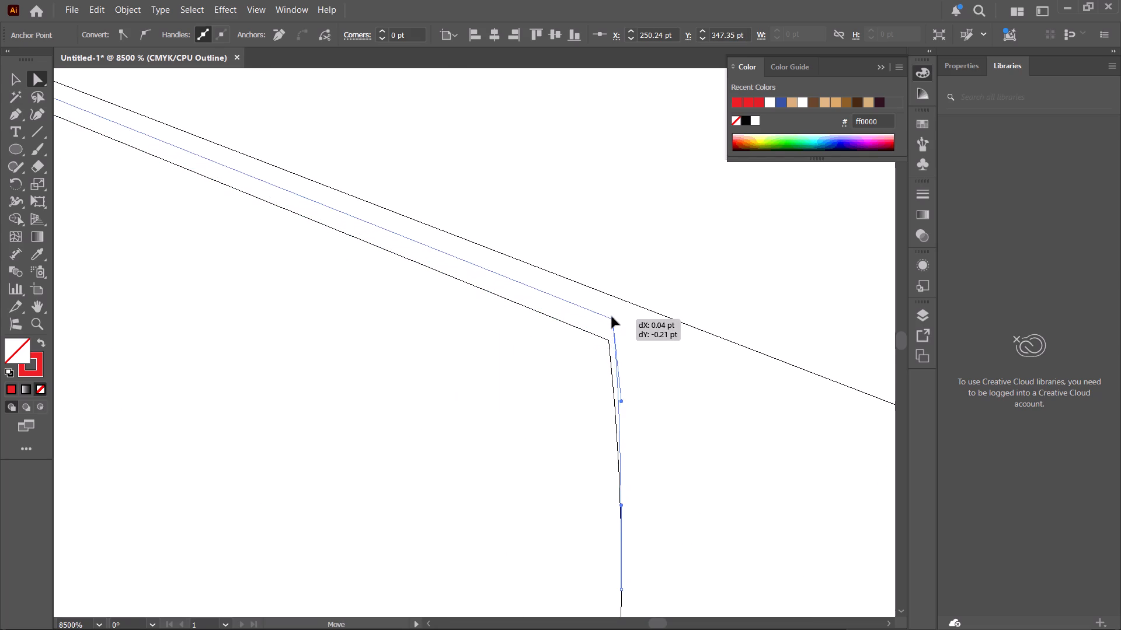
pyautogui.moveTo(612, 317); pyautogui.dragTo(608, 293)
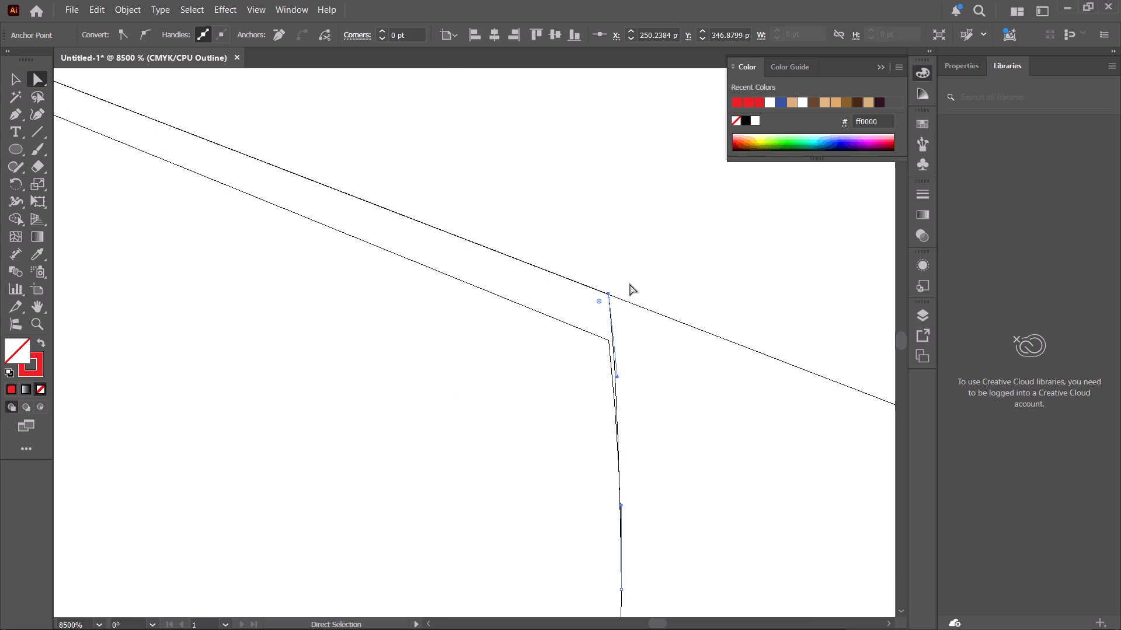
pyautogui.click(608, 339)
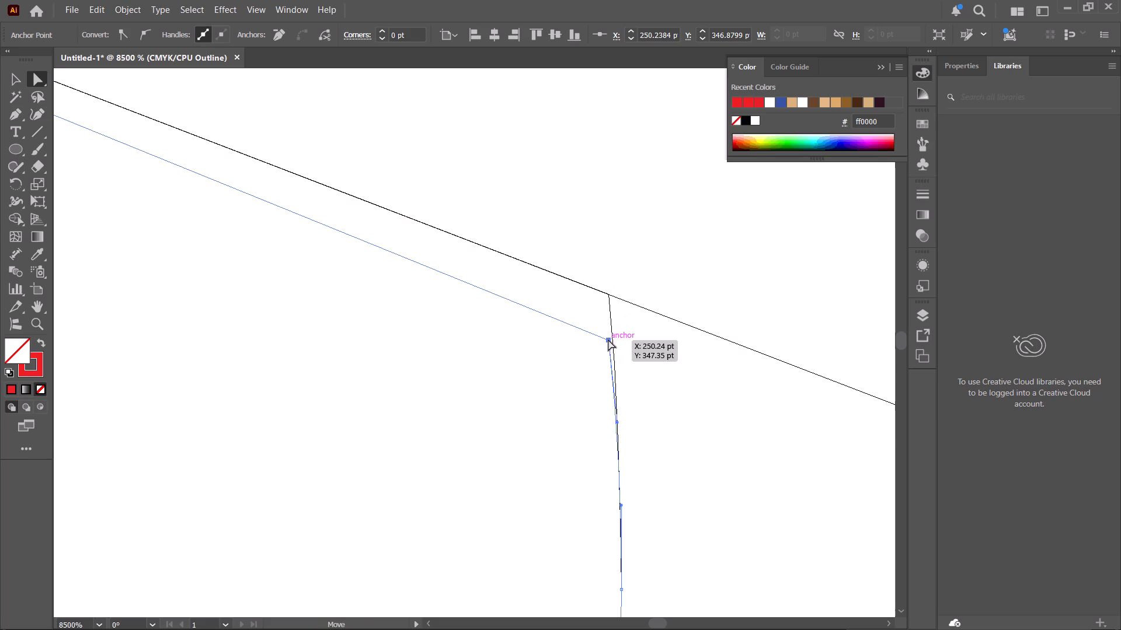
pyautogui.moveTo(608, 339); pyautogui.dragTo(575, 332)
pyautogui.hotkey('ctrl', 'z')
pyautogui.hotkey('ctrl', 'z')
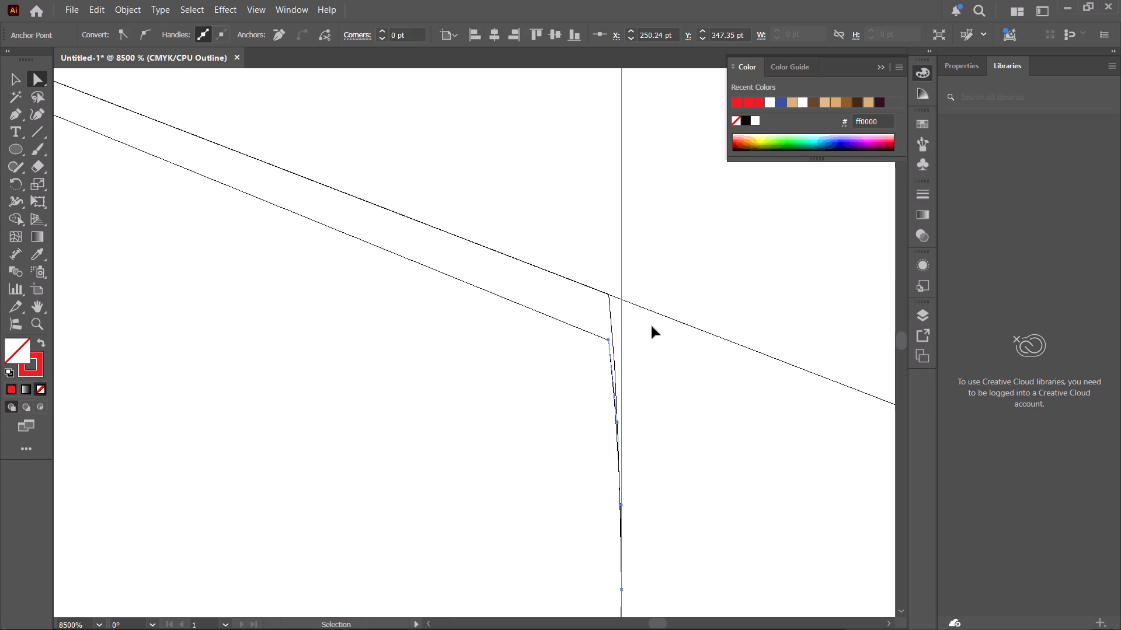
# Undo the earlier corner anchor edits and the Shape Builder trim, restoring the untrimmed pupil beside the left eye outline.
pyautogui.hotkey('ctrl', 'y')
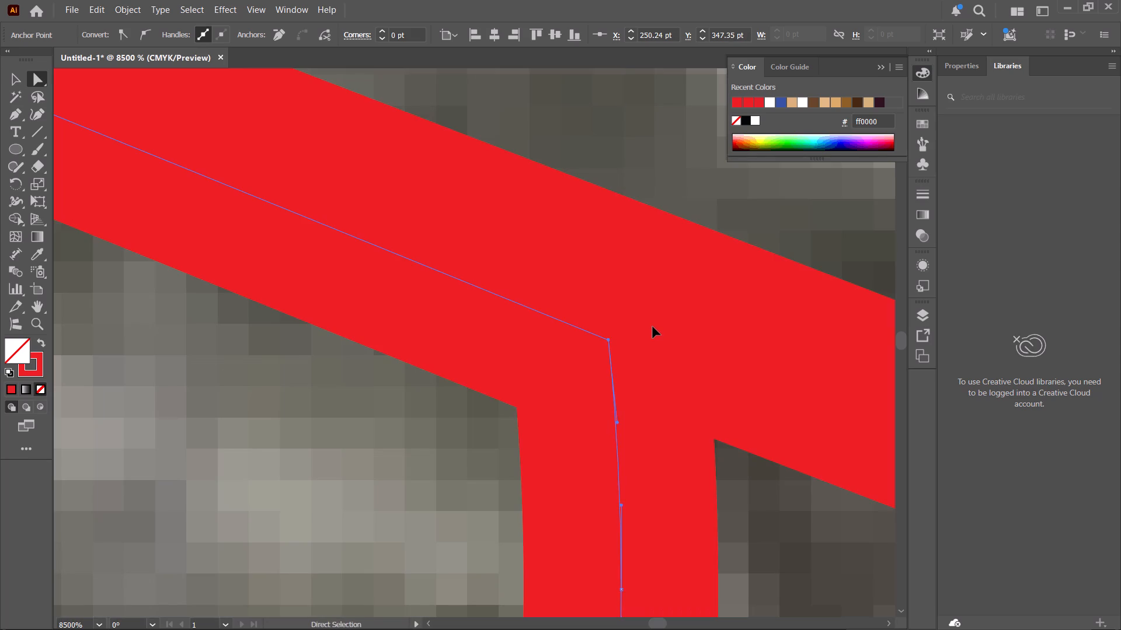
pyautogui.hotkey('ctrl', 'z')
pyautogui.hotkey('ctrl', 'z')
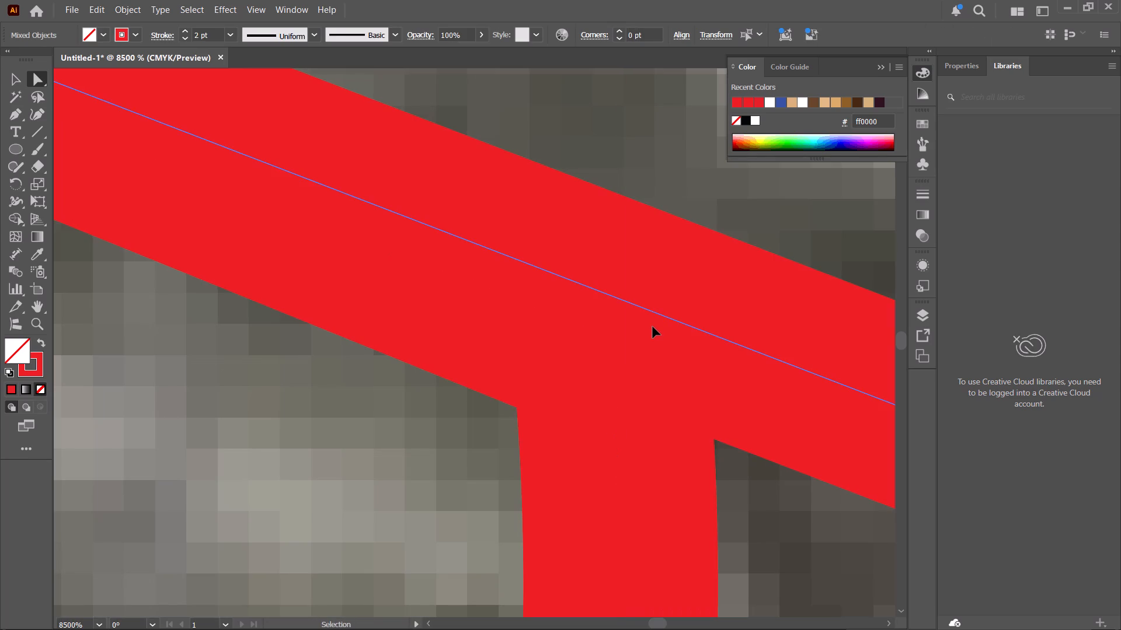
pyautogui.hotkey('ctrl', 'shift', 'z')
pyautogui.hotkey('ctrl', 'shift', 'z')
pyautogui.hotkey('ctrl', 'shift', 'z')
pyautogui.hotkey('ctrl', 'shift', 'z')
pyautogui.hotkey('ctrl', 'z')
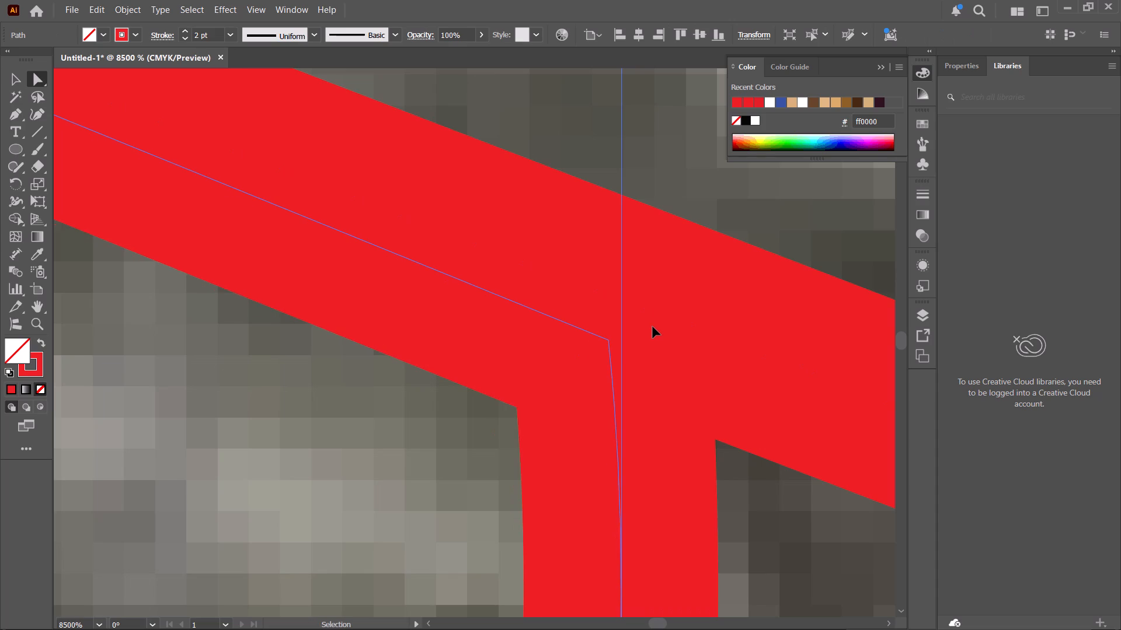
pyautogui.hotkey('ctrl', 'z')
pyautogui.hotkey('ctrl', 'z')
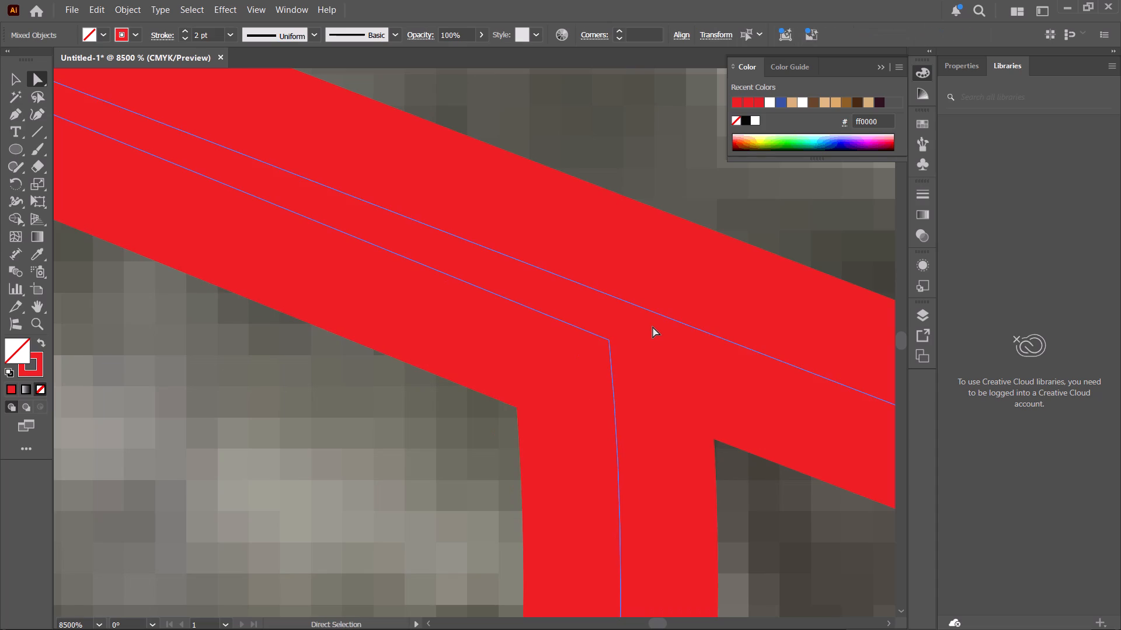
pyautogui.keyDown('alt'); pyautogui.scroll(-7, 653, 327); pyautogui.keyUp('alt')
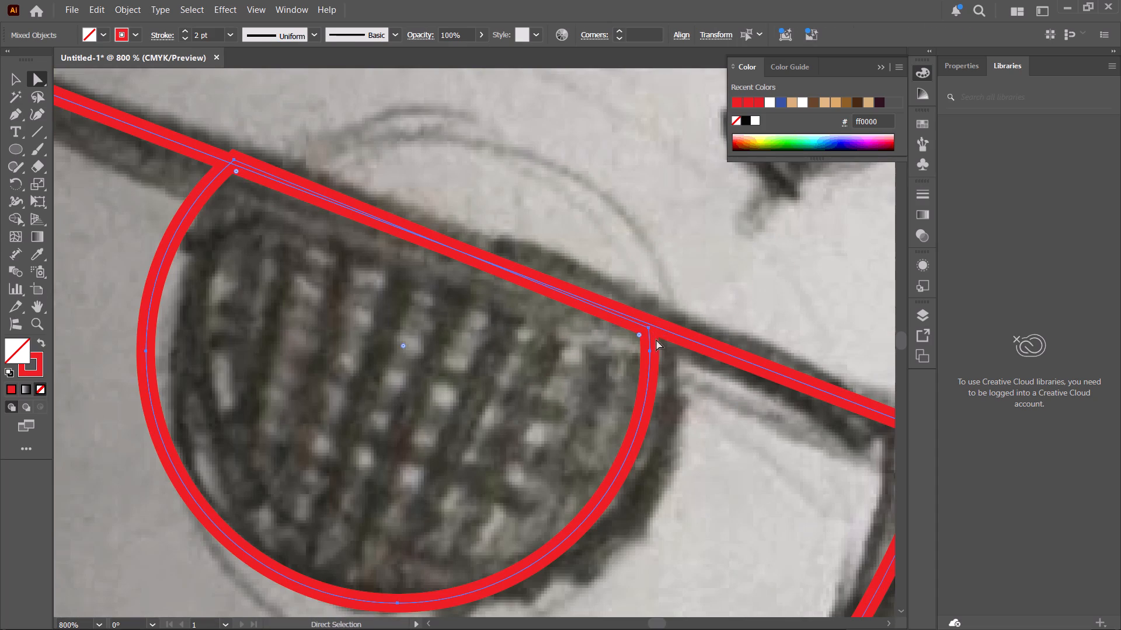
pyautogui.hotkey('ctrl', 'shift', 'z')
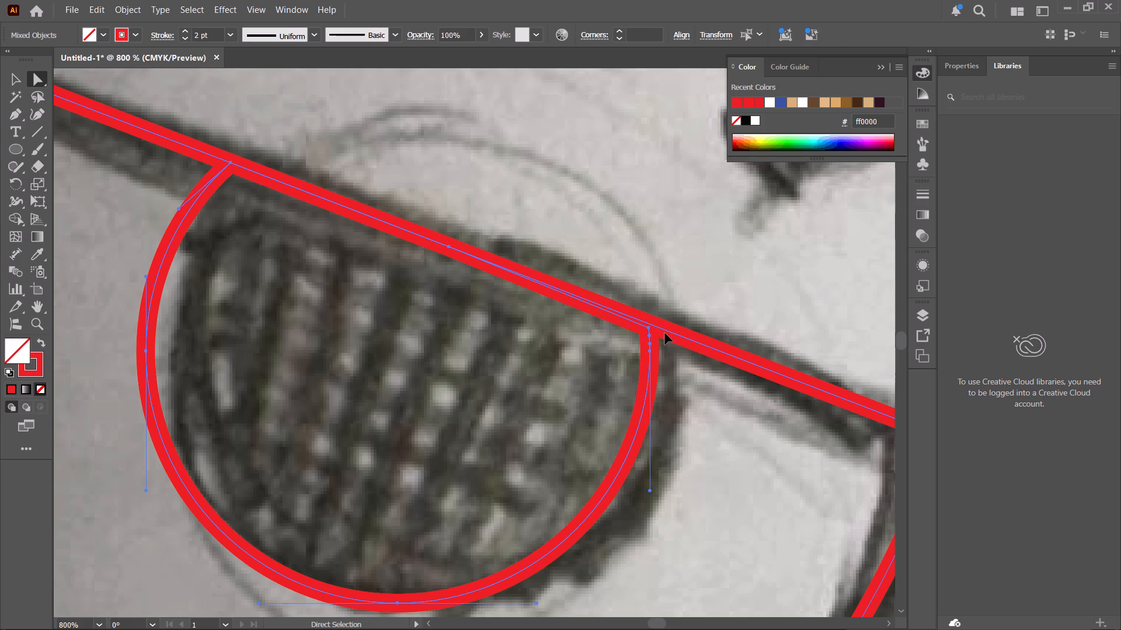
pyautogui.hotkey('ctrl', 'z')
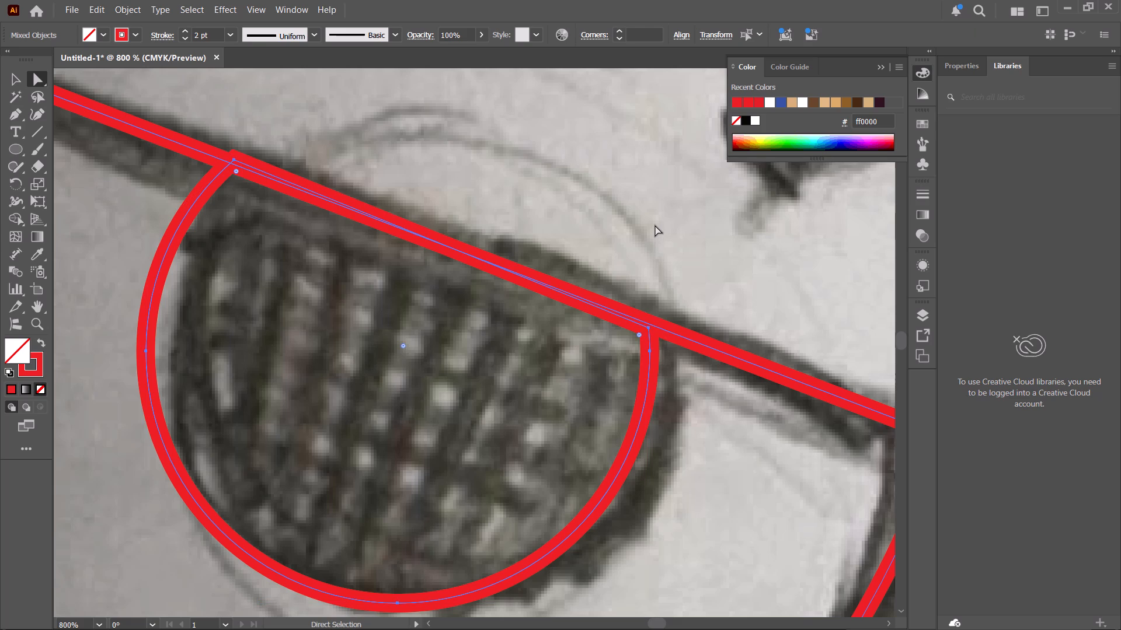
# Rotate the left pupil slightly counterclockwise so its flat edge follows the eye outline's slanted edge, and check it in outline view.
pyautogui.press('v')
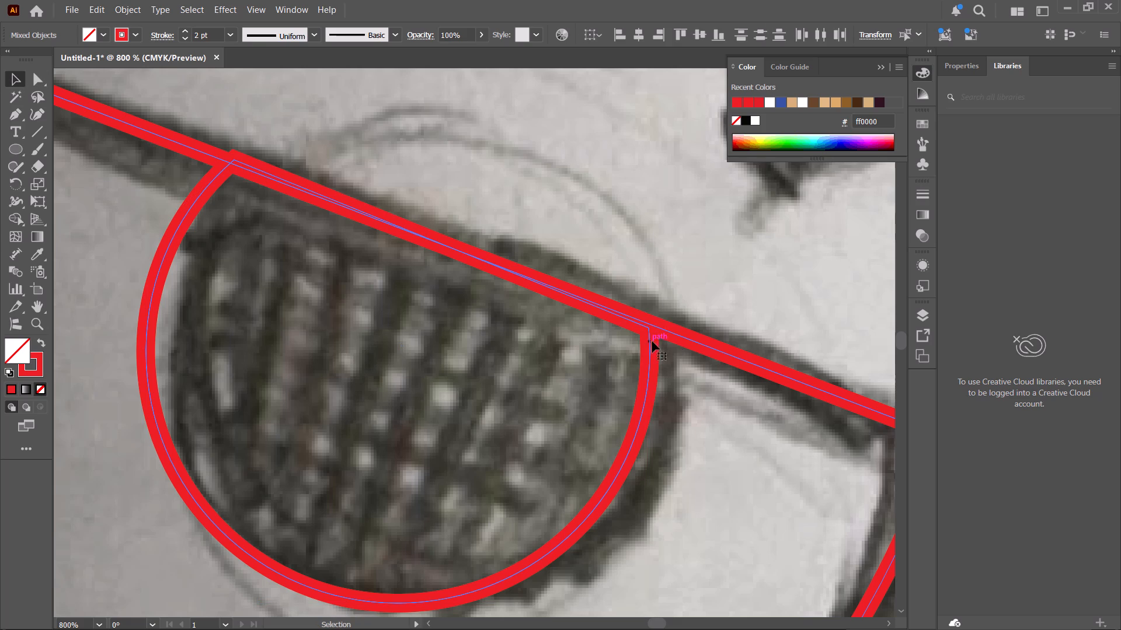
pyautogui.click(675, 358)
pyautogui.moveTo(684, 402); pyautogui.dragTo(634, 380)
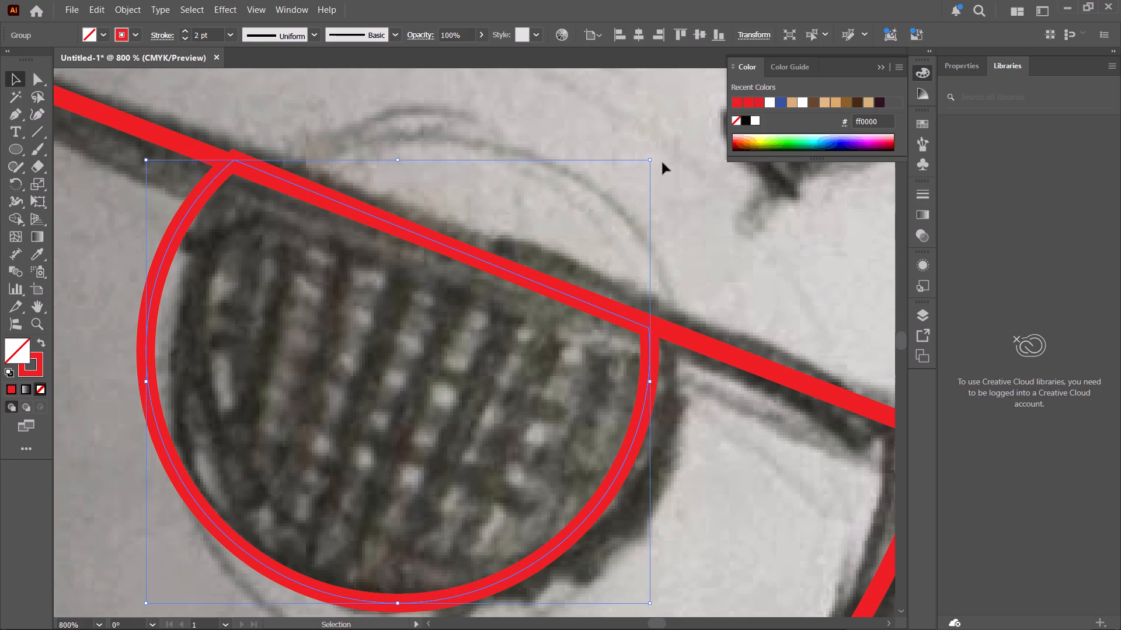
pyautogui.moveTo(655, 154); pyautogui.dragTo(652, 141)
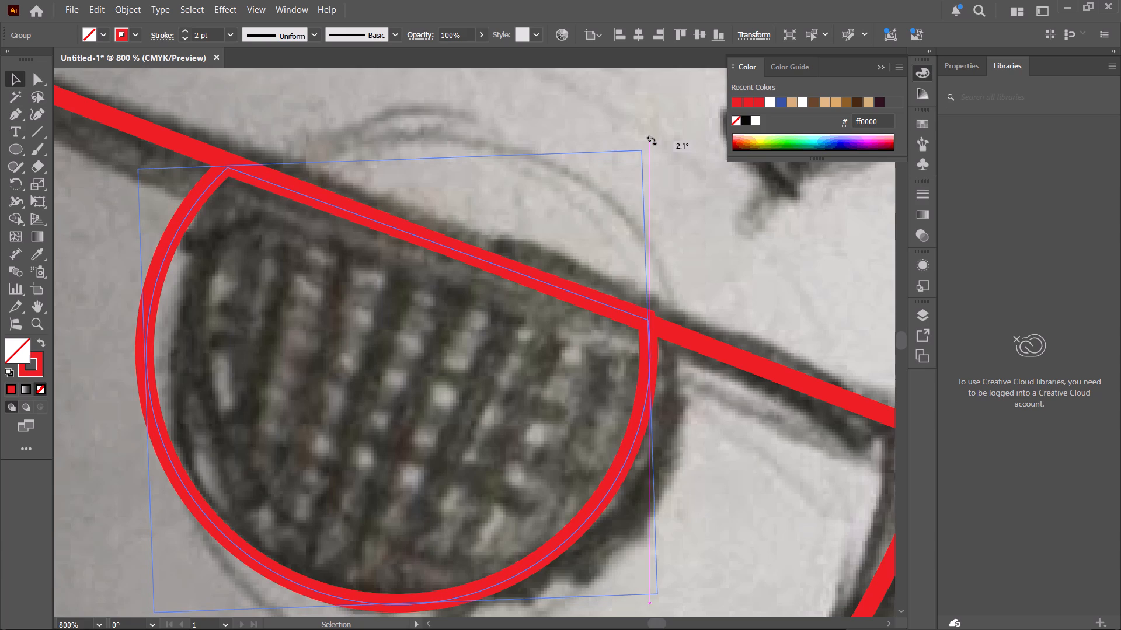
pyautogui.moveTo(652, 141); pyautogui.dragTo(655, 147)
pyautogui.hotkey('ctrl', 'y')
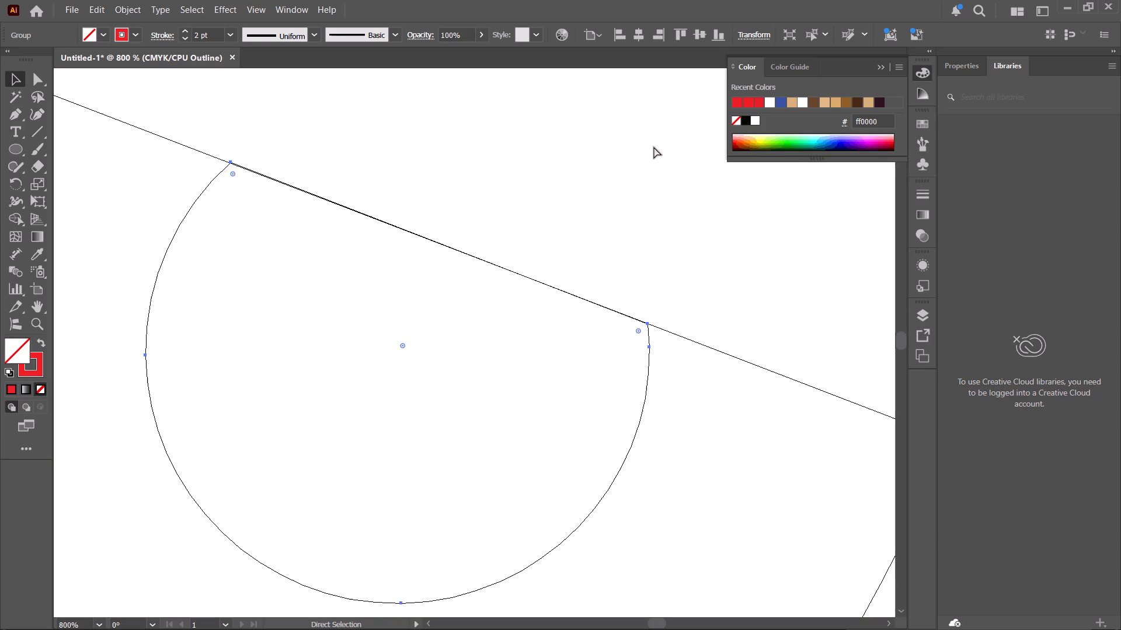
# Stretch the left pupil upward to a height of about 49 pt so its flat edge extends just past the eye outline's slanted edge.
pyautogui.keyDown('alt'); pyautogui.scroll(1, 374, 156); pyautogui.keyUp('alt')
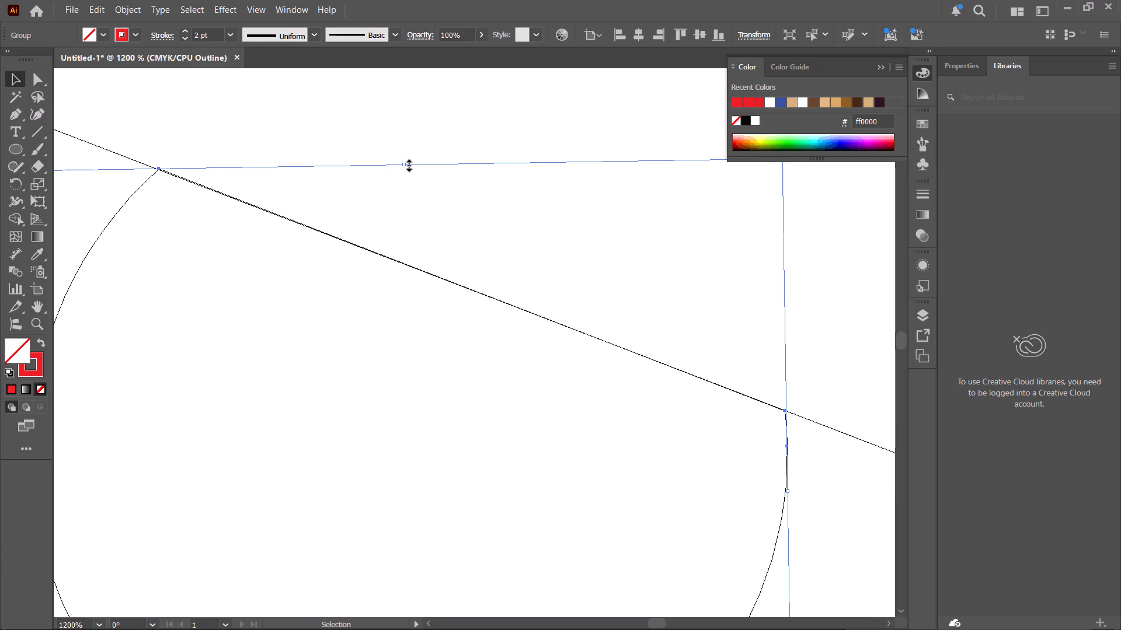
pyautogui.moveTo(402, 164); pyautogui.dragTo(410, 148)
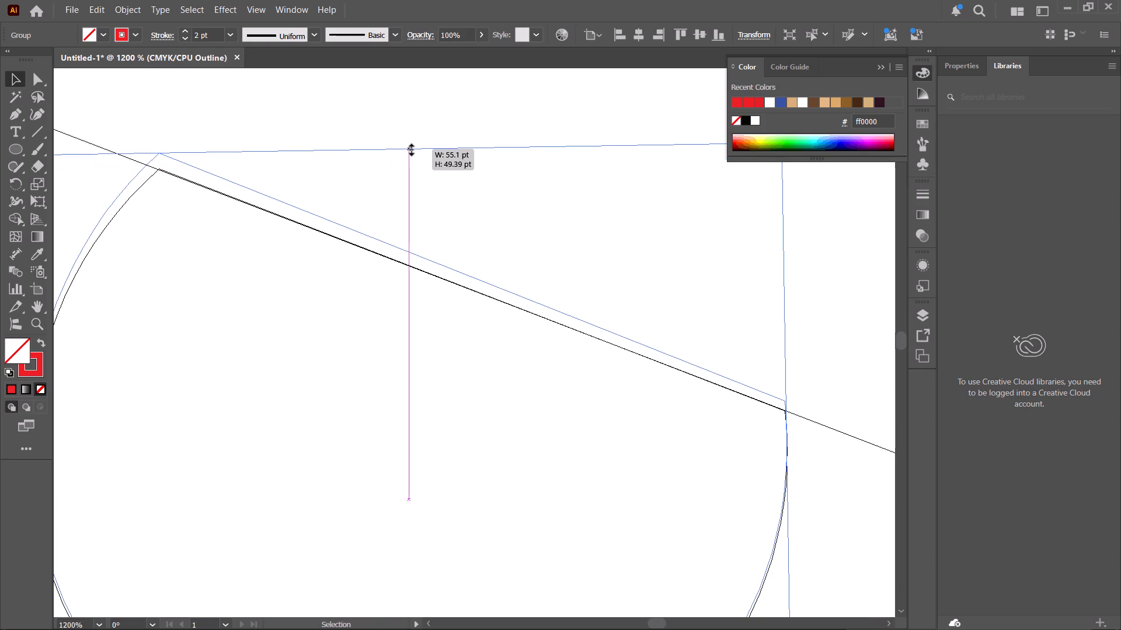
pyautogui.moveTo(410, 148); pyautogui.dragTo(410, 153)
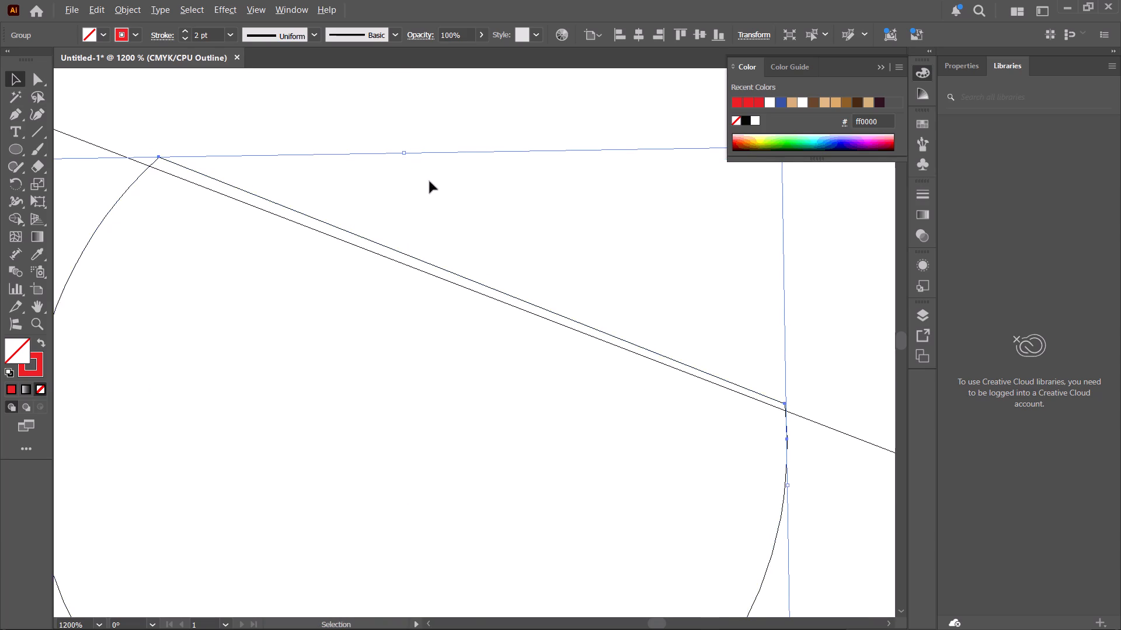
# Trim the pupil sliver above the left eye outline's slanted edge with Shape Builder on both shapes, and return to preview.
pyautogui.keyDown('alt'); pyautogui.scroll(-4, 454, 211); pyautogui.keyUp('alt')
pyautogui.keyDown('shift'); pyautogui.moveTo(590, 306); pyautogui.dragTo(614, 272); pyautogui.keyUp('shift')
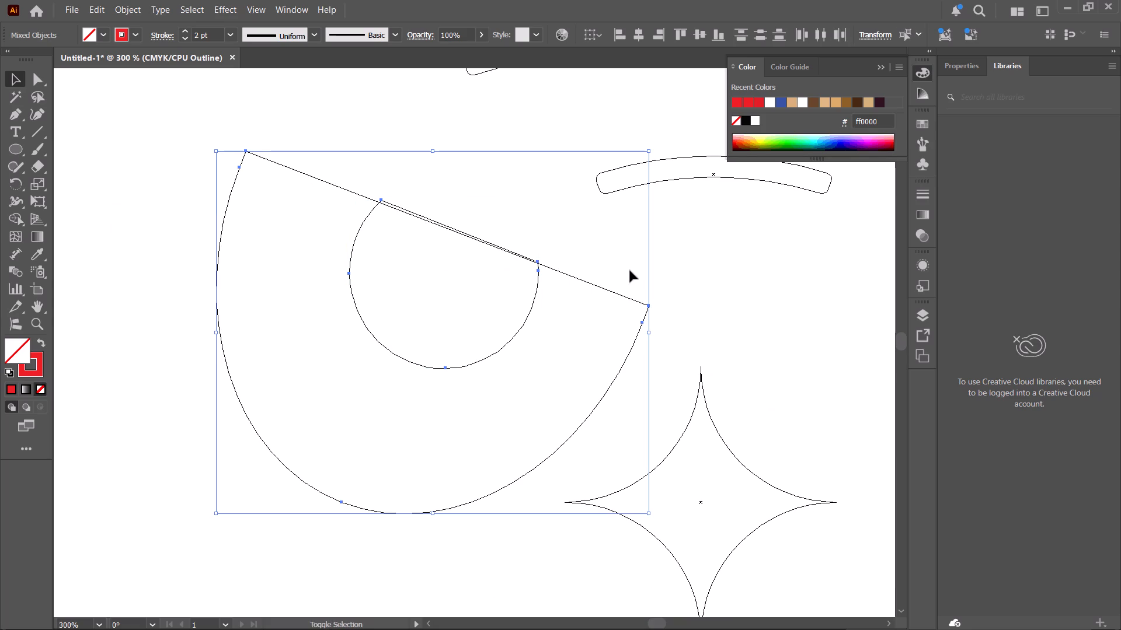
pyautogui.hotkey('shift', 'm')
pyautogui.keyDown('alt'); pyautogui.scroll(6, 384, 187); pyautogui.keyUp('alt')
pyautogui.keyDown('alt'); pyautogui.moveTo(380, 275); pyautogui.dragTo(403, 224); pyautogui.keyUp('alt')
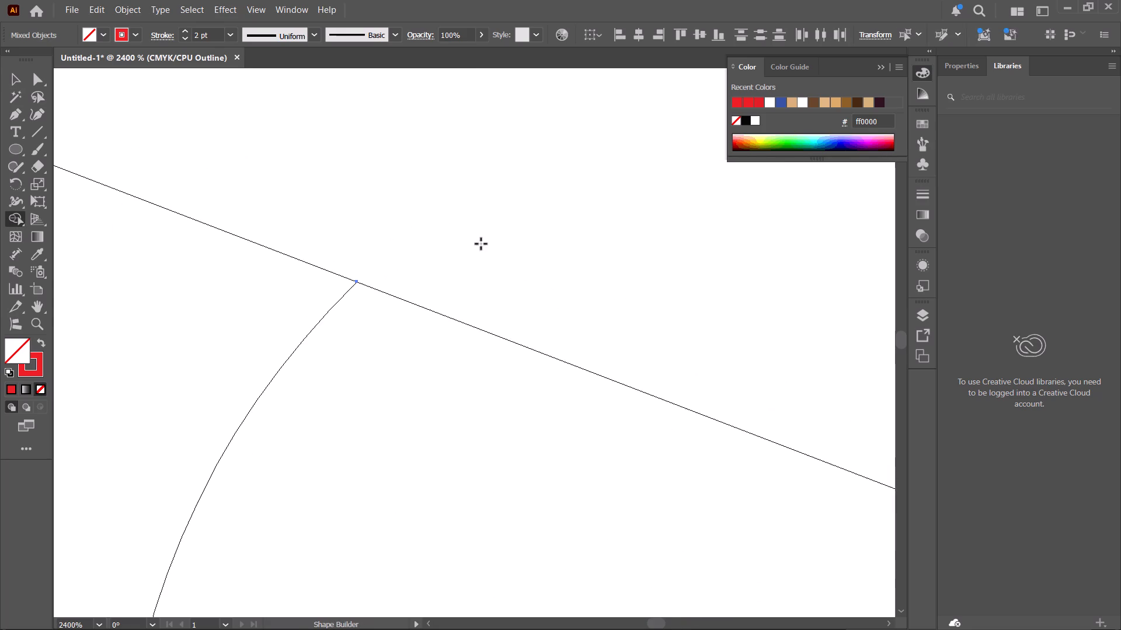
pyautogui.keyDown('alt'); pyautogui.scroll(-7, 520, 256); pyautogui.keyUp('alt')
pyautogui.hotkey('ctrl', 'y')
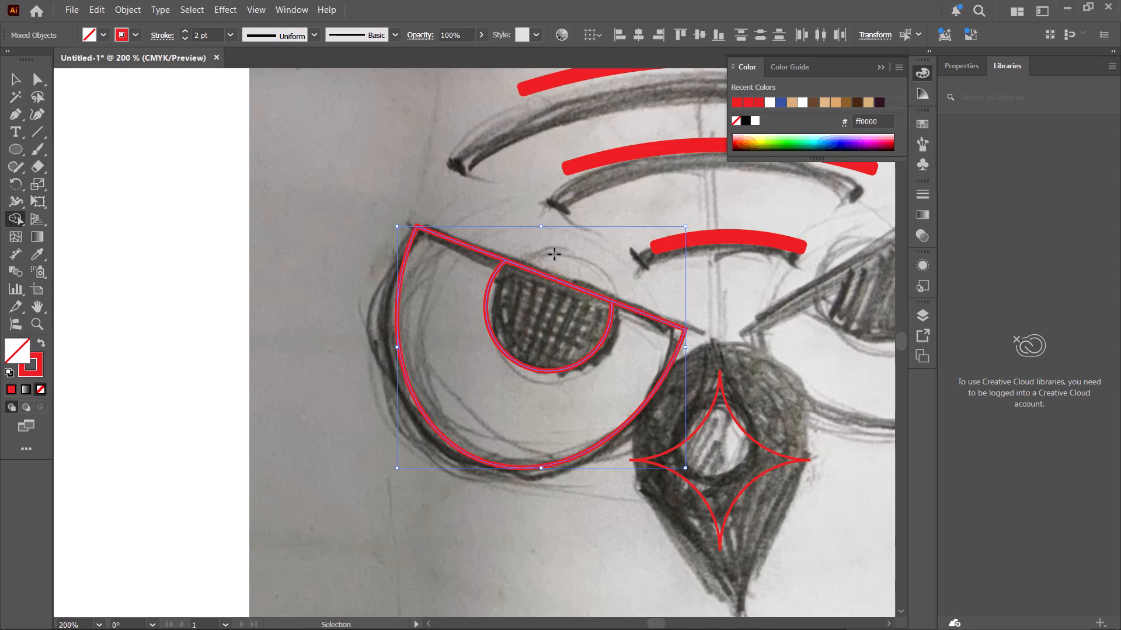
# Group the left eye outline and its pupil.
pyautogui.keyDown('alt'); pyautogui.scroll(-2, 537, 250); pyautogui.keyUp('alt')
pyautogui.press('v')
pyautogui.keyDown('ctrl'); pyautogui.scroll(-3, 450, 196); pyautogui.keyUp('ctrl')
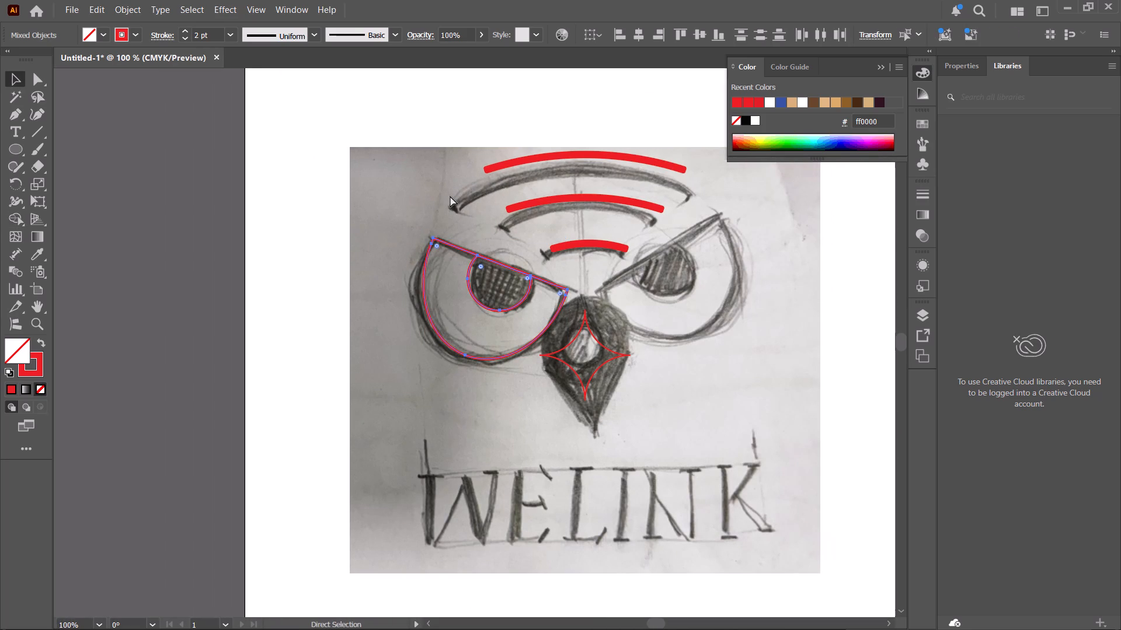
pyautogui.hotkey('ctrl', 'g')
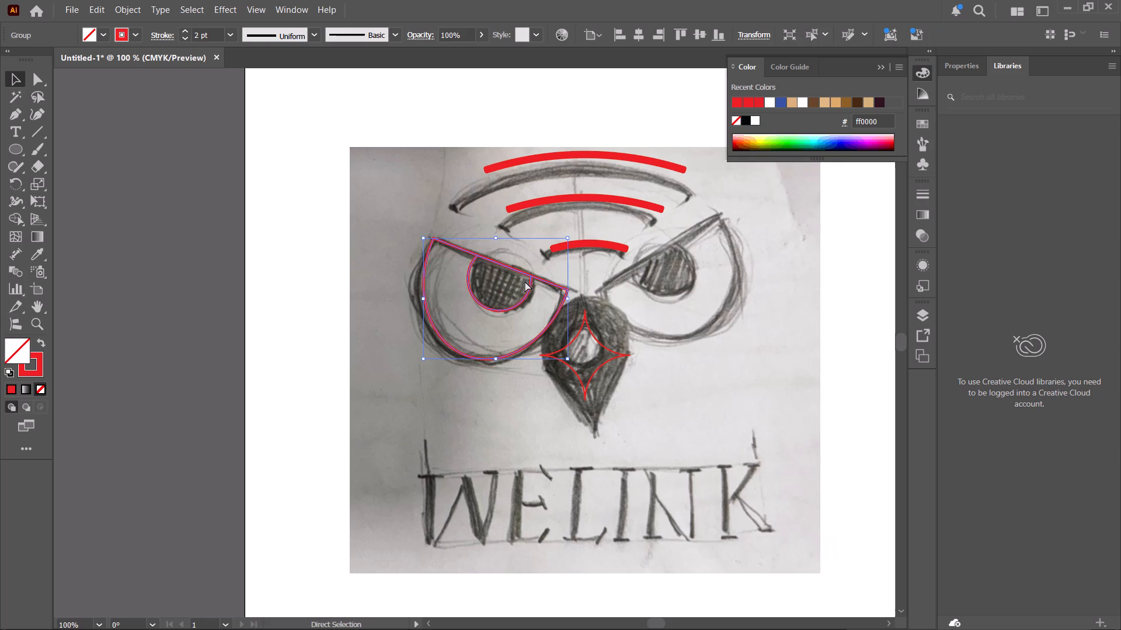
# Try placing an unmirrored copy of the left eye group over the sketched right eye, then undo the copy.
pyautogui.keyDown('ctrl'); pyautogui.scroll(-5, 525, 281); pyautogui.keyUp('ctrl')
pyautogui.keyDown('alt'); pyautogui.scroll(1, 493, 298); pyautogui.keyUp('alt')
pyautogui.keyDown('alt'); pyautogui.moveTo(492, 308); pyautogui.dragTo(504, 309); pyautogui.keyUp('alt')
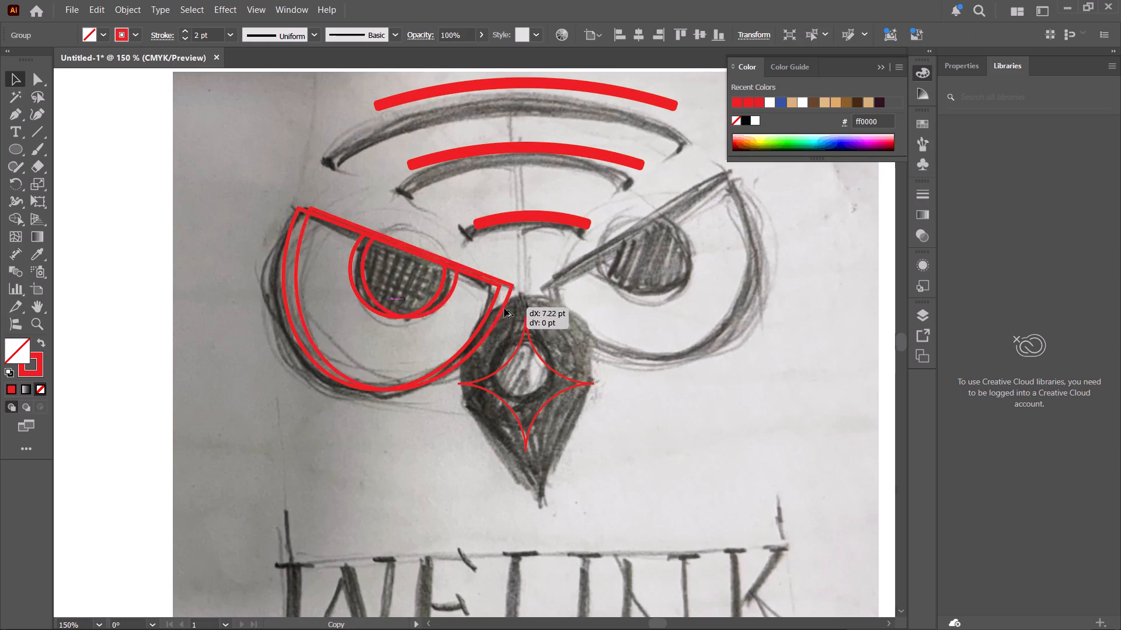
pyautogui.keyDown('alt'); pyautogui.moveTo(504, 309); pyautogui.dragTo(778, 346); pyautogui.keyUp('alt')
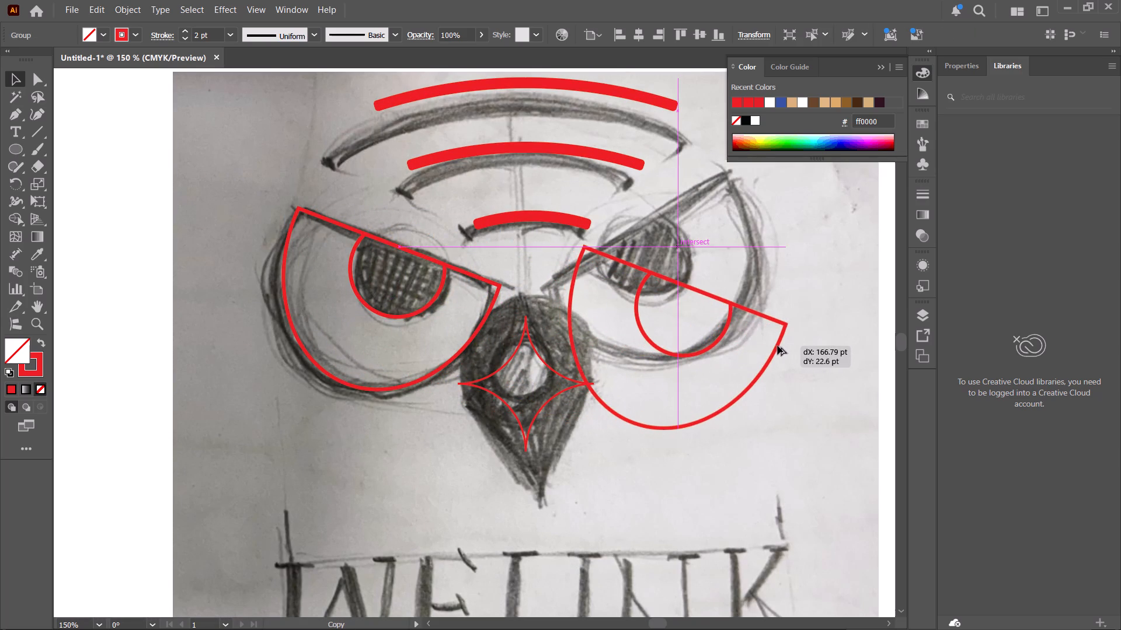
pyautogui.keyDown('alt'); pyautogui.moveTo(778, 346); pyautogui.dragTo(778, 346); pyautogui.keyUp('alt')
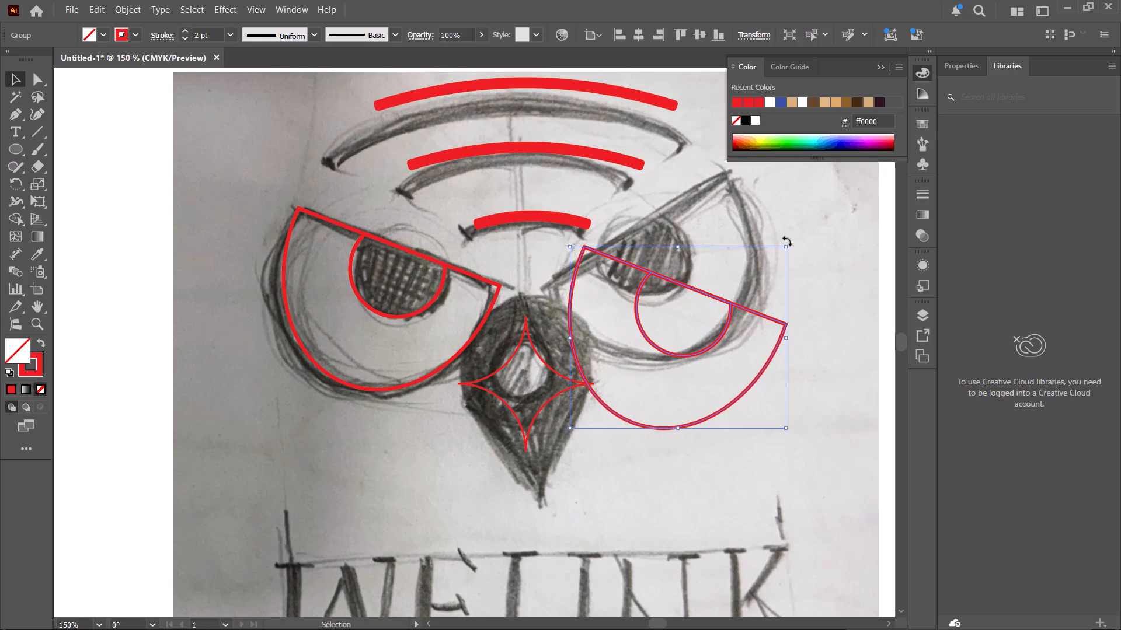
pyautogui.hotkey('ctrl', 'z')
# Reflect a copy of the left eye group across the vertical axis.
pyautogui.rightClick(438, 292)
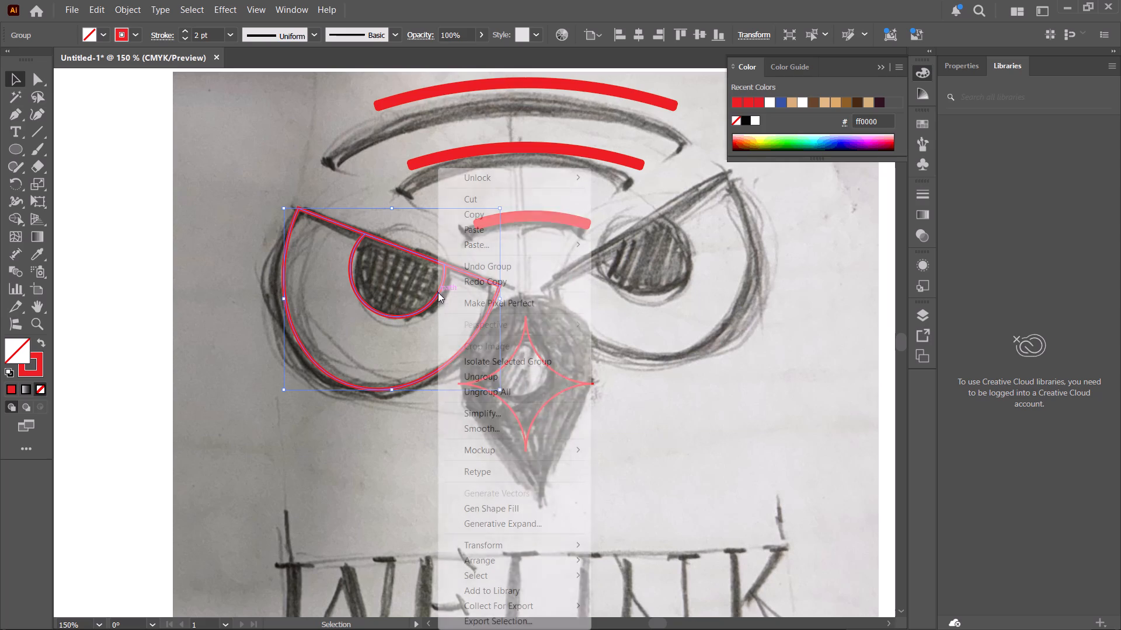
pyautogui.click(505, 549)
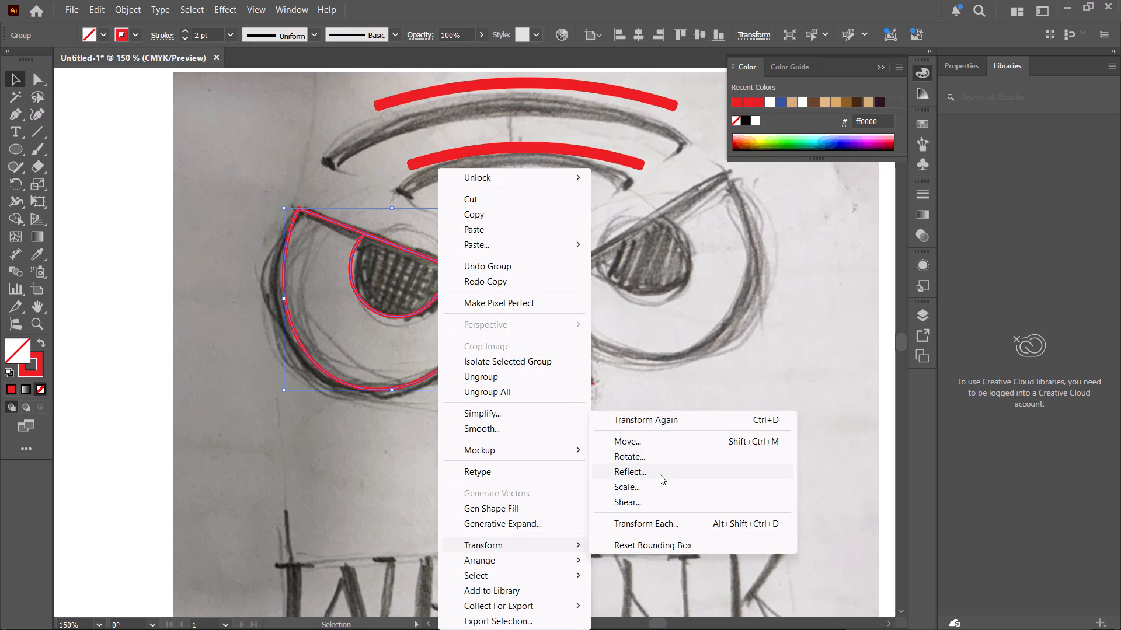
pyautogui.click(657, 475)
pyautogui.click(468, 414)
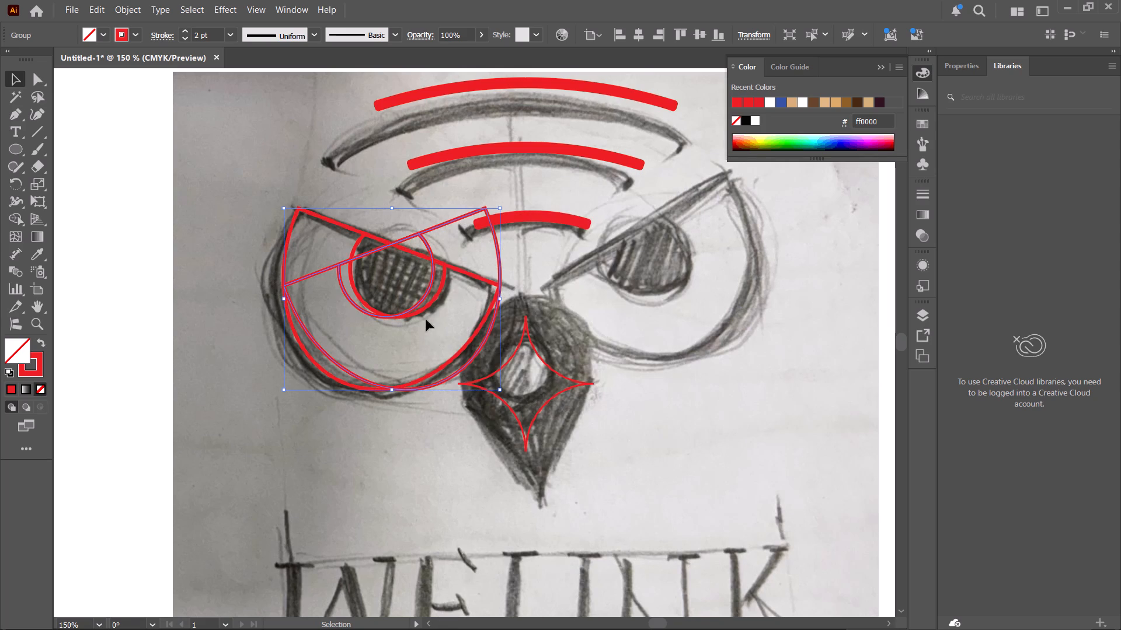
# Move the mirrored eye copy horizontally over the sketched right eye, keeping it level with the left eye.
pyautogui.moveTo(425, 293); pyautogui.dragTo(668, 299)
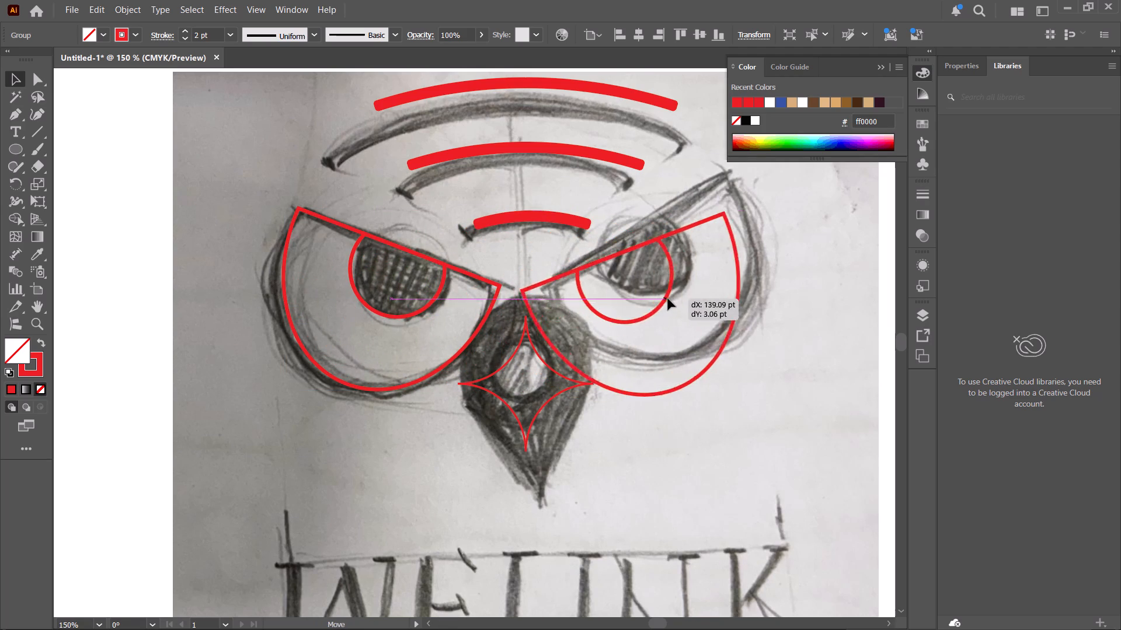
pyautogui.moveTo(668, 299); pyautogui.dragTo(701, 295)
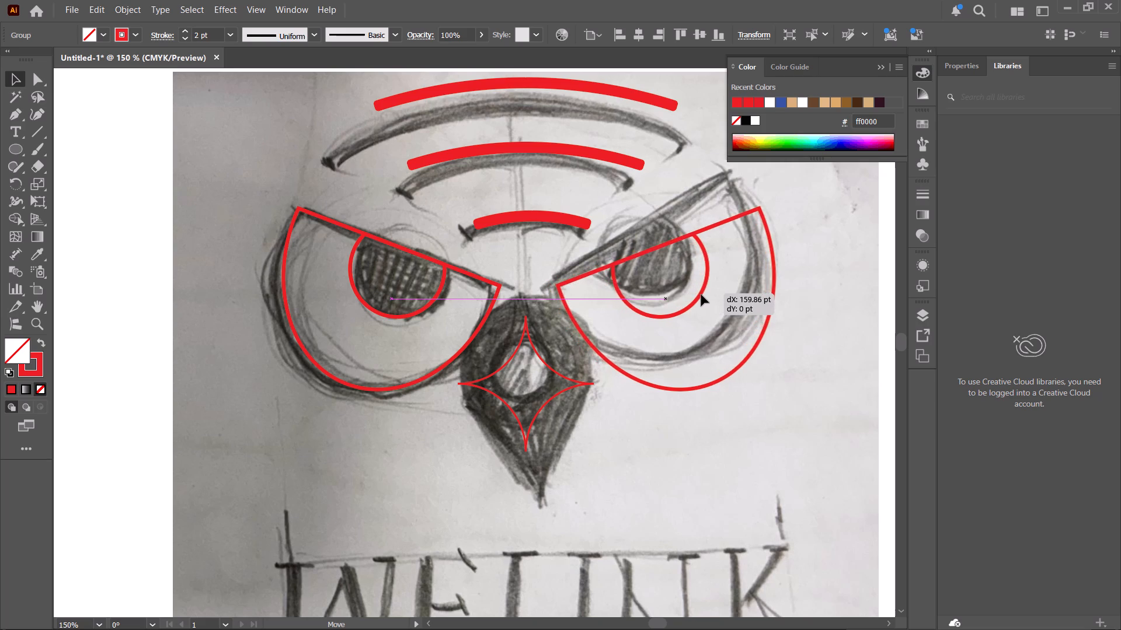
pyautogui.moveTo(701, 295); pyautogui.dragTo(714, 295)
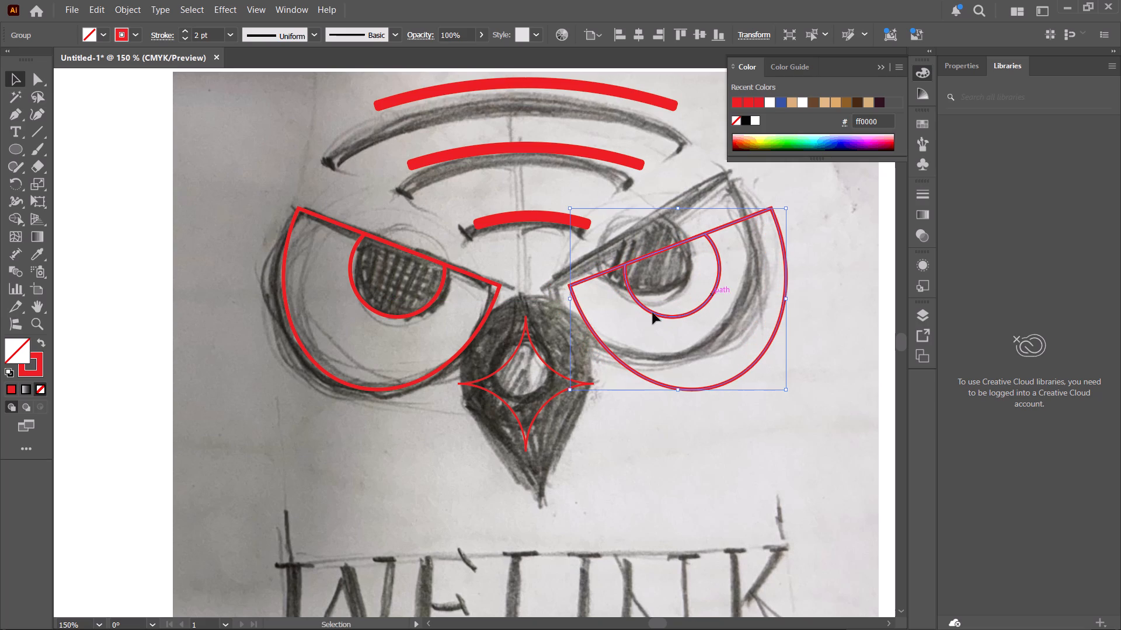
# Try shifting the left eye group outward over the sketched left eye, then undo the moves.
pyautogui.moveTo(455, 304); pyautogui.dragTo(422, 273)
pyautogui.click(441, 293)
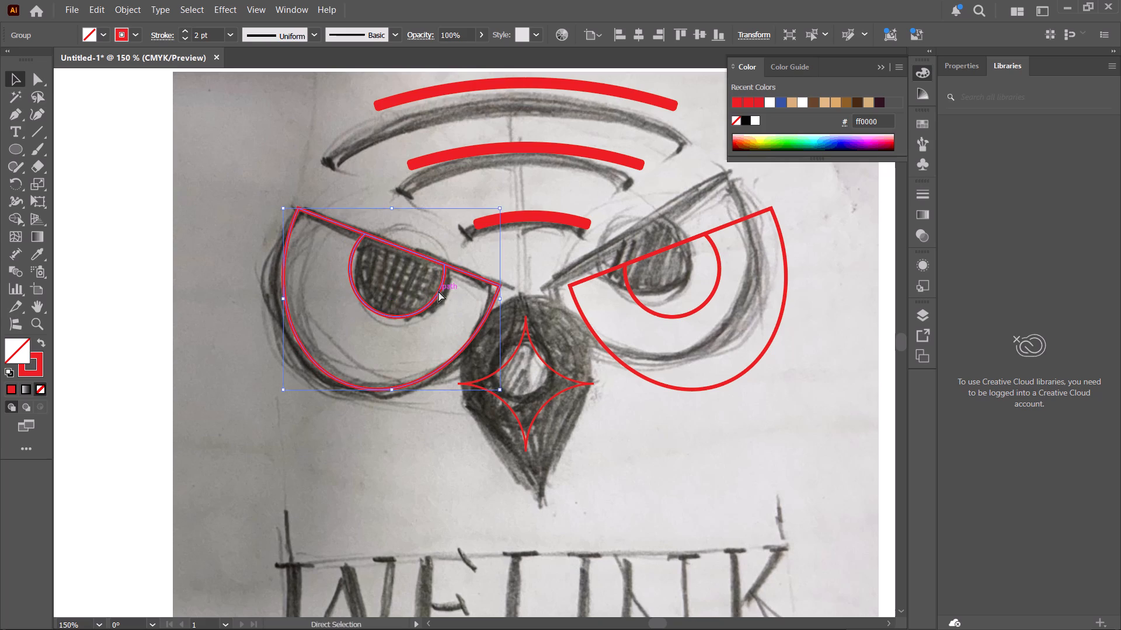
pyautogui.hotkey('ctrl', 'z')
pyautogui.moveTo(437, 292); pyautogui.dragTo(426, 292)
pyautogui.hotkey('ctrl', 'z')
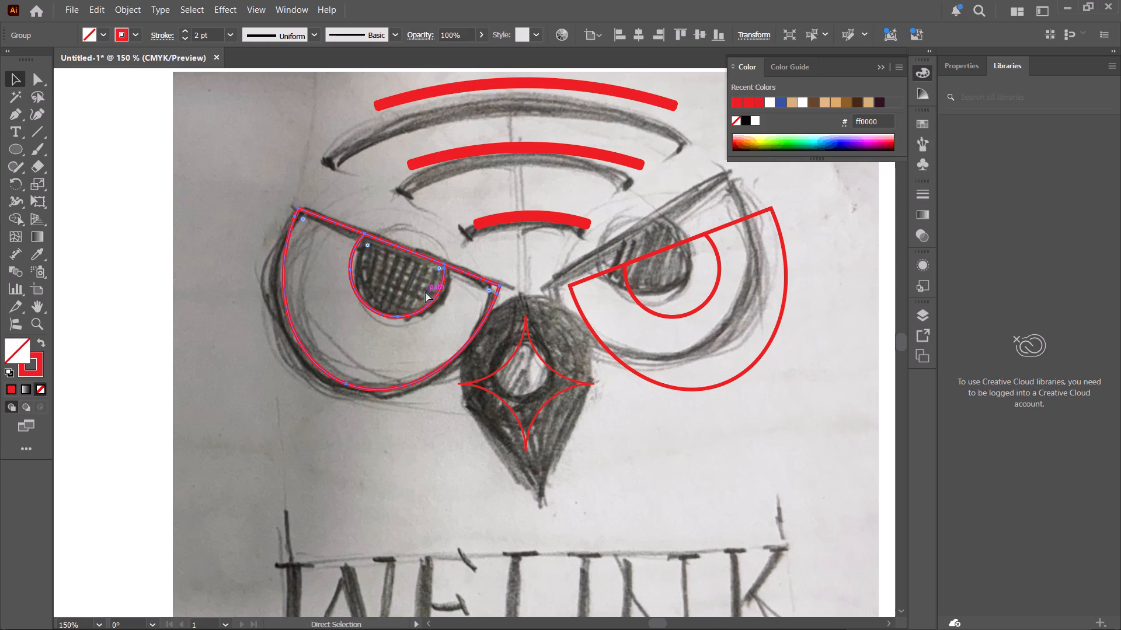
# Move the left eye group slightly inward toward the beak, keeping it level with the mirrored eye.
pyautogui.moveTo(434, 299); pyautogui.dragTo(421, 299)
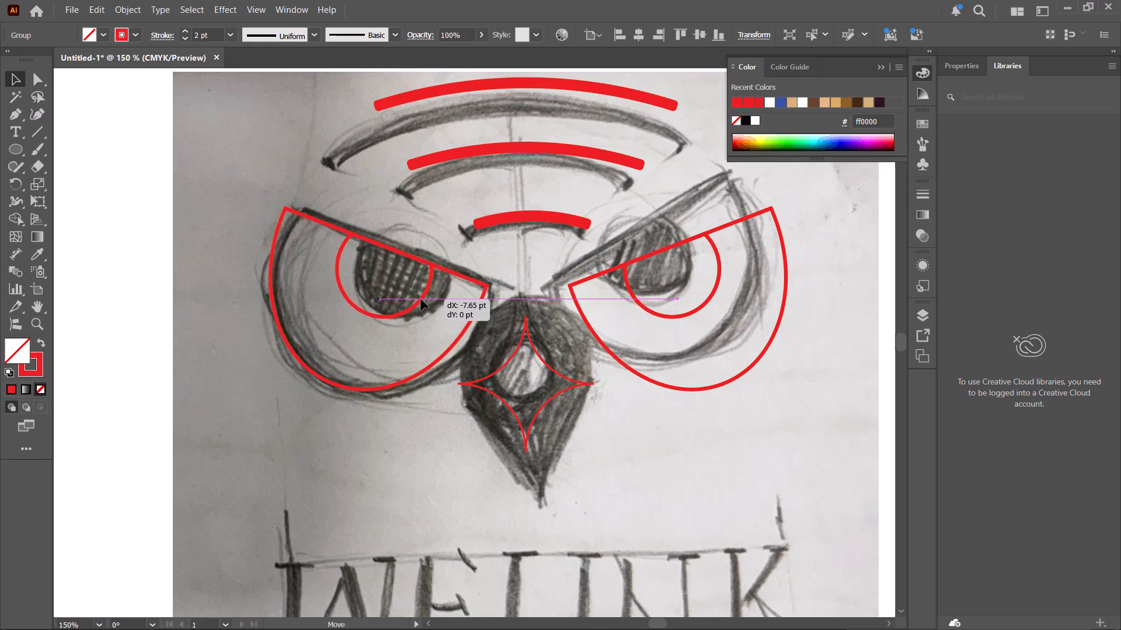
pyautogui.moveTo(421, 299); pyautogui.dragTo(438, 301)
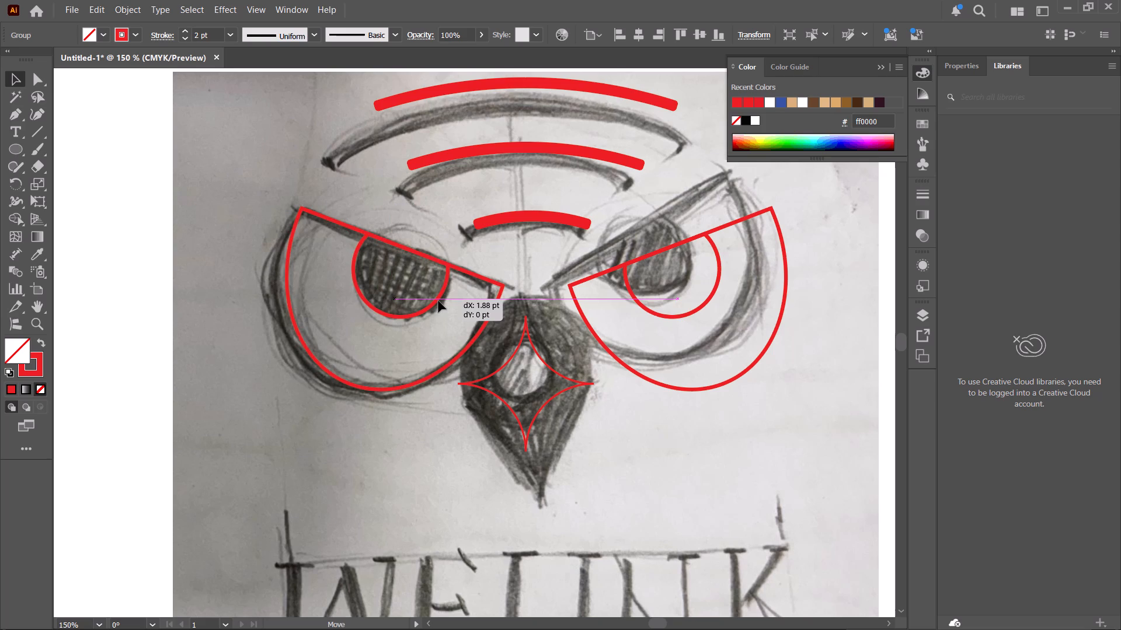
pyautogui.moveTo(438, 301); pyautogui.dragTo(440, 301)
# Align both eye groups by their vertical centres and move them together about 7 pt left and 3 pt up, centred under the arcs.
pyautogui.keyDown('shift'); pyautogui.moveTo(590, 263); pyautogui.dragTo(624, 286); pyautogui.keyUp('shift')
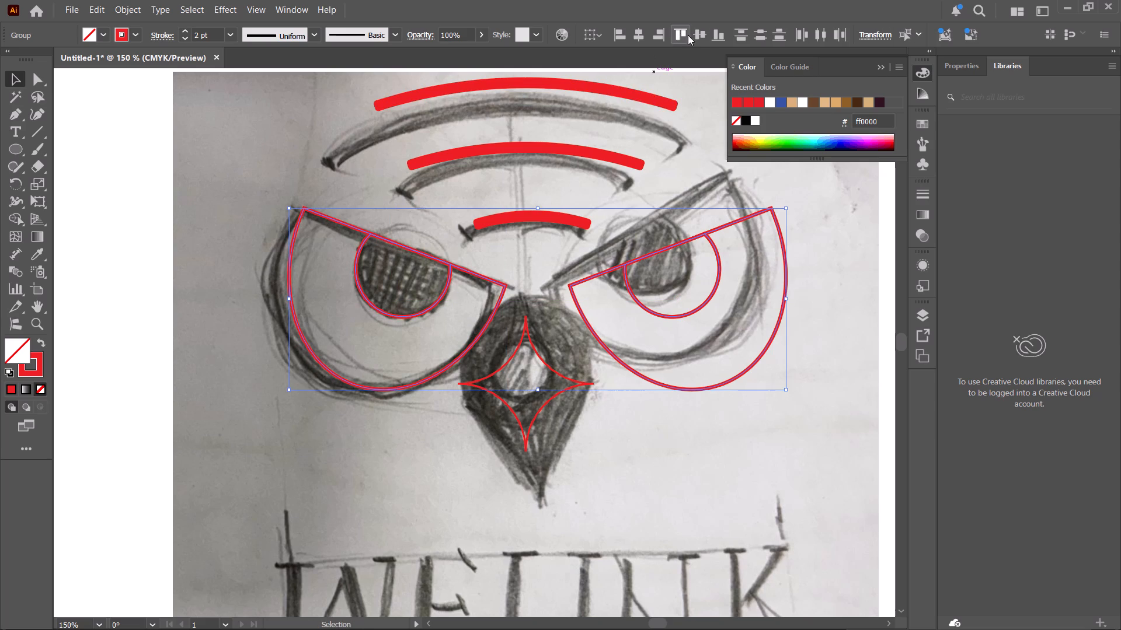
pyautogui.click(702, 40)
pyautogui.moveTo(714, 293); pyautogui.dragTo(700, 288)
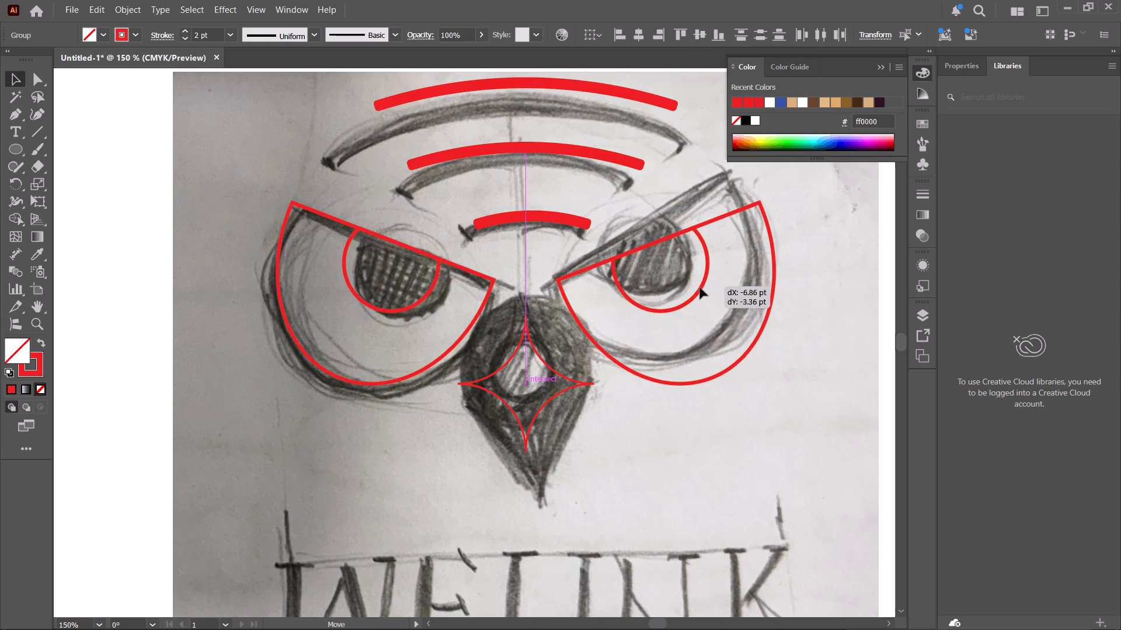
pyautogui.moveTo(700, 288); pyautogui.dragTo(701, 289)
pyautogui.moveTo(701, 289); pyautogui.dragTo(701, 289)
# Move all the red artwork, including arcs, eyes and four-pointed star, off the sketch to the empty canvas left of the artboard.
pyautogui.keyDown('alt'); pyautogui.scroll(-2, 701, 289); pyautogui.keyUp('alt')
pyautogui.click(743, 387)
pyautogui.moveTo(751, 399); pyautogui.dragTo(396, 76)
pyautogui.moveTo(622, 279); pyautogui.dragTo(571, 292)
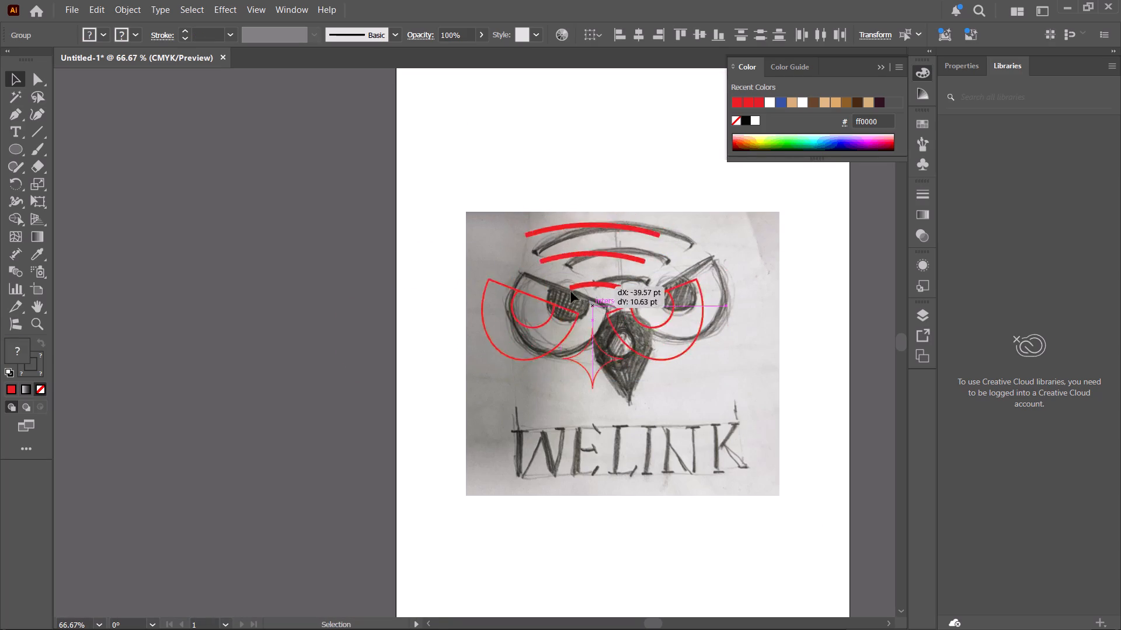
pyautogui.moveTo(571, 292); pyautogui.dragTo(216, 331)
pyautogui.click(269, 225)
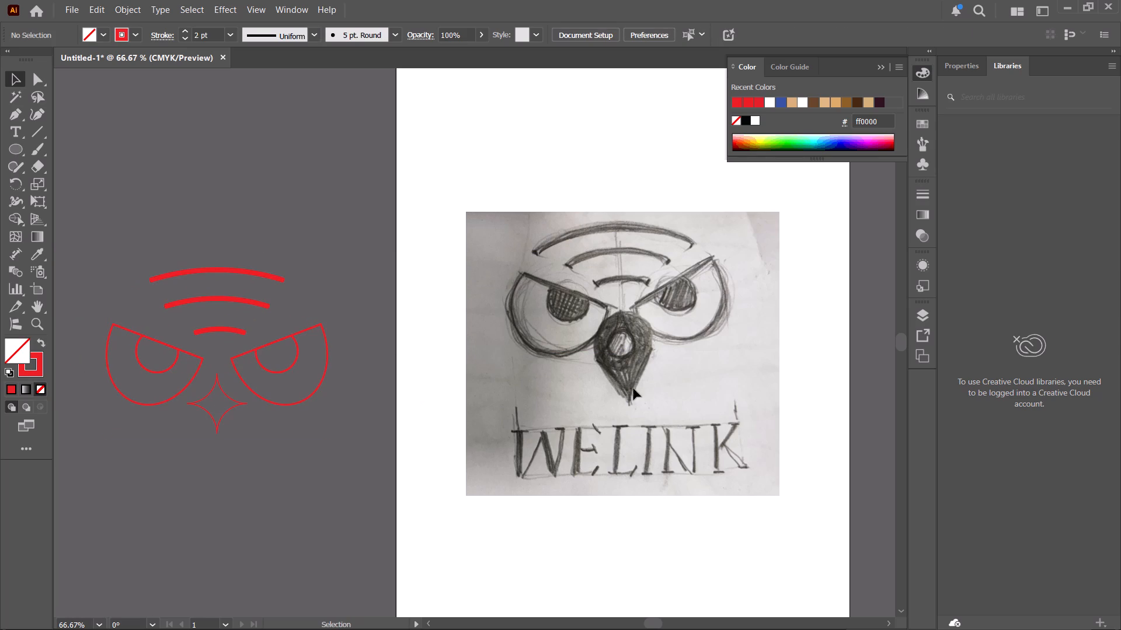
# Draw an unfilled circle with a 2 pt red stroke over the small light circle in the sketched beak and centre it there.
pyautogui.keyDown('alt'); pyautogui.scroll(1, 655, 323); pyautogui.keyUp('alt')
pyautogui.keyDown('alt'); pyautogui.scroll(-1, 549, 383); pyautogui.keyUp('alt')
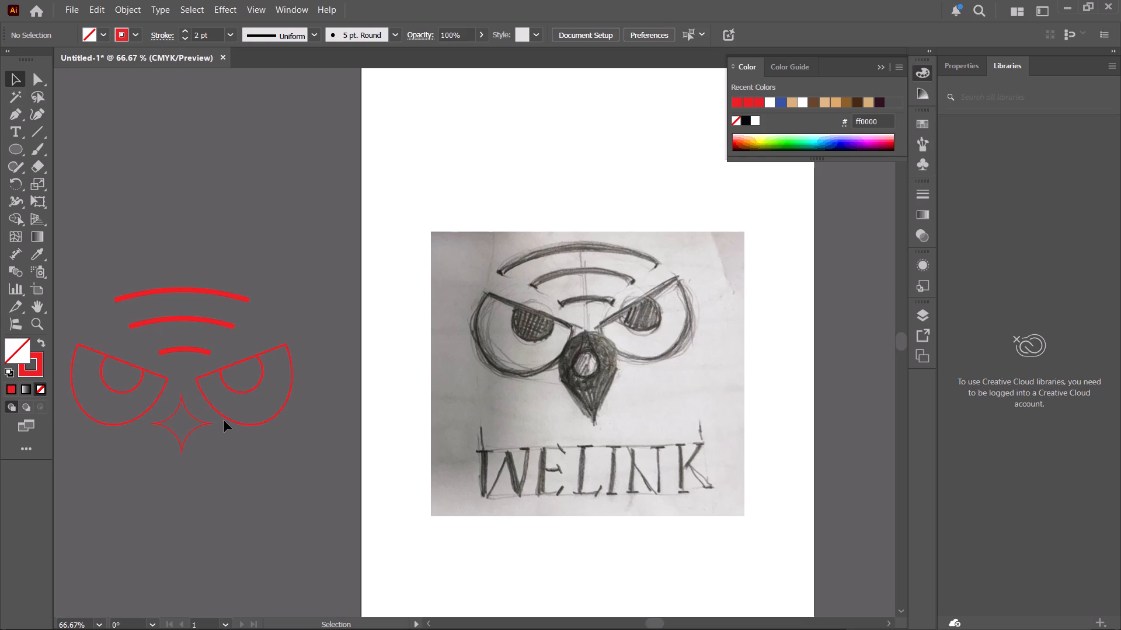
pyautogui.keyDown('alt'); pyautogui.scroll(1, 610, 379); pyautogui.keyUp('alt')
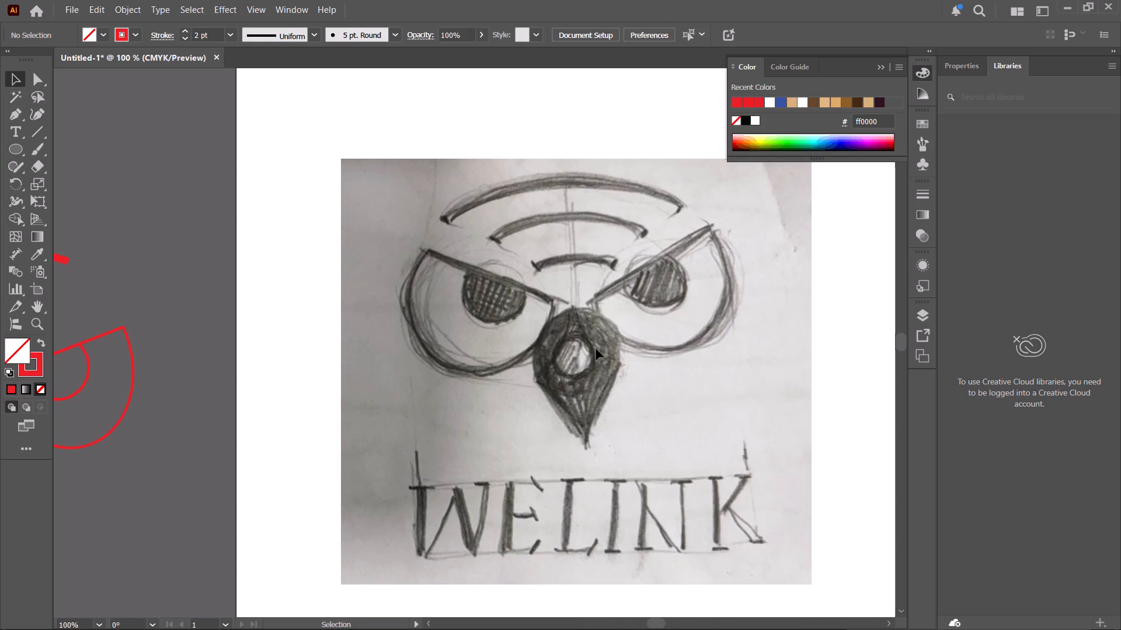
pyautogui.keyDown('alt'); pyautogui.scroll(1, 618, 349); pyautogui.keyUp('alt')
pyautogui.keyDown('ctrl'); pyautogui.scroll(-3, 650, 365); pyautogui.keyUp('ctrl')
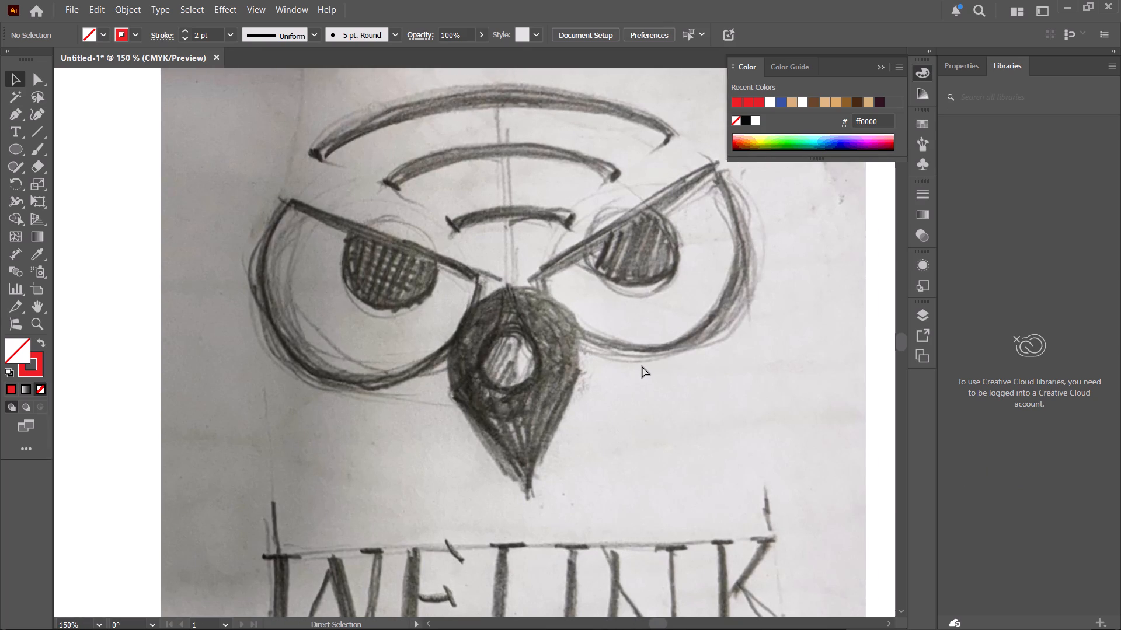
pyautogui.keyDown('alt'); pyautogui.scroll(-4, 612, 370); pyautogui.keyUp('alt')
pyautogui.keyDown('alt'); pyautogui.scroll(3, 580, 372); pyautogui.keyUp('alt')
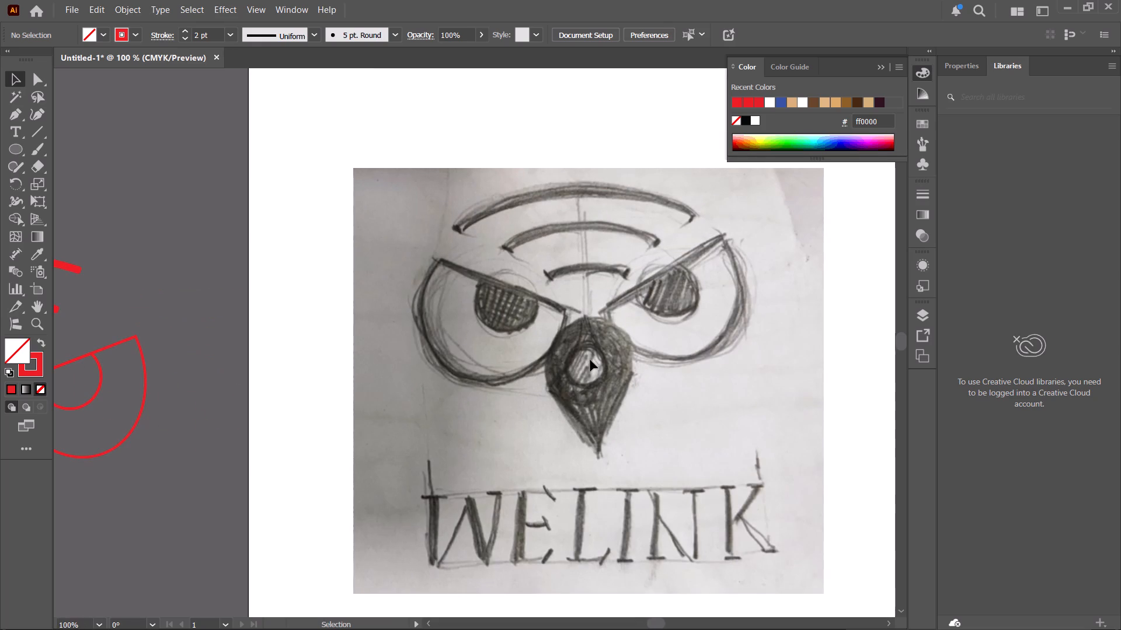
pyautogui.keyDown('alt'); pyautogui.scroll(1, 590, 323); pyautogui.keyUp('alt')
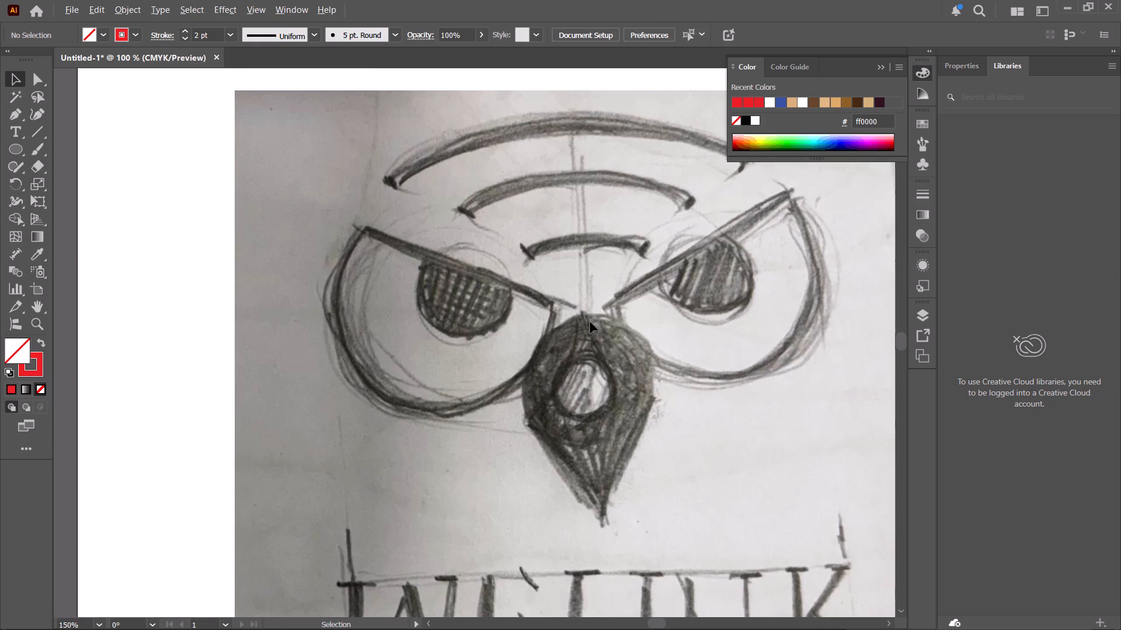
pyautogui.keyDown('ctrl'); pyautogui.scroll(-3, 624, 372); pyautogui.keyUp('ctrl')
pyautogui.scroll(-1, 577, 382)
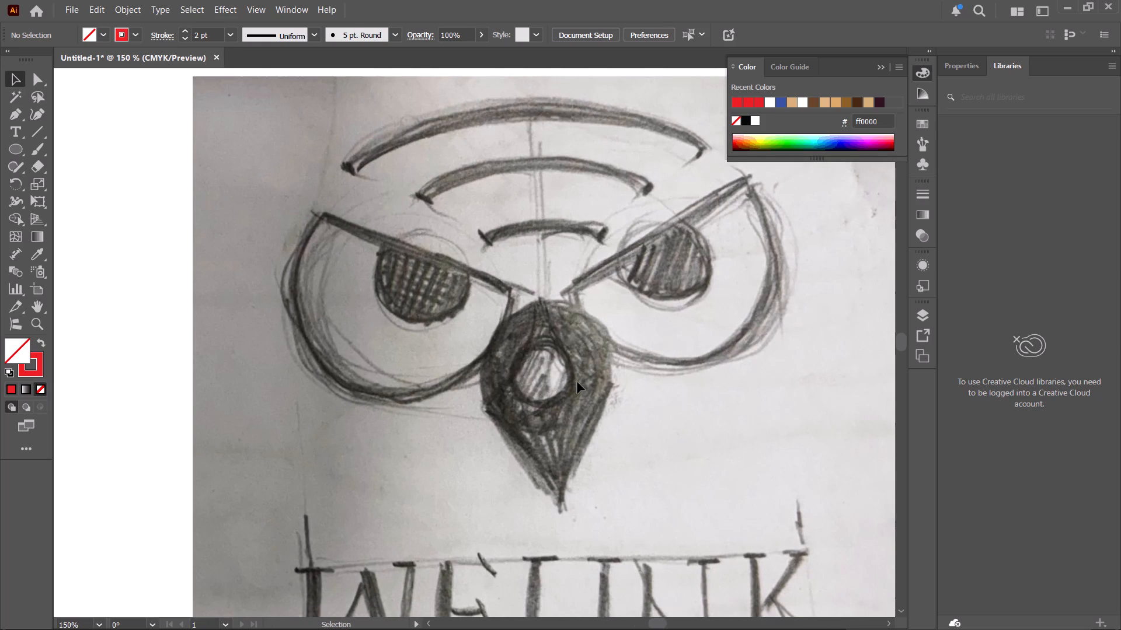
pyautogui.press('l')
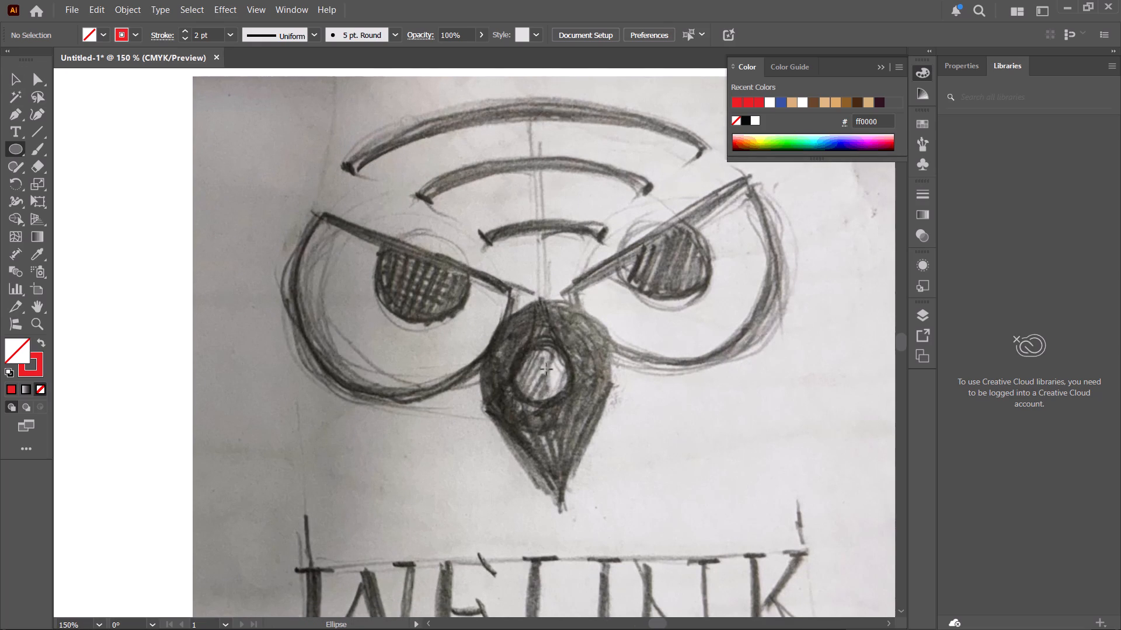
pyautogui.keyDown('shift'); pyautogui.moveTo(520, 351); pyautogui.dragTo(558, 393); pyautogui.keyUp('shift')
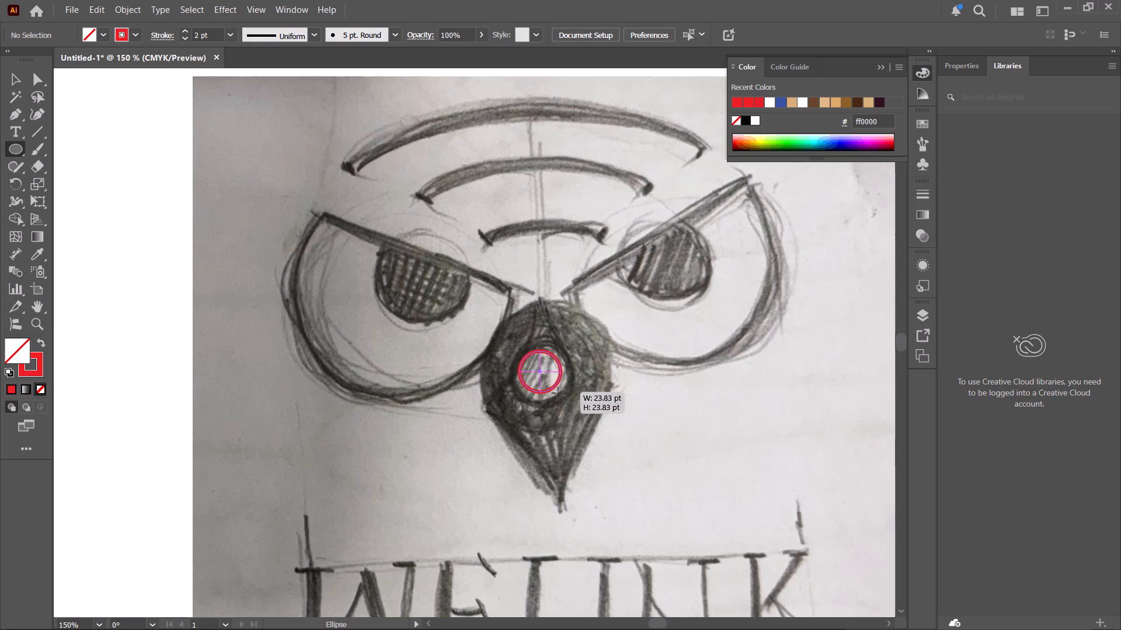
pyautogui.keyDown('shift'); pyautogui.moveTo(558, 393); pyautogui.dragTo(573, 405); pyautogui.keyUp('shift')
pyautogui.press('v')
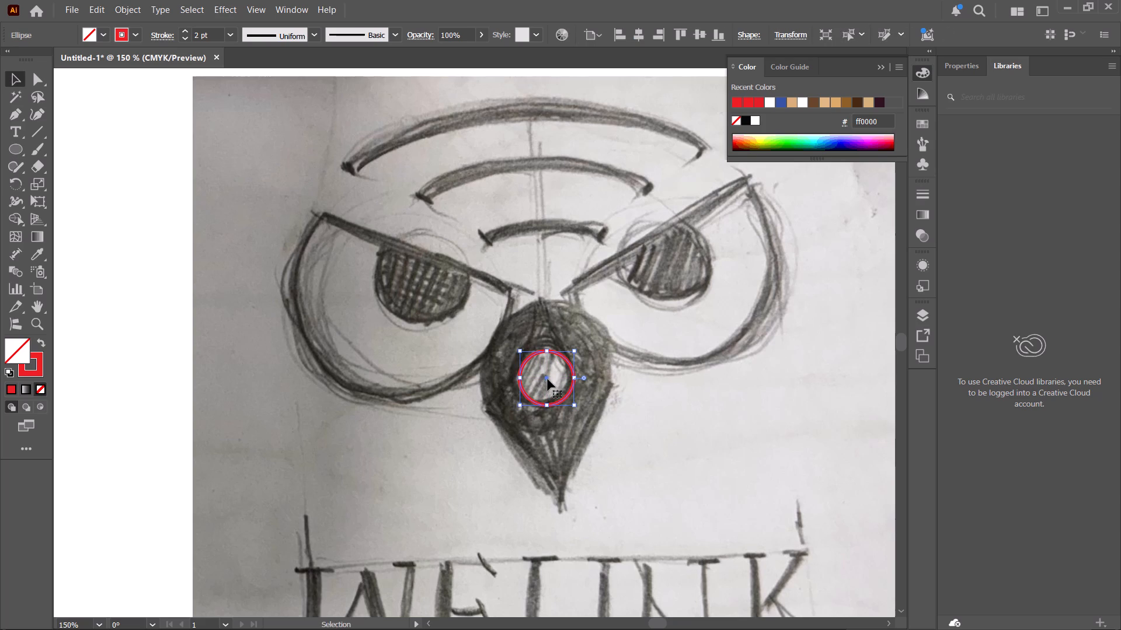
pyautogui.moveTo(548, 379); pyautogui.dragTo(542, 374)
pyautogui.keyDown('alt'); pyautogui.click(542, 346); pyautogui.keyUp('alt')
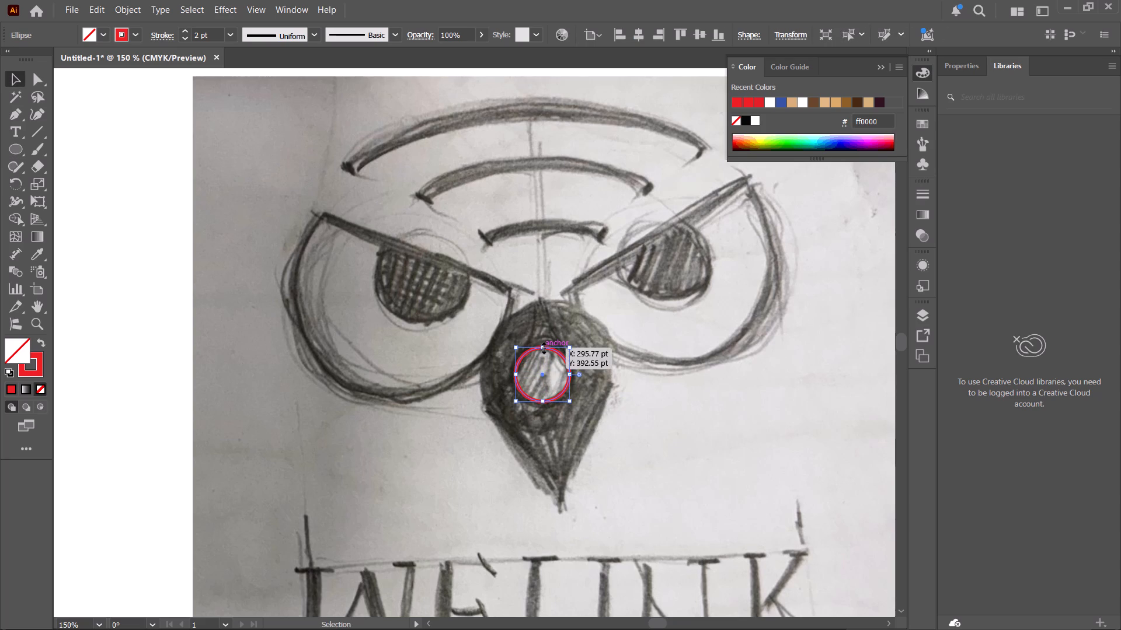
pyautogui.click(561, 327)
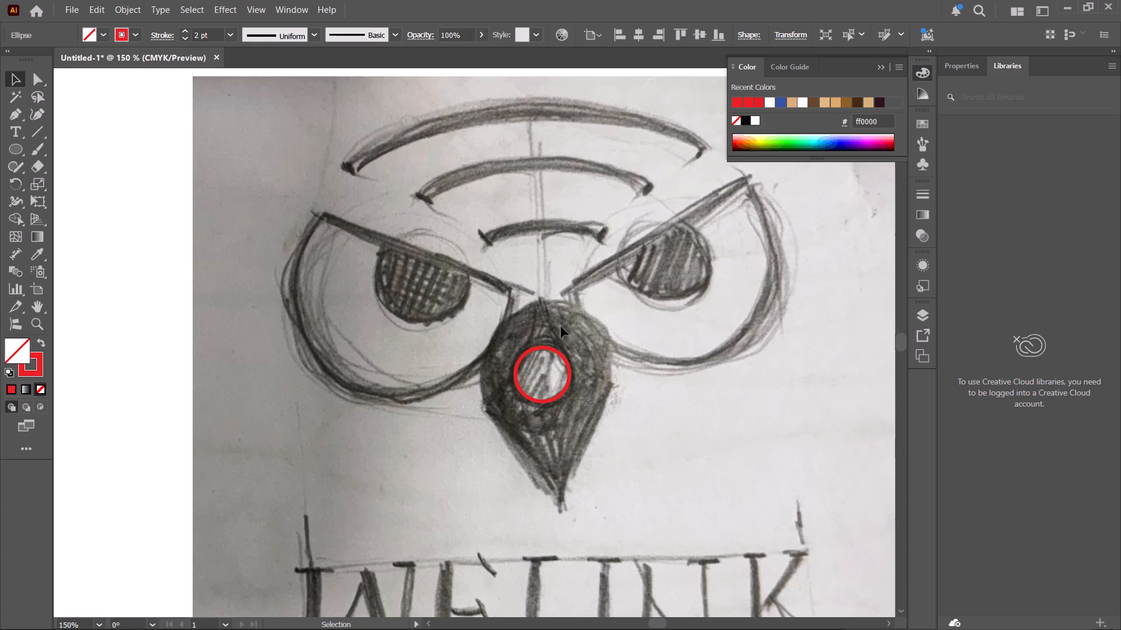
# Paste a copy of the small circle in front and enlarge it concentrically to about 76 pt to cover the beak's rounded top.
pyautogui.press('l')
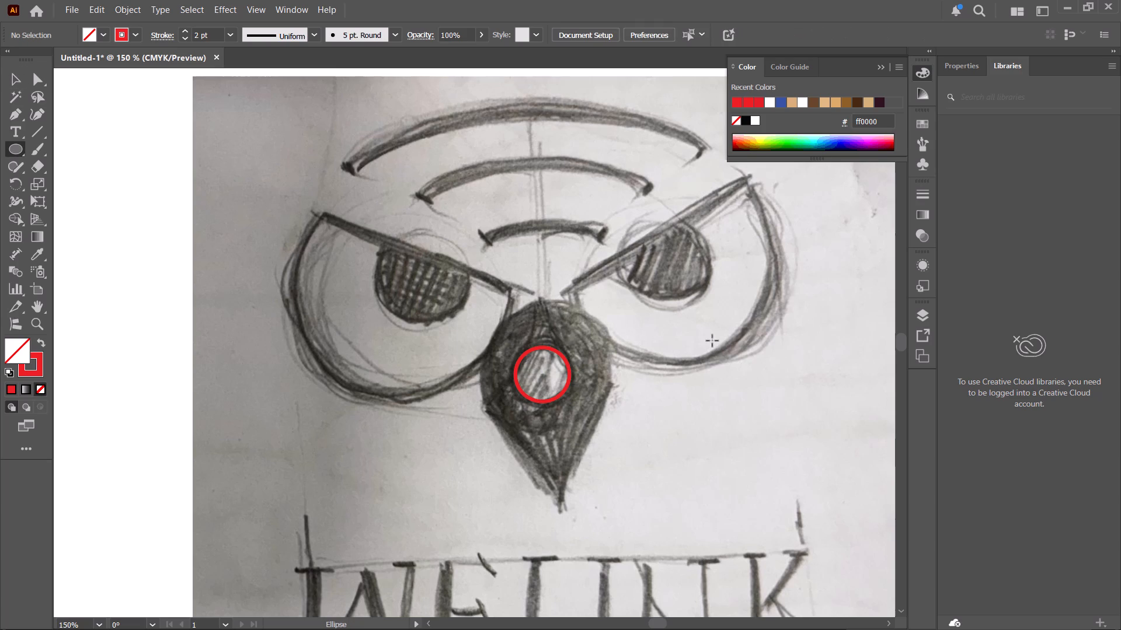
pyautogui.press('v')
pyautogui.moveTo(540, 369); pyautogui.dragTo(549, 379)
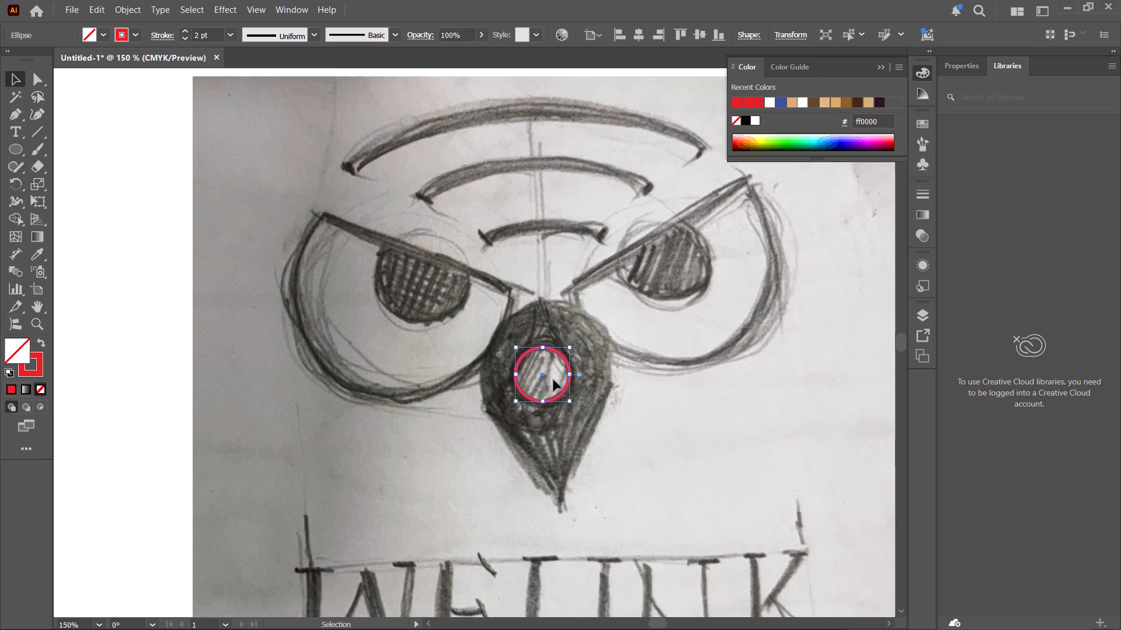
pyautogui.hotkey('ctrl', 'c')
pyautogui.hotkey('ctrl', 'f')
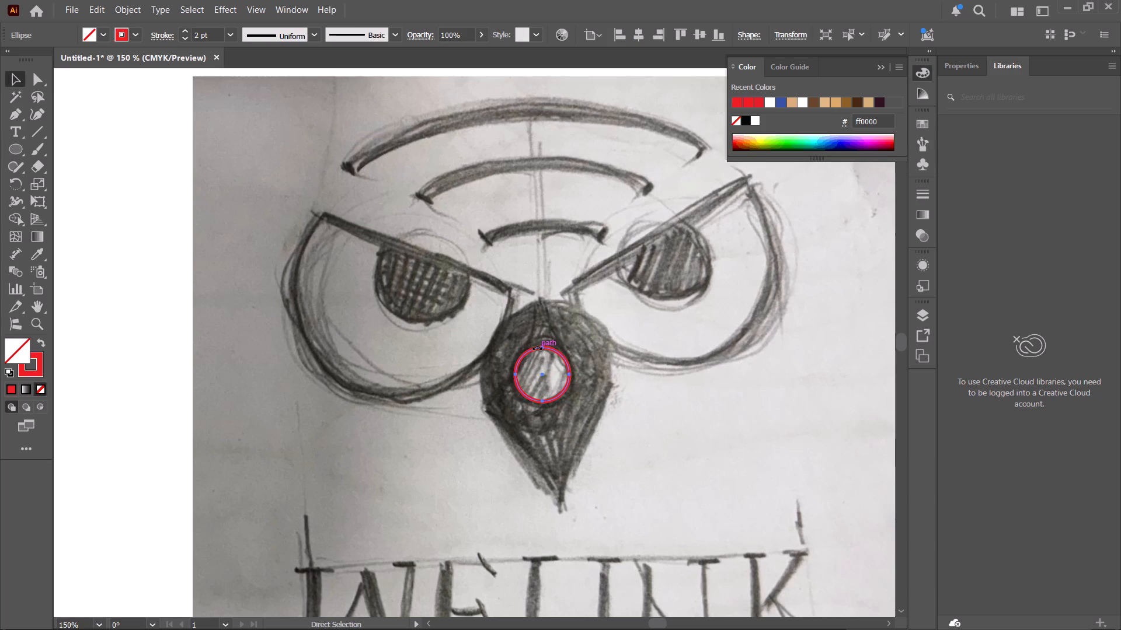
pyautogui.keyDown('alt'); pyautogui.keyDown('shift'); pyautogui.moveTo(543, 347); pyautogui.dragTo(559, 303); pyautogui.keyUp('shift'); pyautogui.keyUp('alt')
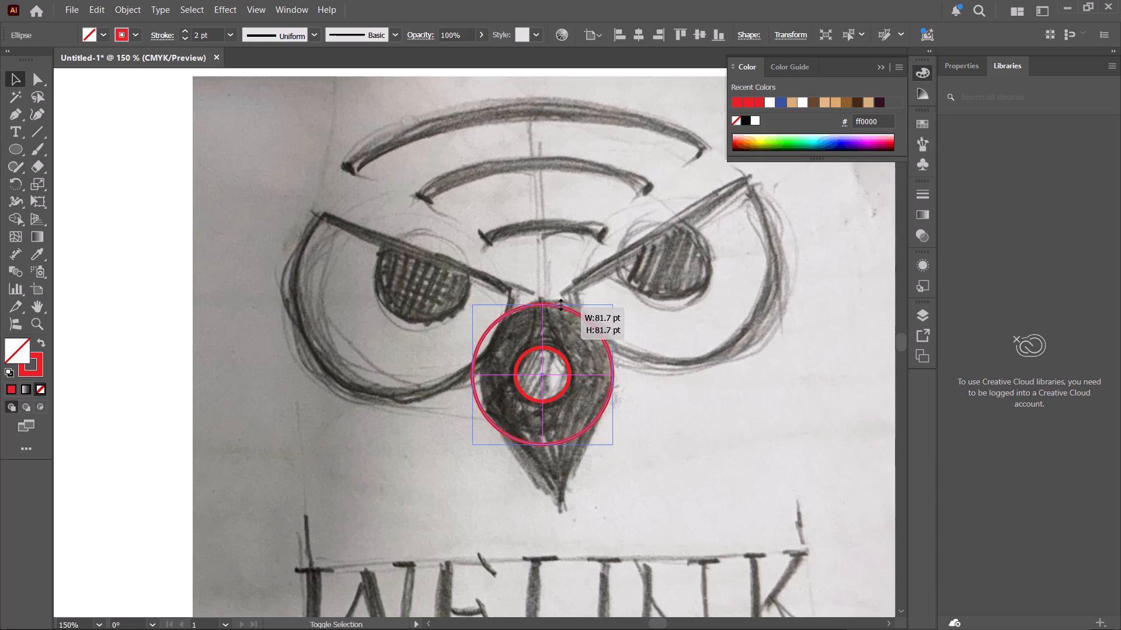
pyautogui.keyDown('alt'); pyautogui.keyDown('shift'); pyautogui.moveTo(559, 303); pyautogui.dragTo(560, 303); pyautogui.keyUp('shift'); pyautogui.keyUp('alt')
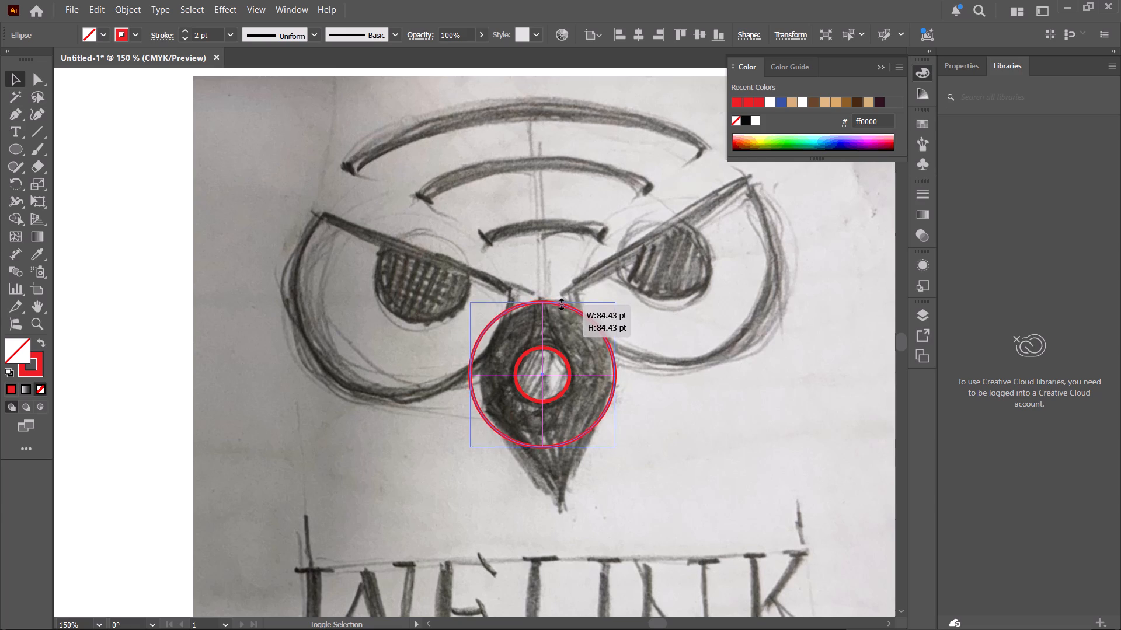
pyautogui.keyDown('alt'); pyautogui.keyDown('shift'); pyautogui.moveTo(560, 303); pyautogui.dragTo(555, 309); pyautogui.keyUp('shift'); pyautogui.keyUp('alt')
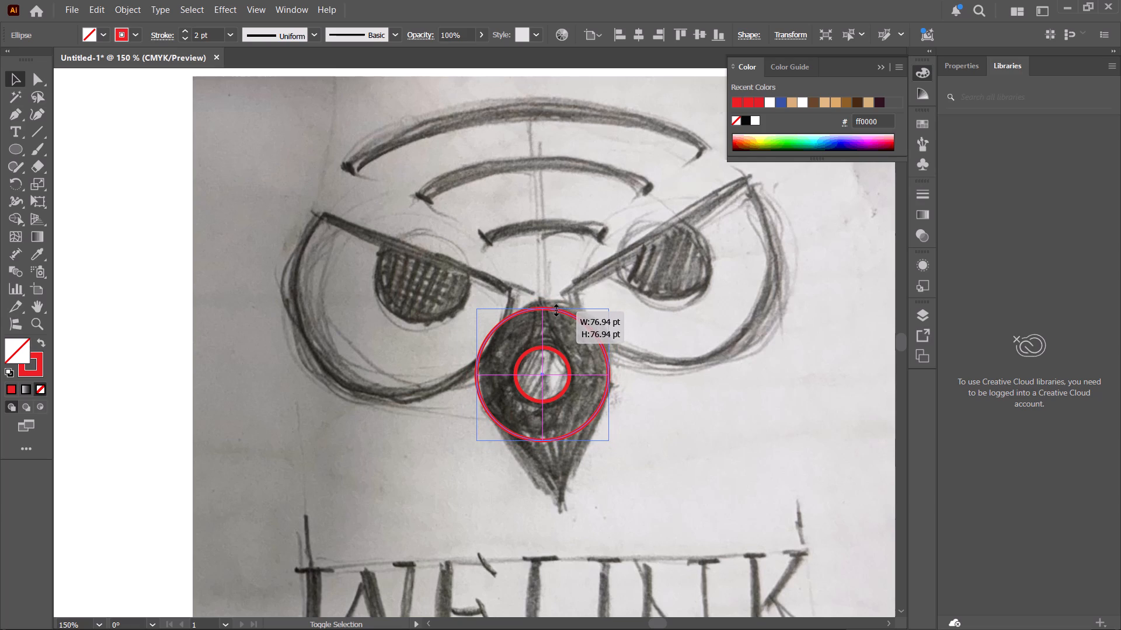
pyautogui.keyDown('alt'); pyautogui.keyDown('shift'); pyautogui.moveTo(555, 309); pyautogui.dragTo(553, 310); pyautogui.keyUp('shift'); pyautogui.keyUp('alt')
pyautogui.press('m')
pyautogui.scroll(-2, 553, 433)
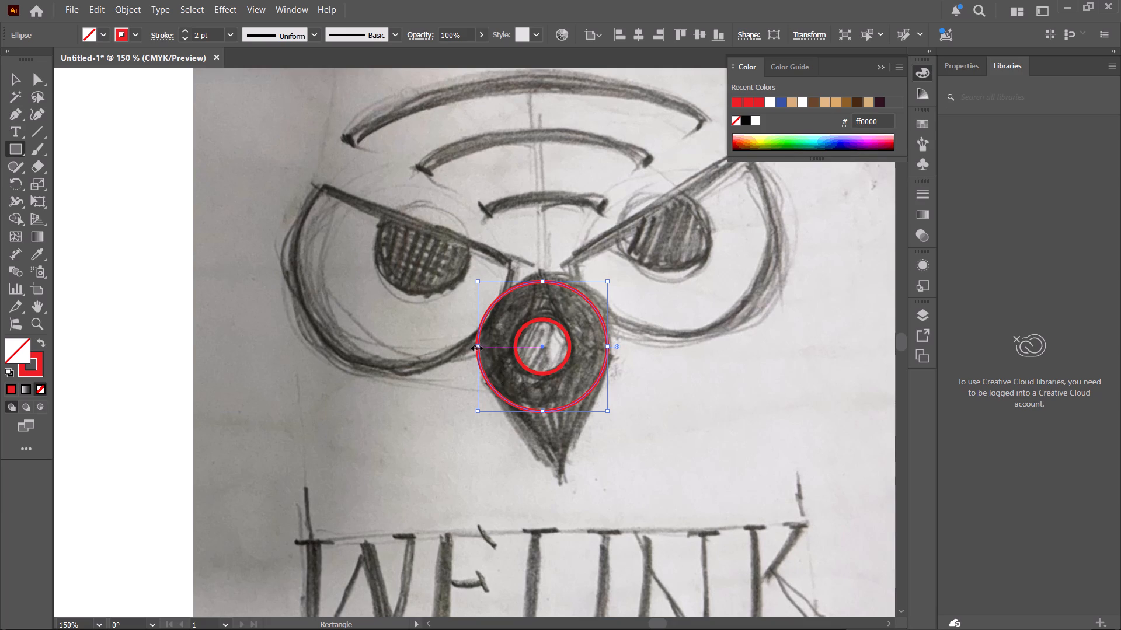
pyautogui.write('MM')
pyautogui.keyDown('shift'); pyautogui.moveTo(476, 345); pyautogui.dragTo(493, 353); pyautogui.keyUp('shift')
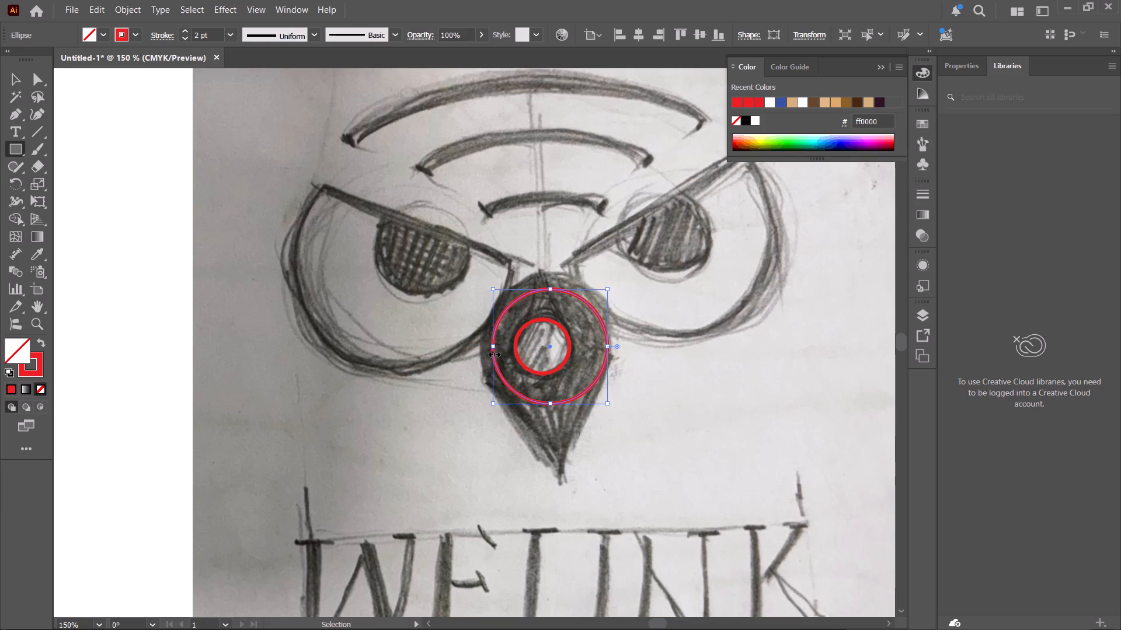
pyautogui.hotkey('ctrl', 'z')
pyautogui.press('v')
# Draw a square from the large circle's leftmost point down to the level of the sketched beak's tip.
pyautogui.click(537, 390)
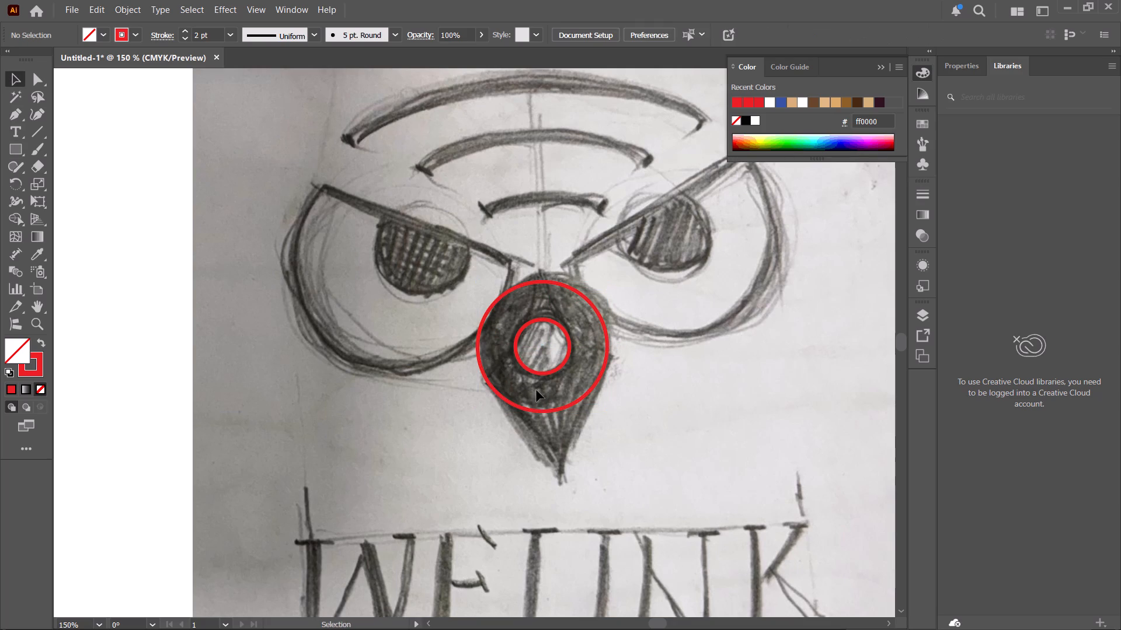
pyautogui.press('m')
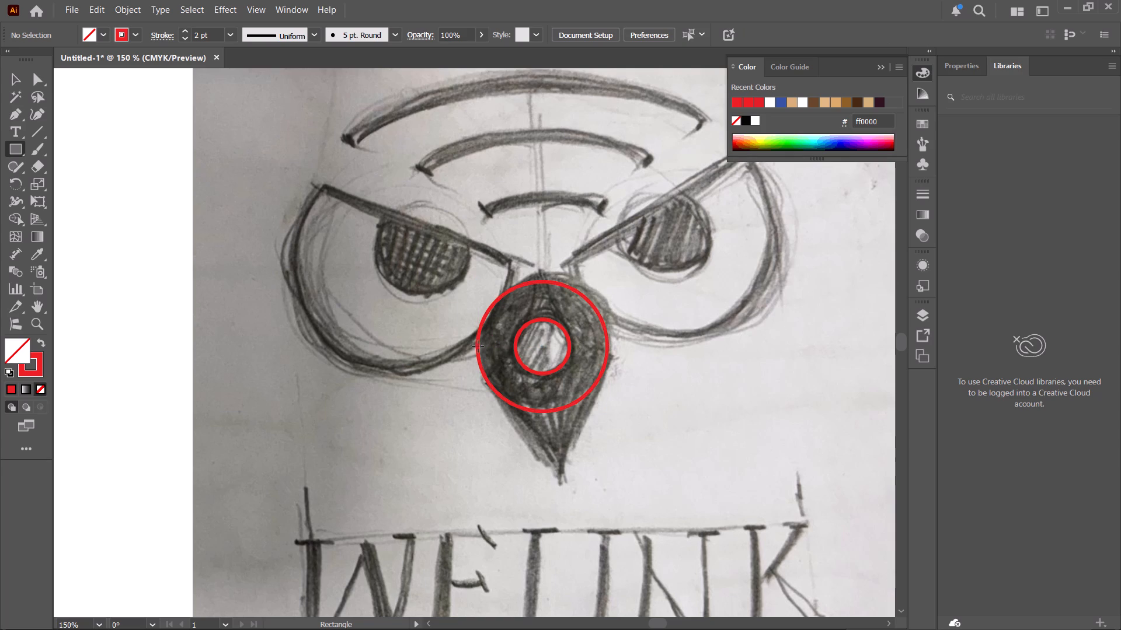
pyautogui.moveTo(478, 348); pyautogui.dragTo(532, 402)
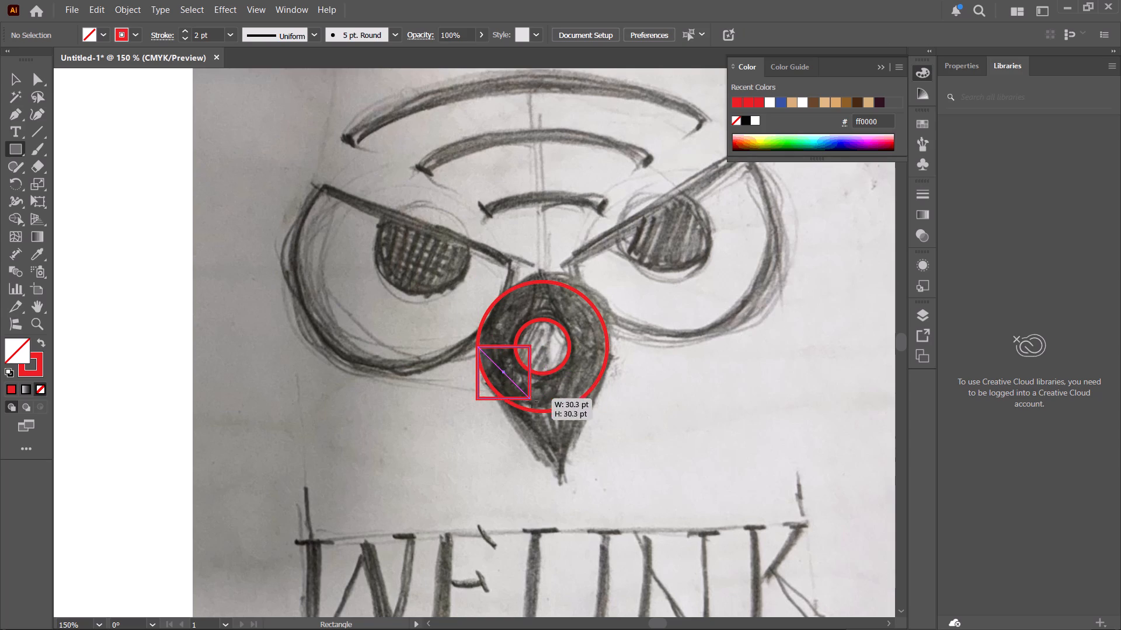
pyautogui.moveTo(532, 402); pyautogui.dragTo(636, 493)
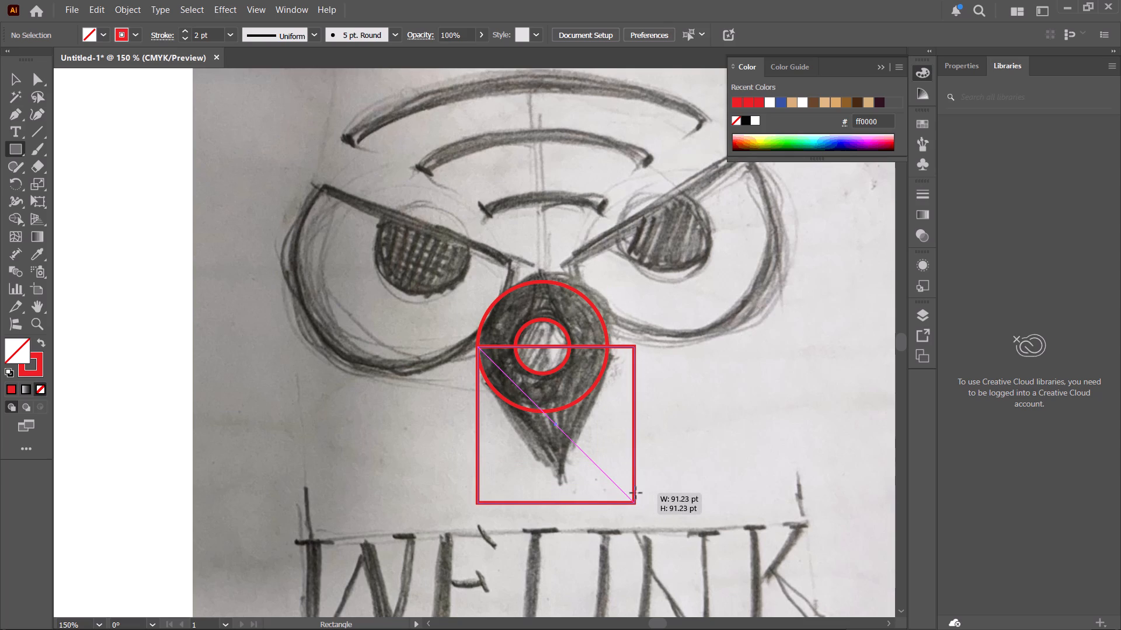
pyautogui.moveTo(636, 493); pyautogui.dragTo(615, 479)
pyautogui.press('v')
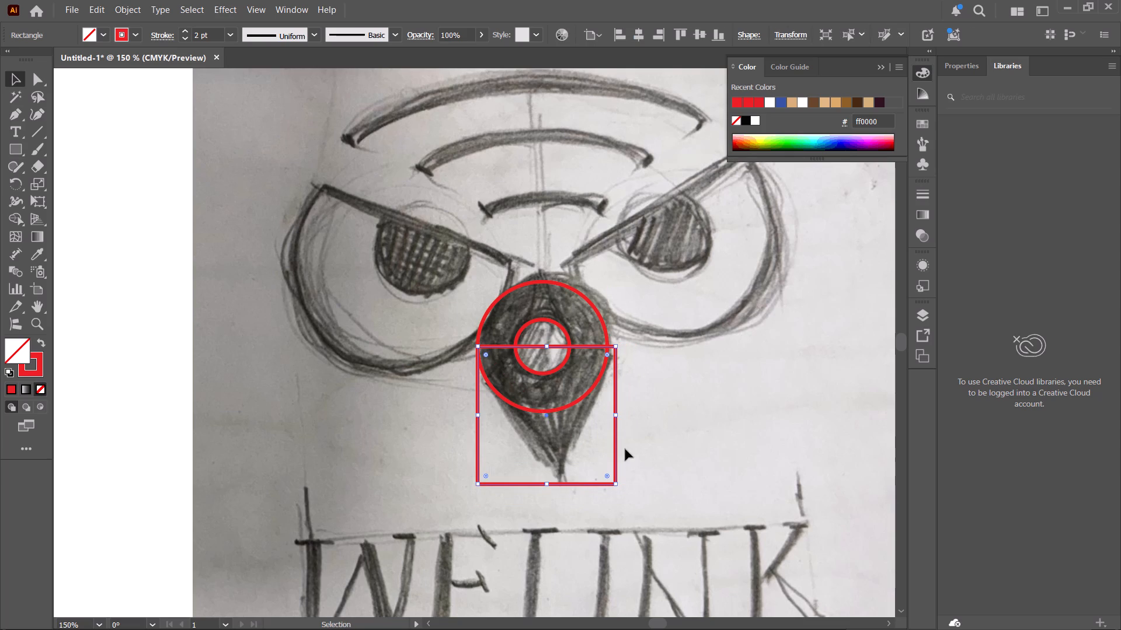
# Align the square and both beak circles to a common vertical centreline.
pyautogui.moveTo(663, 434); pyautogui.dragTo(540, 308)
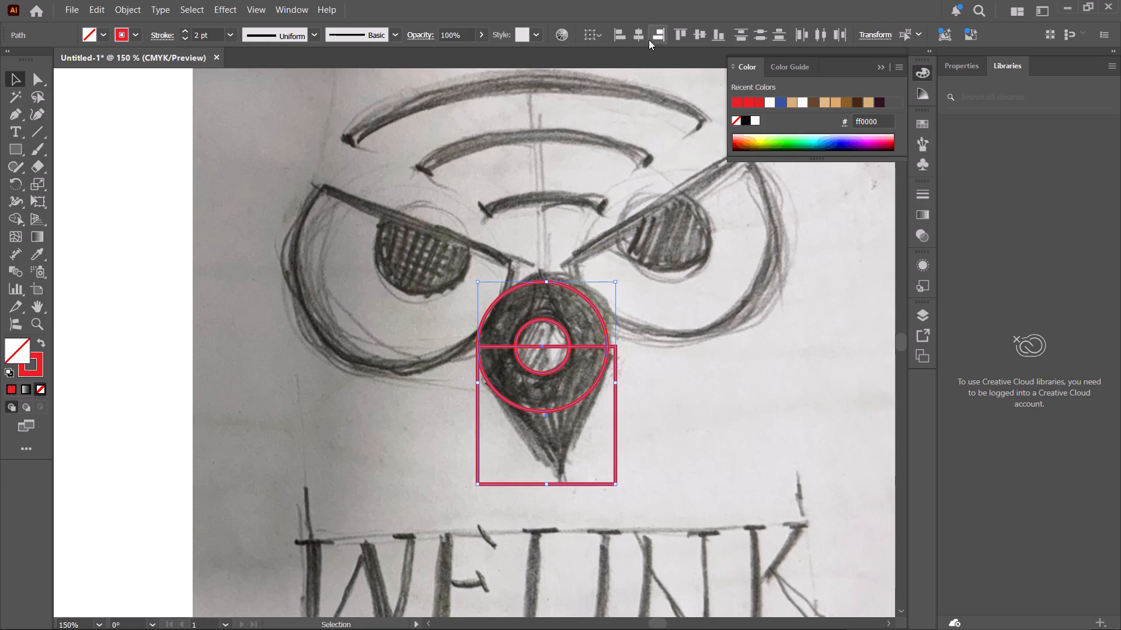
pyautogui.click(634, 38)
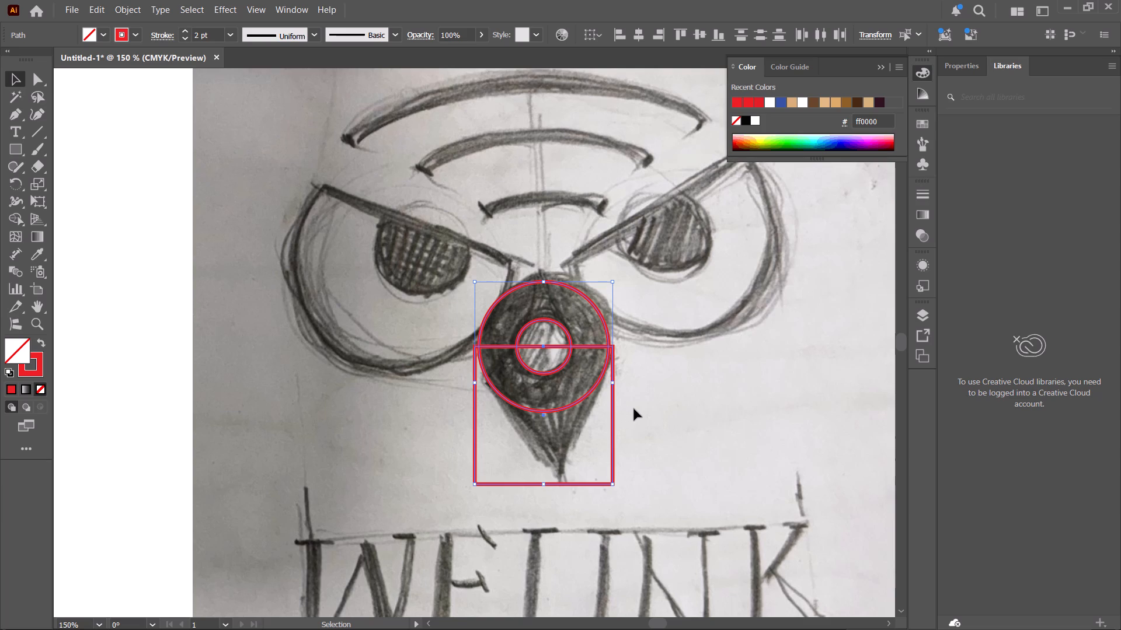
pyautogui.click(651, 406)
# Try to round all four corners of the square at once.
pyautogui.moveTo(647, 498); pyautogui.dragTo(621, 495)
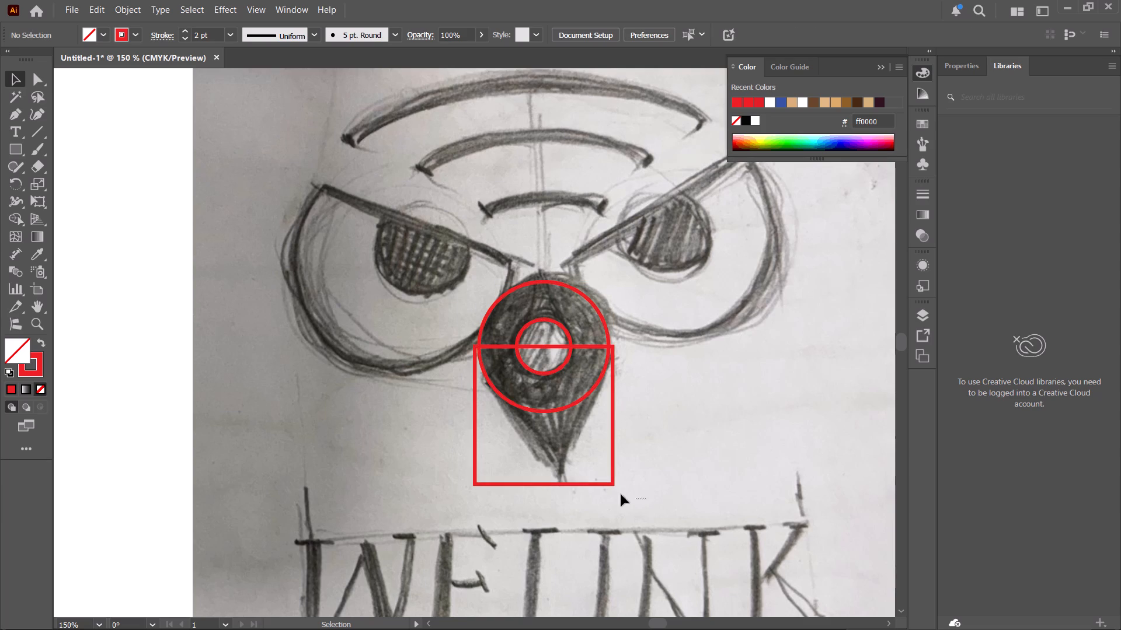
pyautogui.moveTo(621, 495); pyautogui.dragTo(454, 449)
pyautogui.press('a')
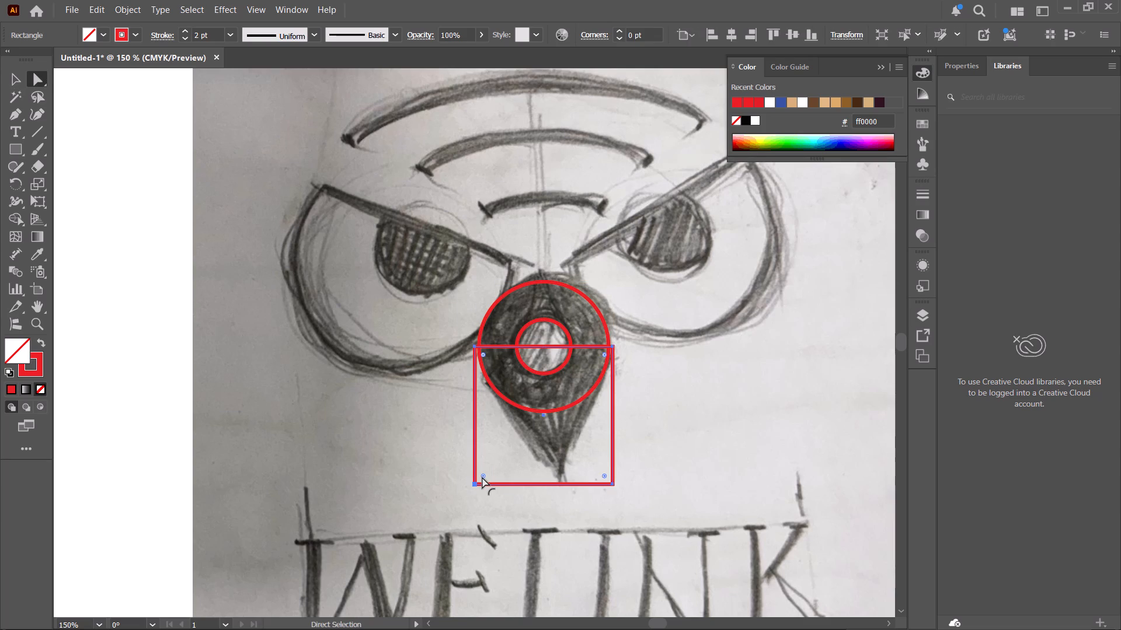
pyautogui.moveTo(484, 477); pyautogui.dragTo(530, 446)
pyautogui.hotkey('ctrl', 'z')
# Round only the square's two lower corners to the maximum radius of about 40.17 pt, forming a semicircular bottom.
pyautogui.moveTo(443, 461); pyautogui.dragTo(652, 514)
pyautogui.moveTo(483, 474); pyautogui.dragTo(506, 455)
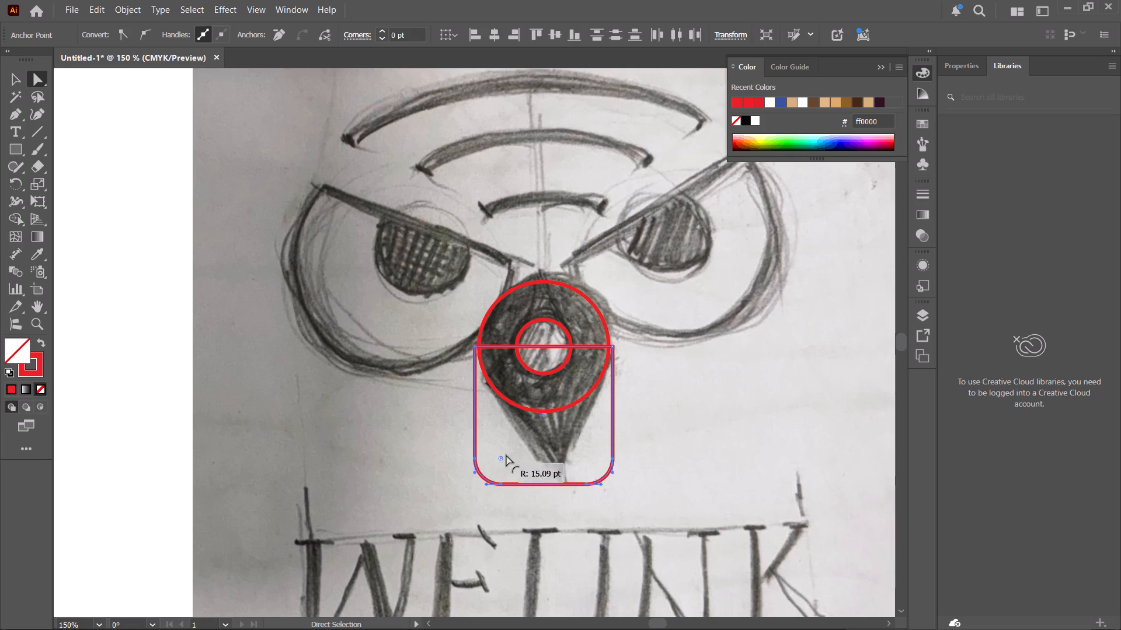
pyautogui.moveTo(506, 455); pyautogui.dragTo(585, 423)
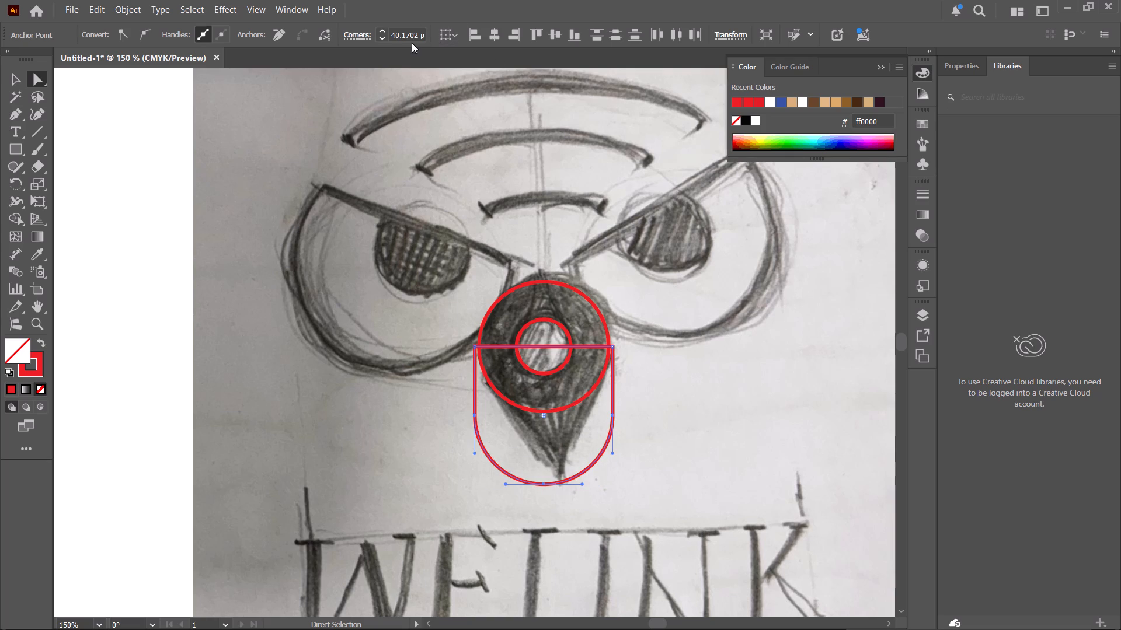
# Change the corner style of the square's two lower corners to chamfer, forming a pointed beak tip.
pyautogui.click(337, 34)
pyautogui.click(350, 36)
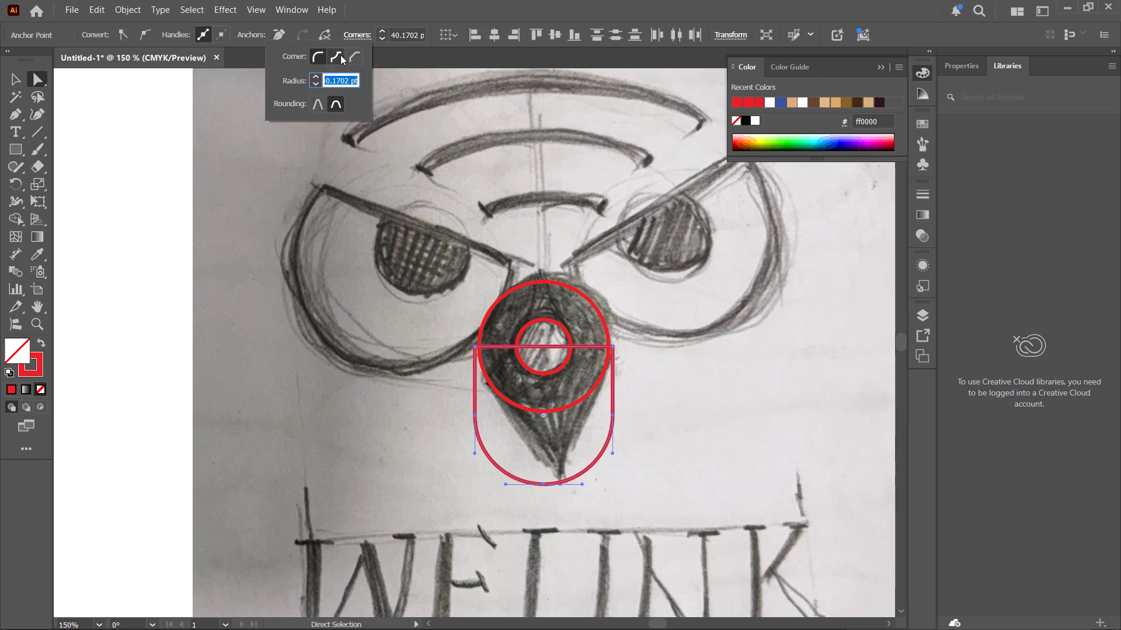
pyautogui.click(340, 55)
pyautogui.click(353, 59)
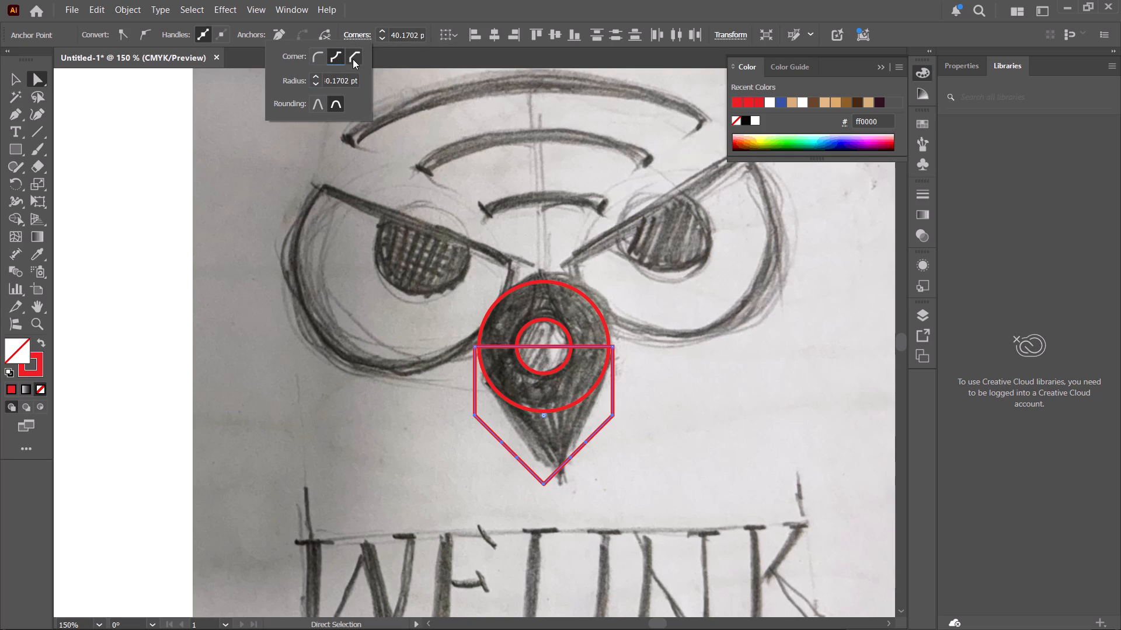
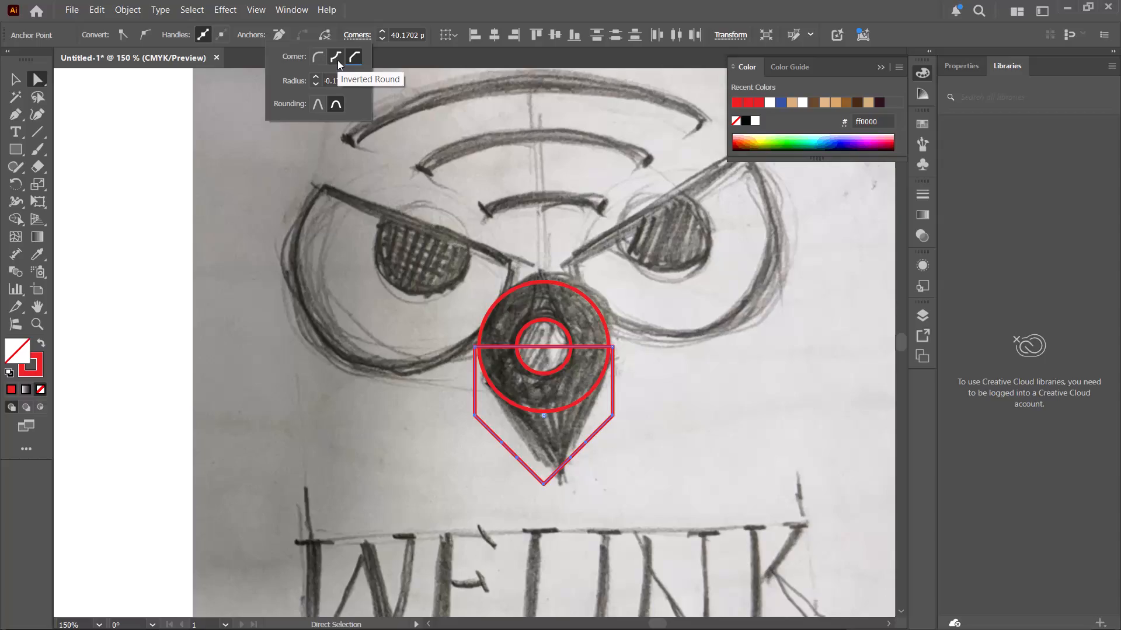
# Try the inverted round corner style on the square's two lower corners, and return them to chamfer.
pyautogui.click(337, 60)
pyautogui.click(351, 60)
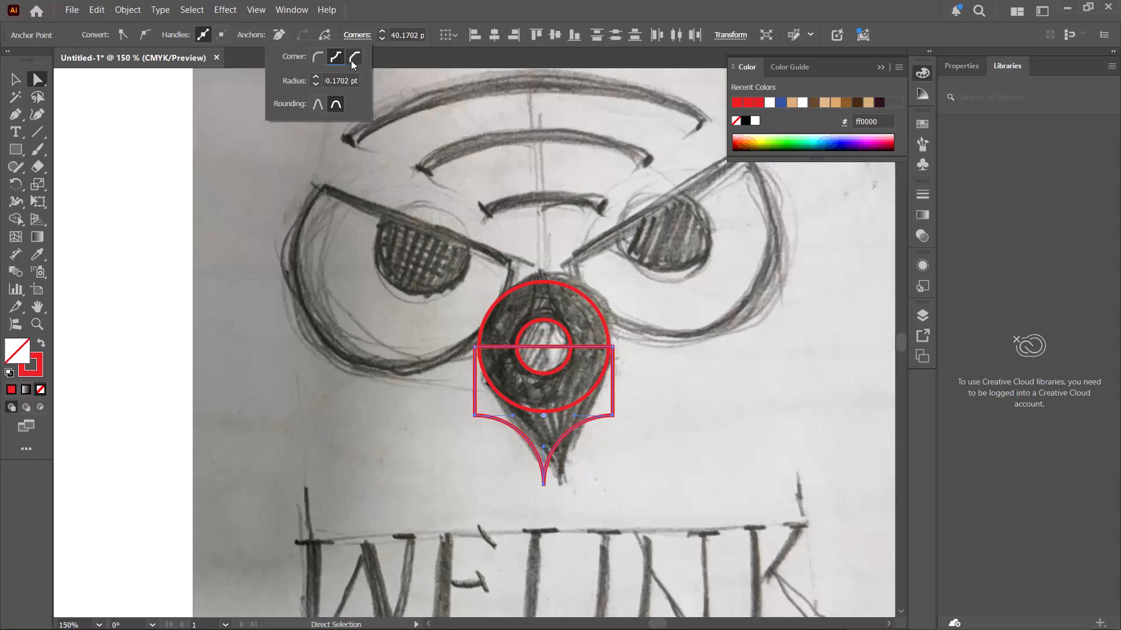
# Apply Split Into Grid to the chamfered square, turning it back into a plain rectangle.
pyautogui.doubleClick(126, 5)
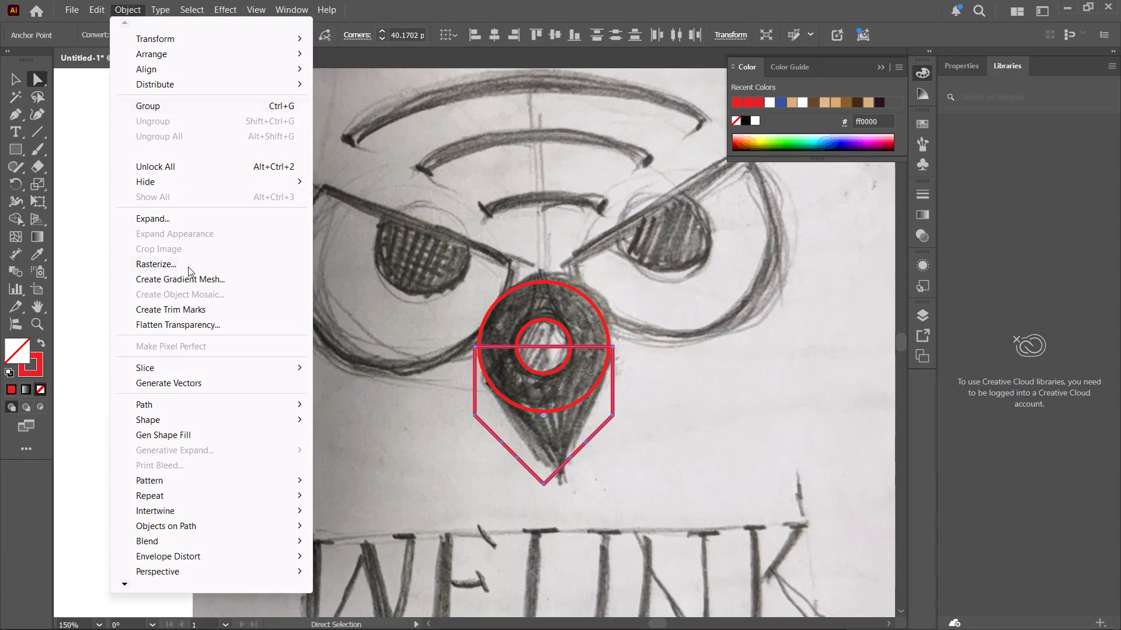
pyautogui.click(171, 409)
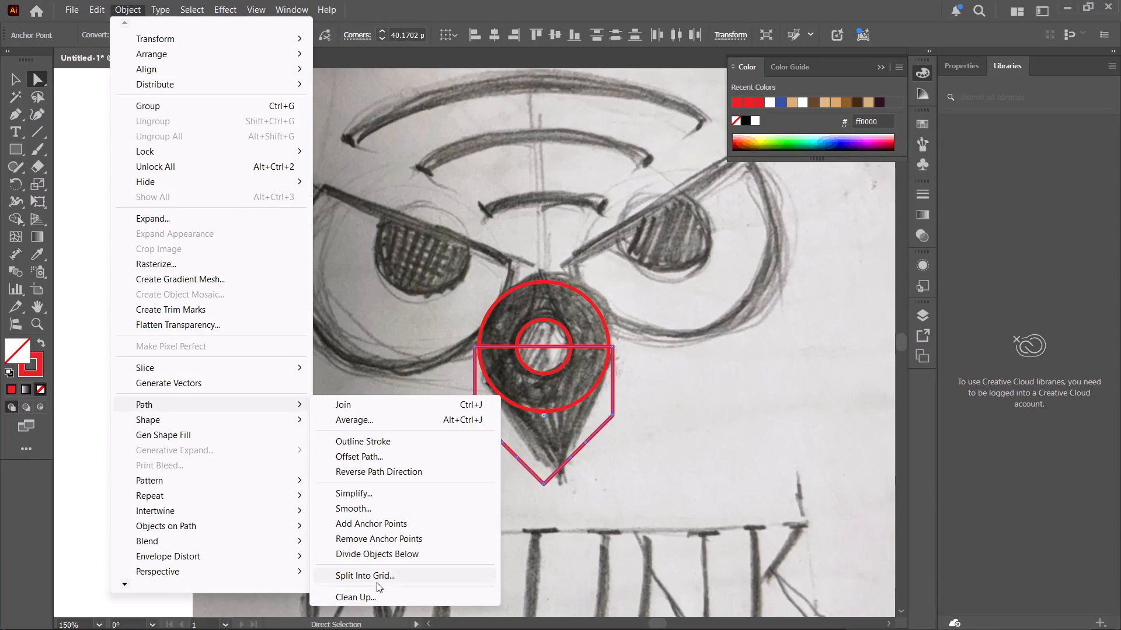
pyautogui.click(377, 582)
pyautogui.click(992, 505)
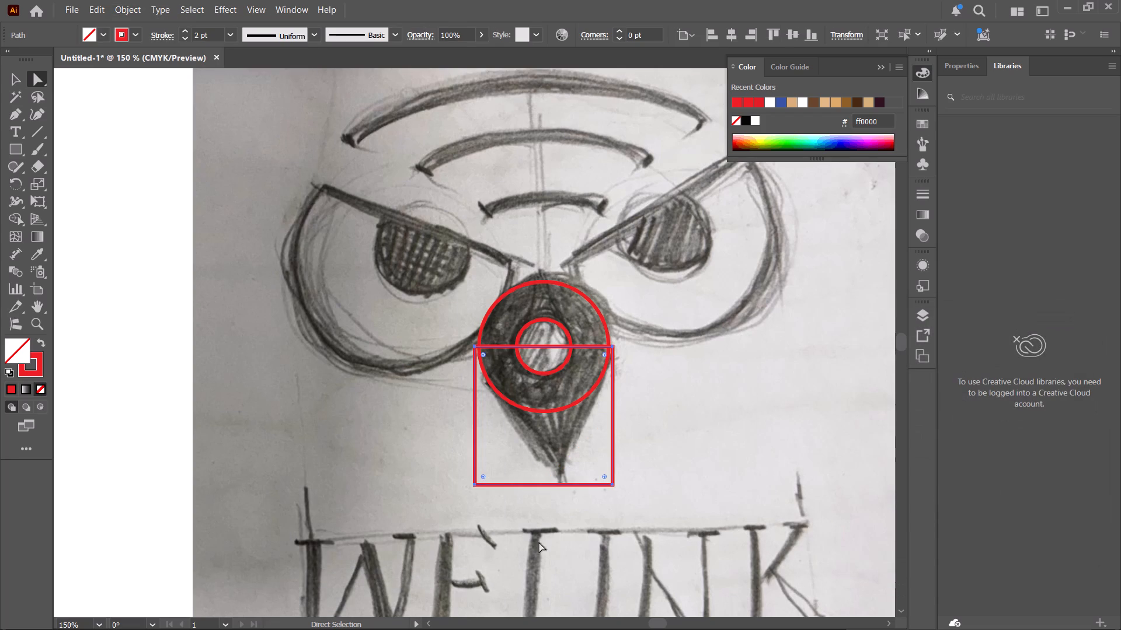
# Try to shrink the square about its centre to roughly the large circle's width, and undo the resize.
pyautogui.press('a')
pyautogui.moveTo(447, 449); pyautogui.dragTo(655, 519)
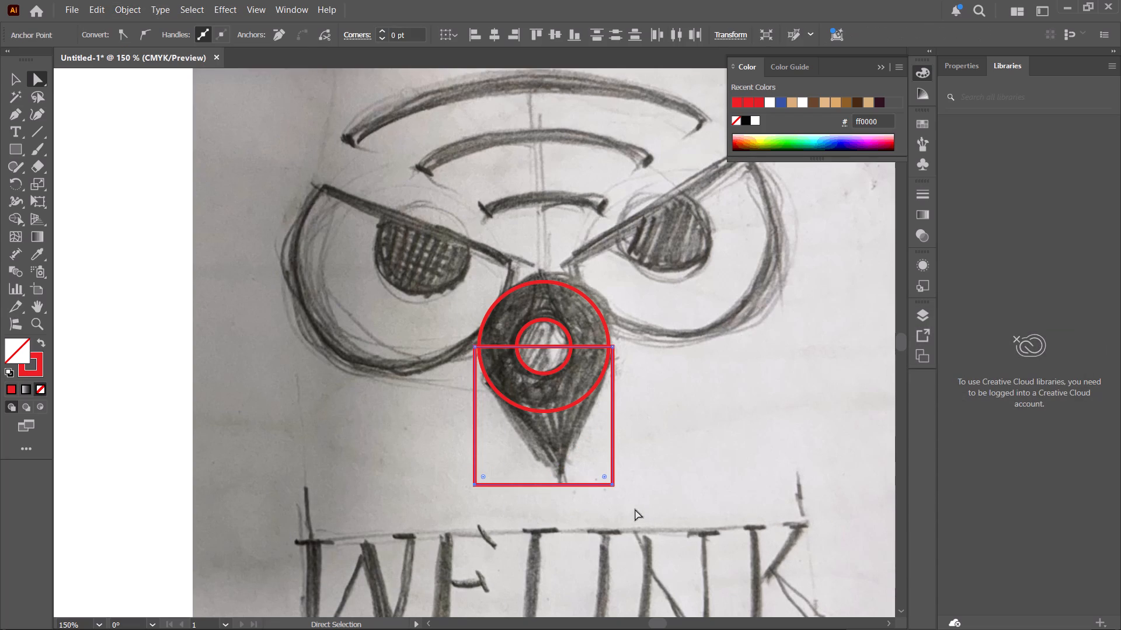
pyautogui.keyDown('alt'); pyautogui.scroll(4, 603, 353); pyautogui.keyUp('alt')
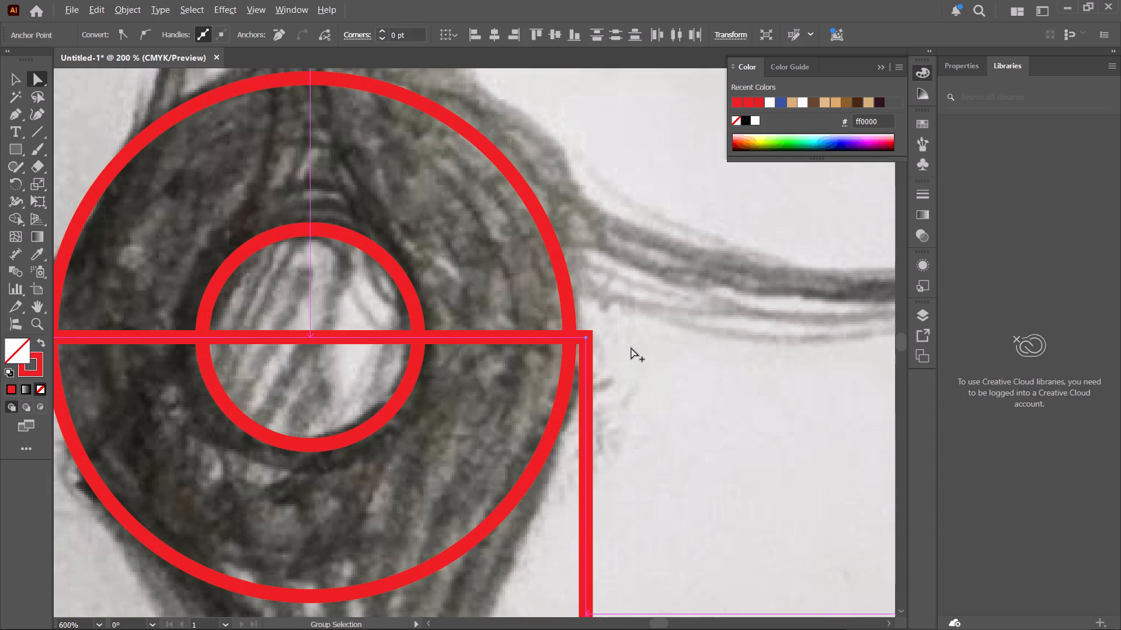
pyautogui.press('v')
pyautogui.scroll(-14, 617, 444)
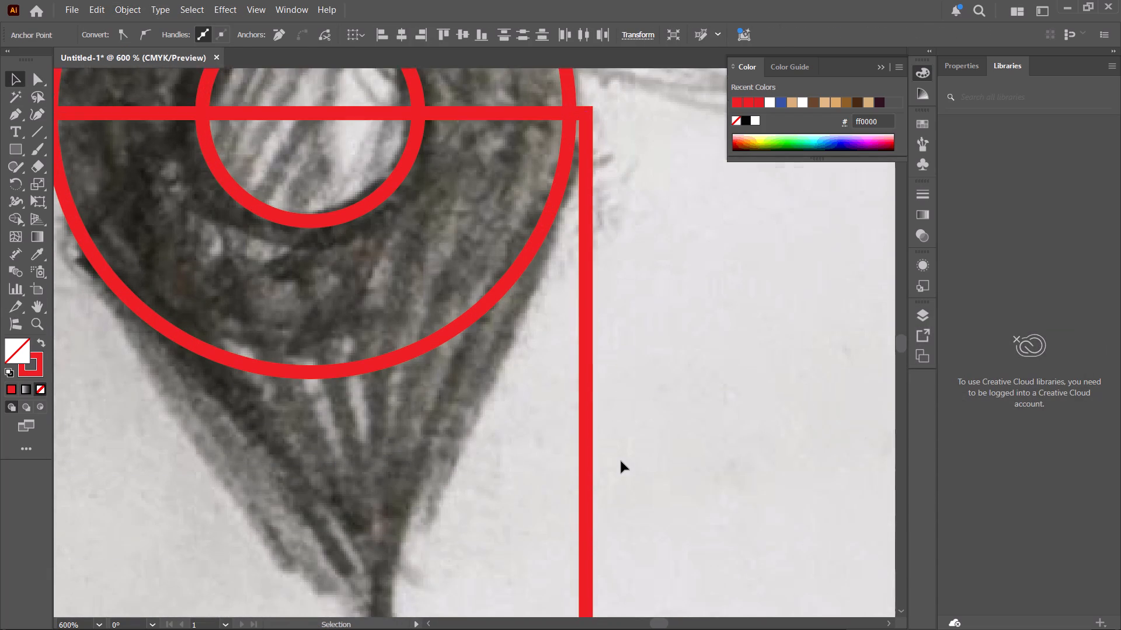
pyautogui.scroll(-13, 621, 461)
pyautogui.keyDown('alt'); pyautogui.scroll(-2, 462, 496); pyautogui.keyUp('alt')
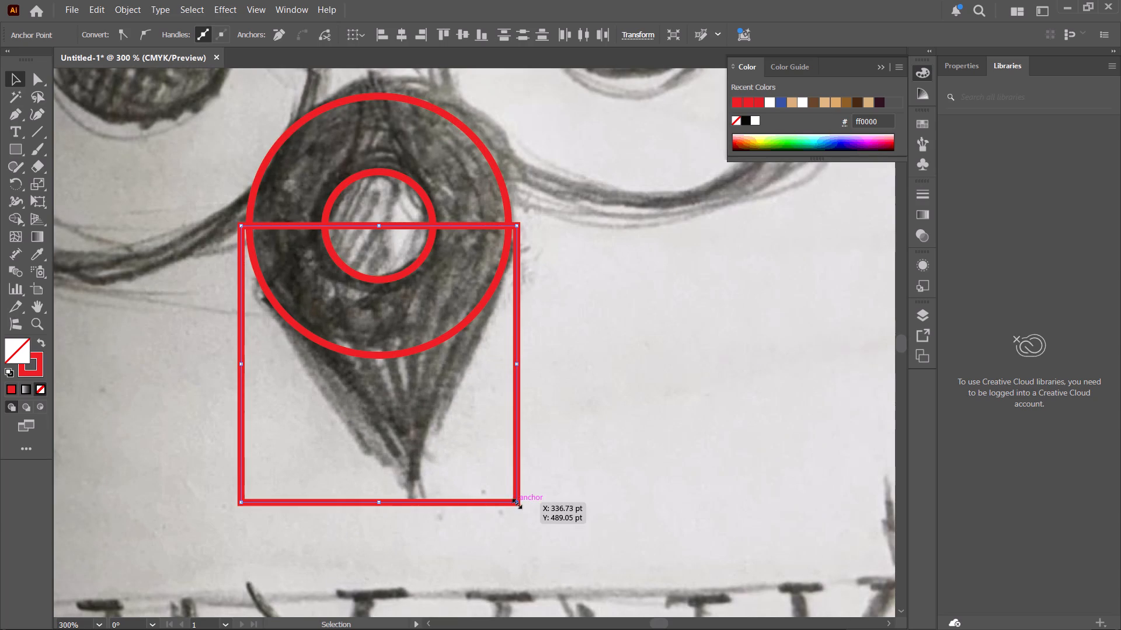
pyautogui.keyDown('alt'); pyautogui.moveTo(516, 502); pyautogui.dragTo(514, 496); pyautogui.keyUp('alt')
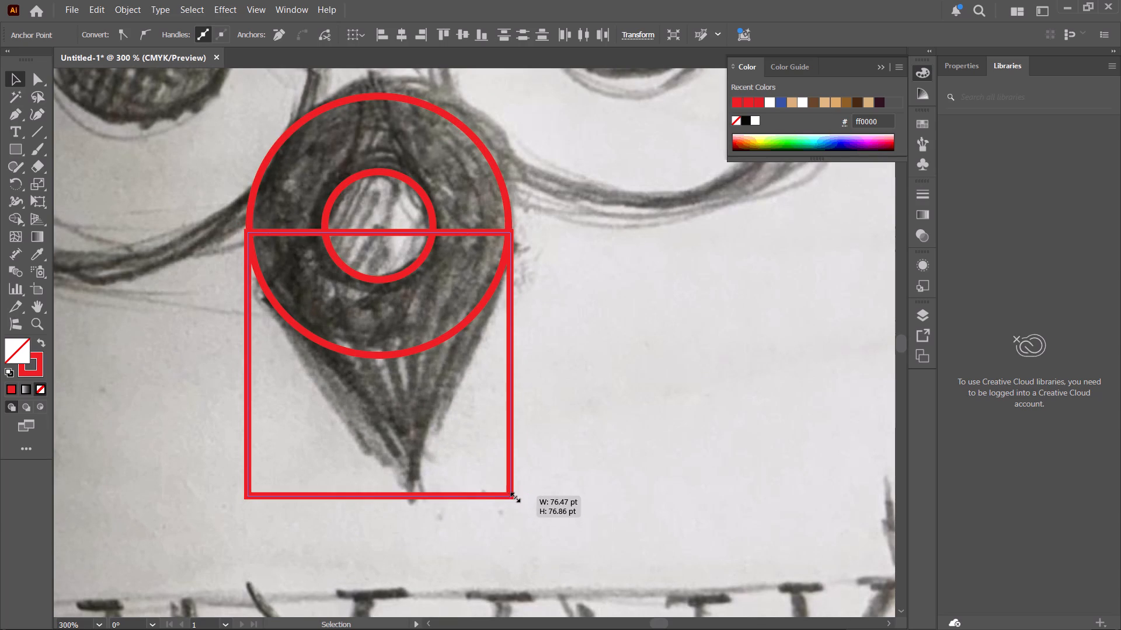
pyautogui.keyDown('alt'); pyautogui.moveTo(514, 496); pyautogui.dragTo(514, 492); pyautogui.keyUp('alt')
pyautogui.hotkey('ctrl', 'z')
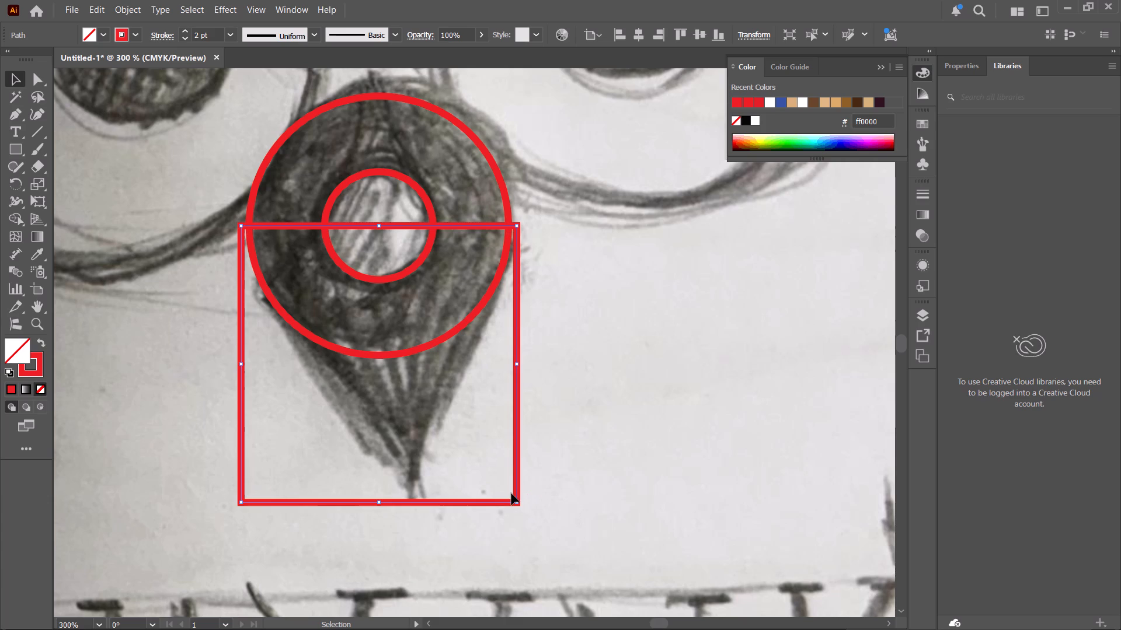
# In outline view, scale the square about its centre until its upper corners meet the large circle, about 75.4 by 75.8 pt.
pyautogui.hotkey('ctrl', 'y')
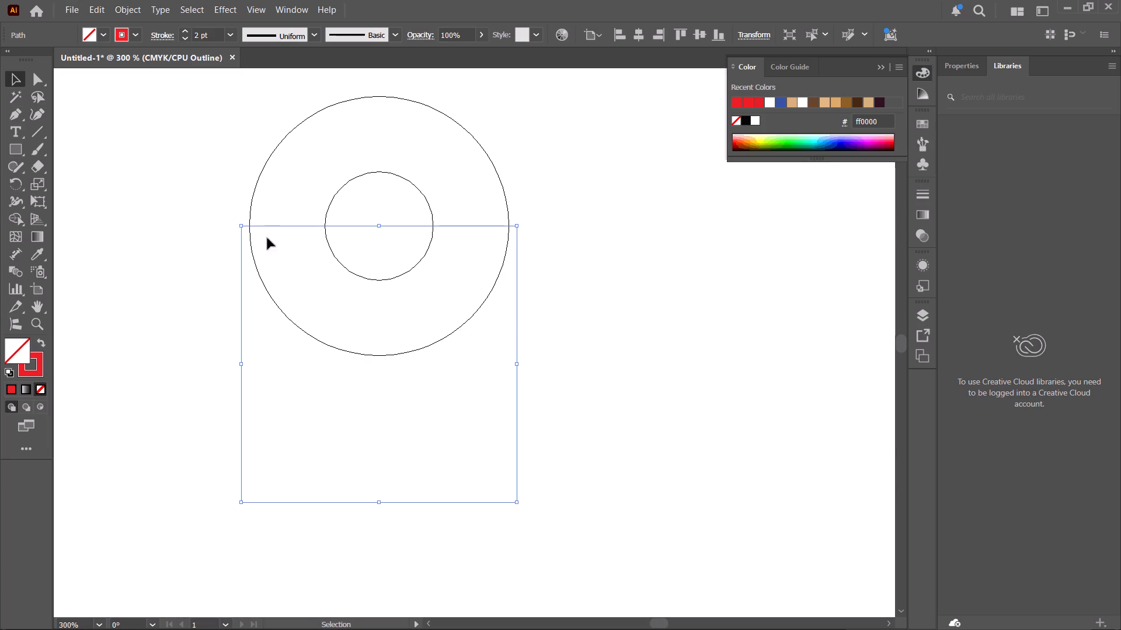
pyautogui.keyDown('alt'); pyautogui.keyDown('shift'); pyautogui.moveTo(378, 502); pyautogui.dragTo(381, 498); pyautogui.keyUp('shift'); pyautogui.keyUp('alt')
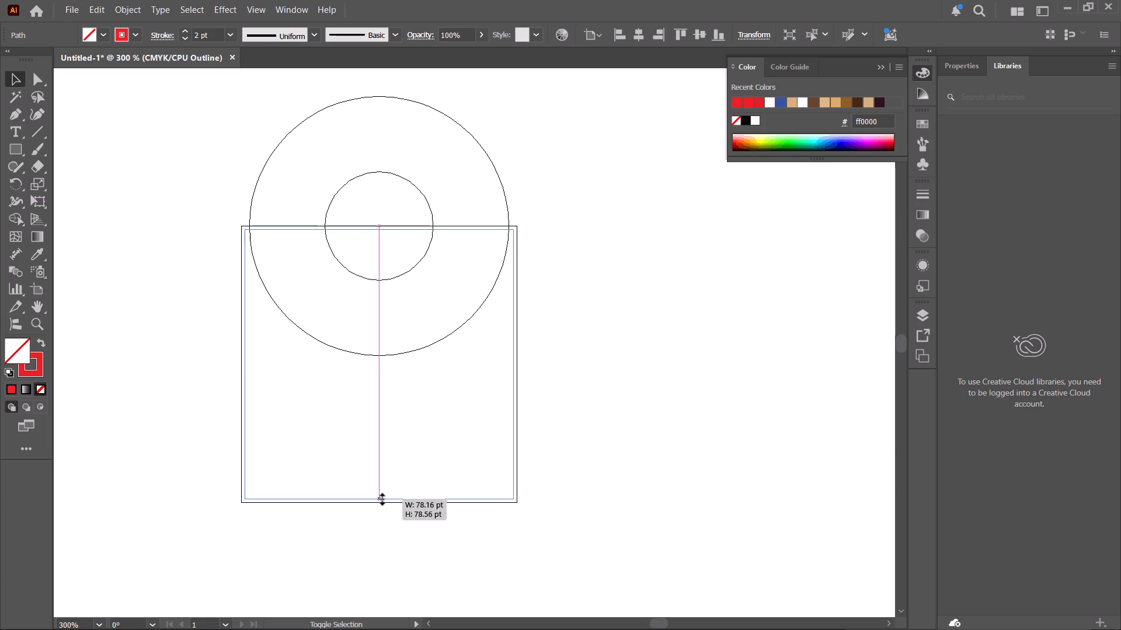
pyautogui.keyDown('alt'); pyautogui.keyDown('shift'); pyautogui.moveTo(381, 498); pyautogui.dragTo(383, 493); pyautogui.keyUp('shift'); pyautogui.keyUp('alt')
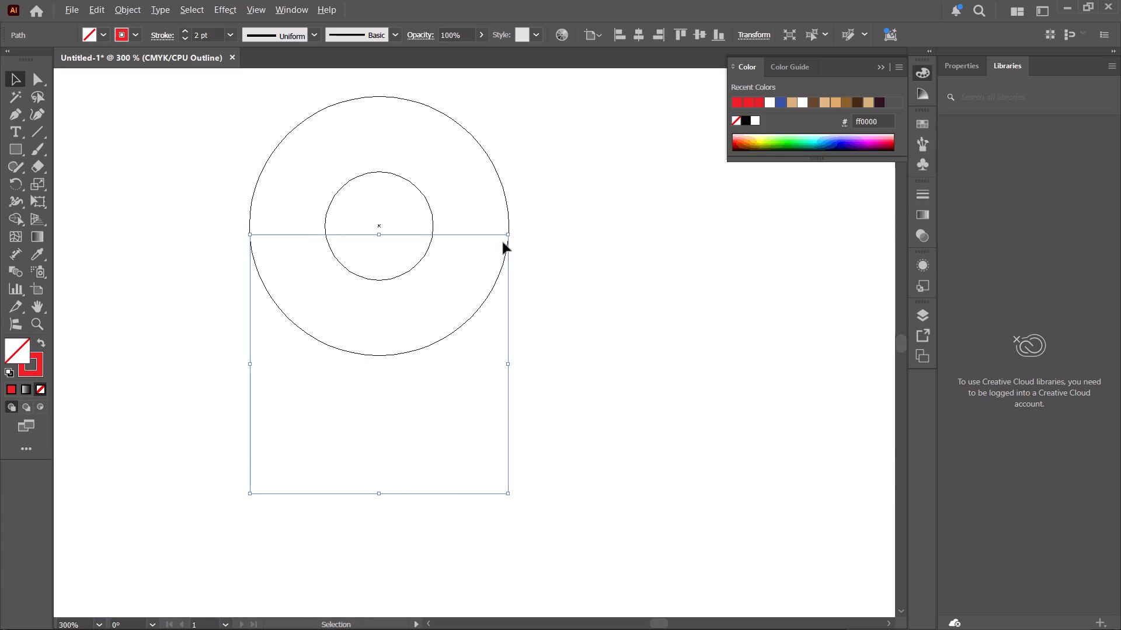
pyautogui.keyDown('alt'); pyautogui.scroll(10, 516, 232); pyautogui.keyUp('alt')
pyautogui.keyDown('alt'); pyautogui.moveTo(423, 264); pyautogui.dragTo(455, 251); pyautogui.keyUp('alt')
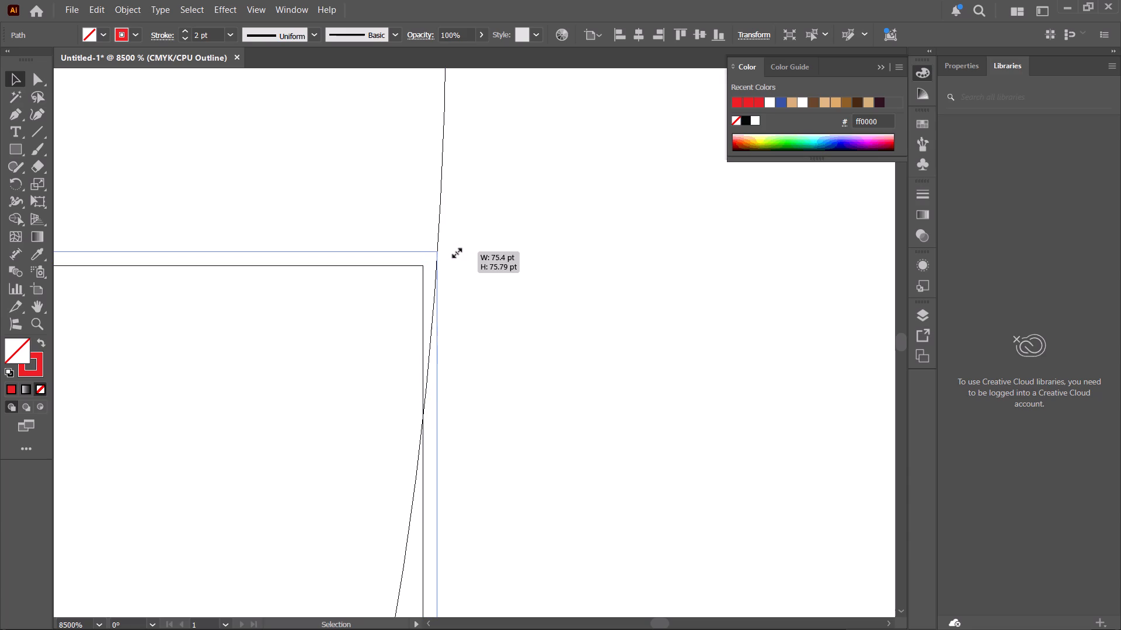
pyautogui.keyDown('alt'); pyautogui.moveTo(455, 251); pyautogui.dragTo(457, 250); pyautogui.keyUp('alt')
# Examine closely where the square's upper corner meets the large circle, and return to the preview view.
pyautogui.keyDown('alt'); pyautogui.scroll(5, 436, 243); pyautogui.keyUp('alt')
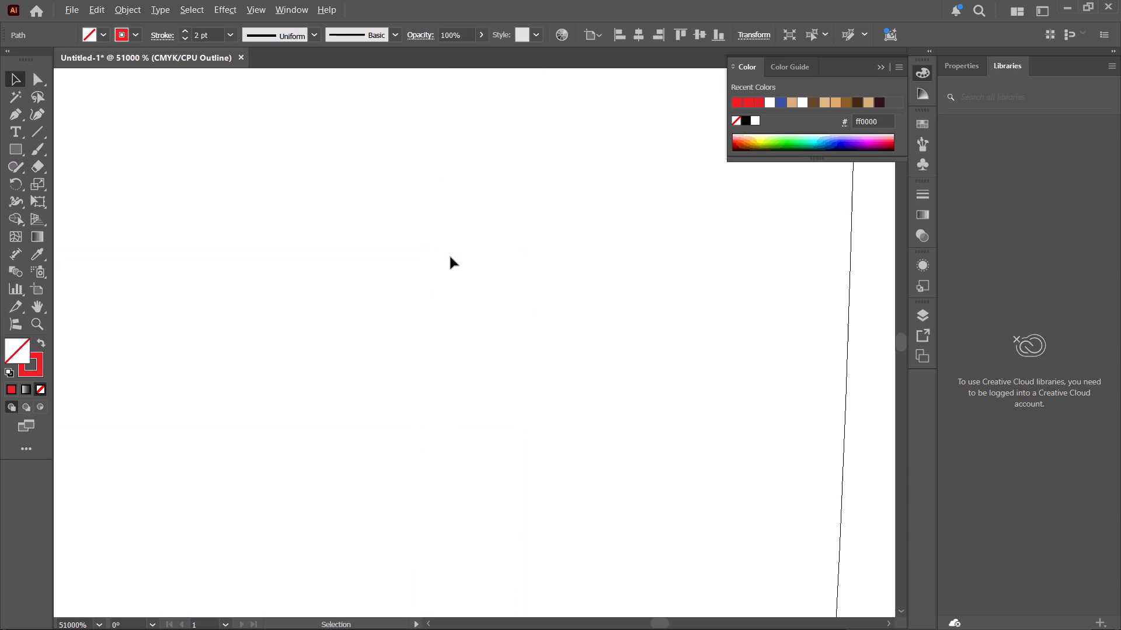
pyautogui.scroll(-3, 628, 517)
pyautogui.keyDown('ctrl'); pyautogui.scroll(-3, 704, 326); pyautogui.keyUp('ctrl')
pyautogui.keyDown('ctrl'); pyautogui.scroll(2, 369, 275); pyautogui.keyUp('ctrl')
pyautogui.scroll(2, 323, 246)
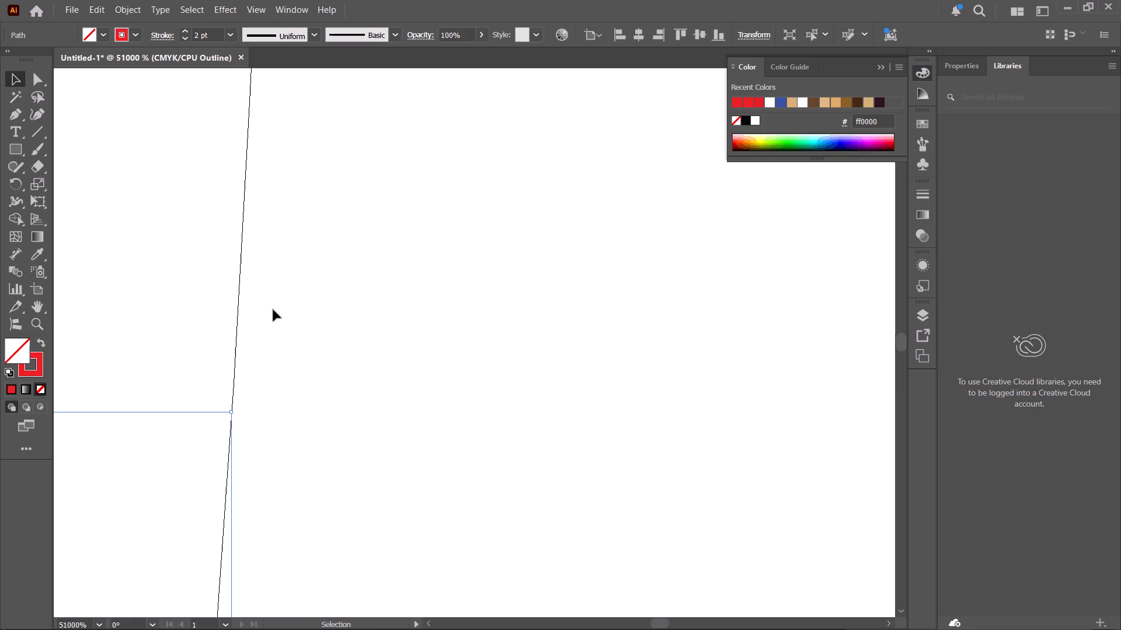
pyautogui.keyDown('alt'); pyautogui.scroll(1, 233, 412); pyautogui.keyUp('alt')
pyautogui.keyDown('alt'); pyautogui.scroll(-1, 294, 440); pyautogui.keyUp('alt')
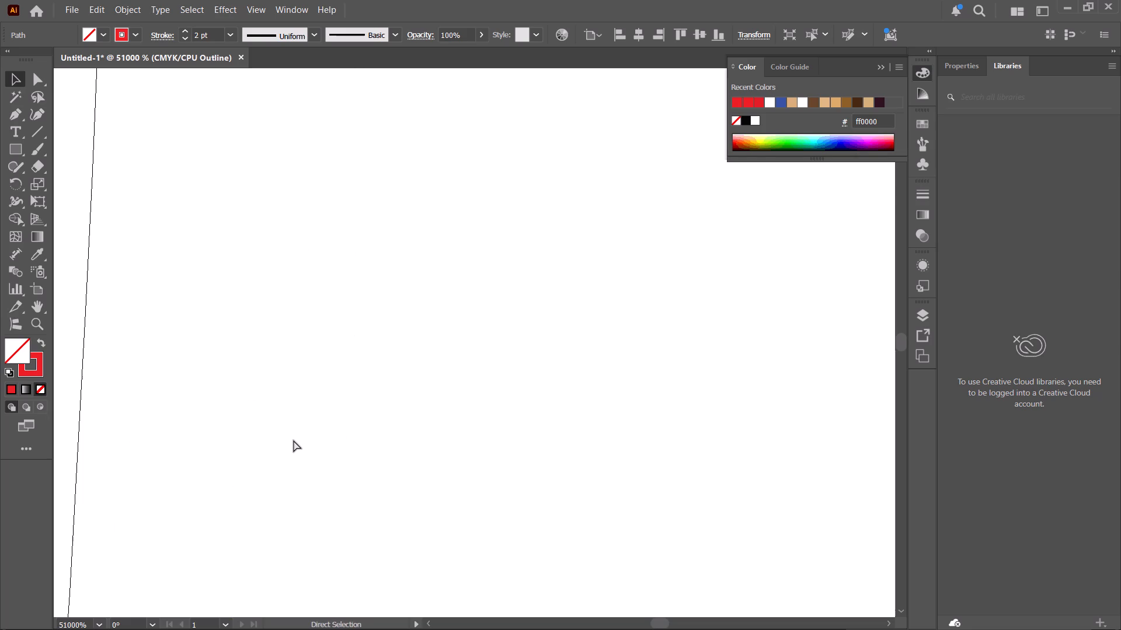
pyautogui.hotkey('ctrl', 'y')
pyautogui.keyDown('alt'); pyautogui.scroll(-15, 294, 440); pyautogui.keyUp('alt')
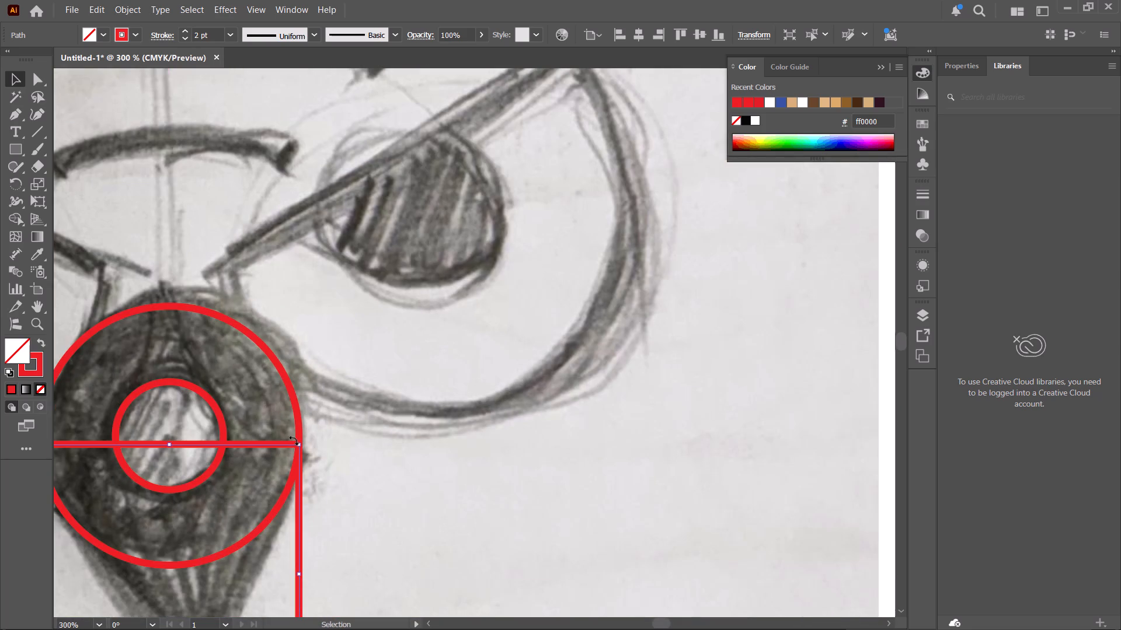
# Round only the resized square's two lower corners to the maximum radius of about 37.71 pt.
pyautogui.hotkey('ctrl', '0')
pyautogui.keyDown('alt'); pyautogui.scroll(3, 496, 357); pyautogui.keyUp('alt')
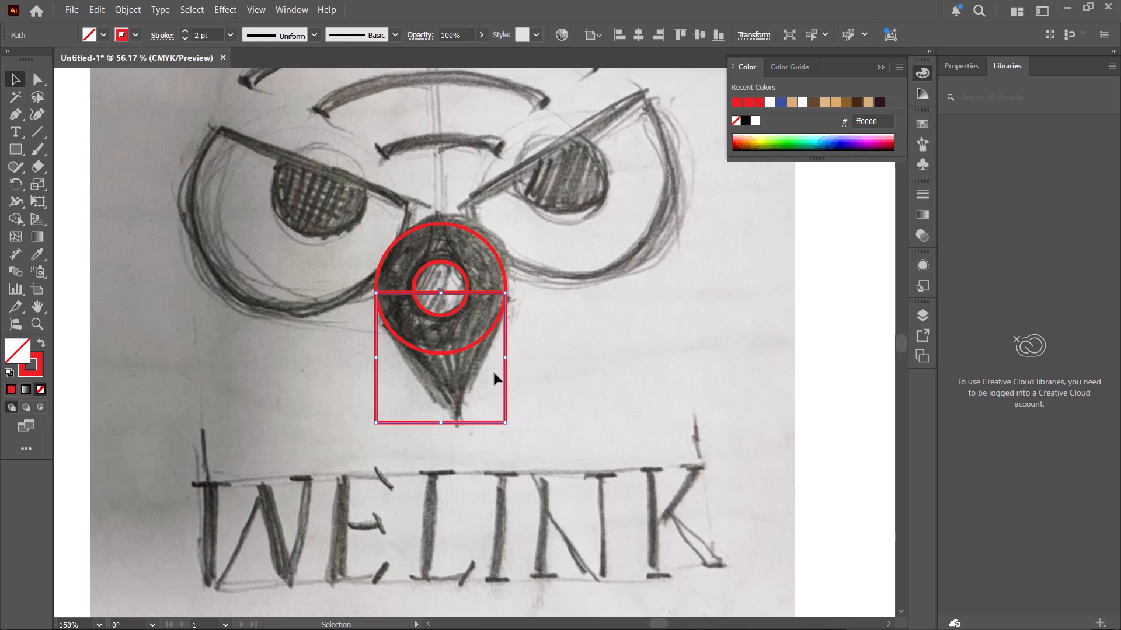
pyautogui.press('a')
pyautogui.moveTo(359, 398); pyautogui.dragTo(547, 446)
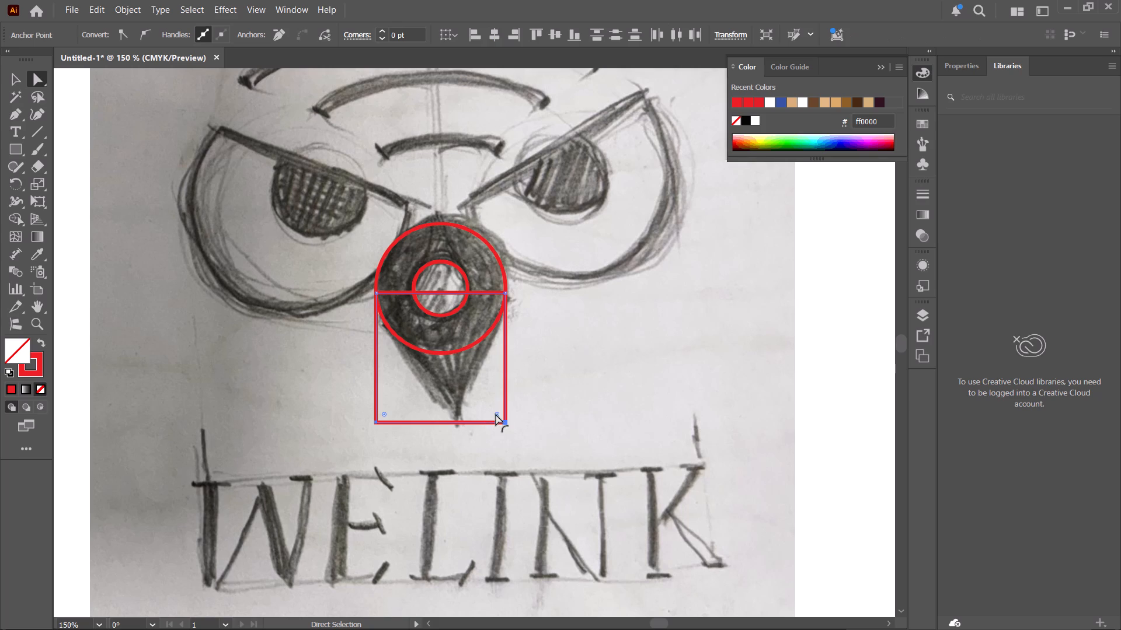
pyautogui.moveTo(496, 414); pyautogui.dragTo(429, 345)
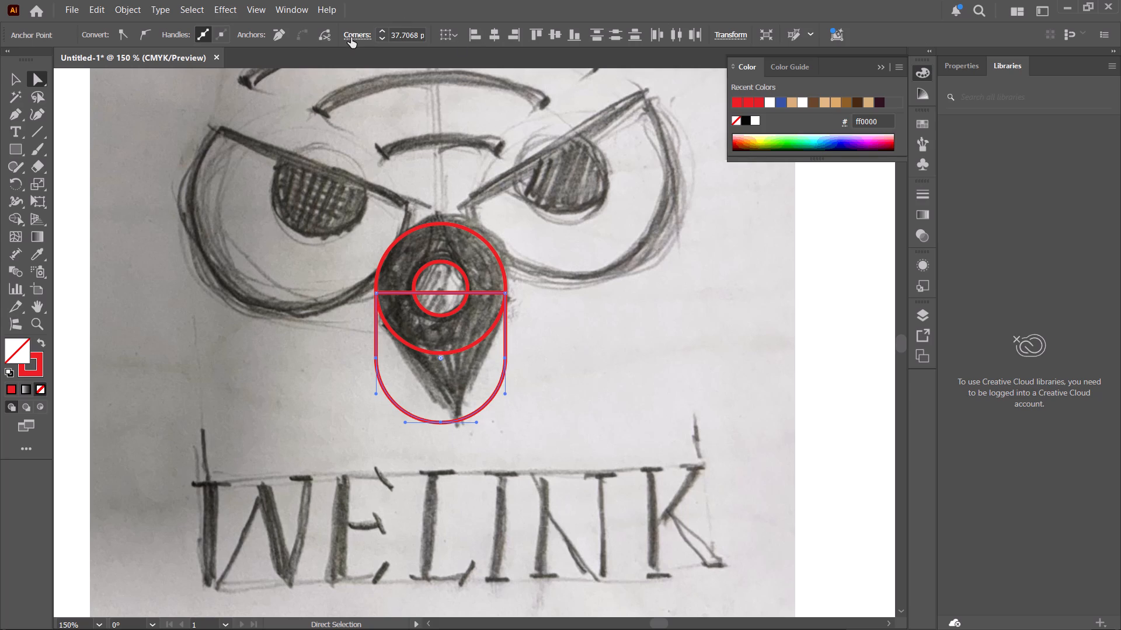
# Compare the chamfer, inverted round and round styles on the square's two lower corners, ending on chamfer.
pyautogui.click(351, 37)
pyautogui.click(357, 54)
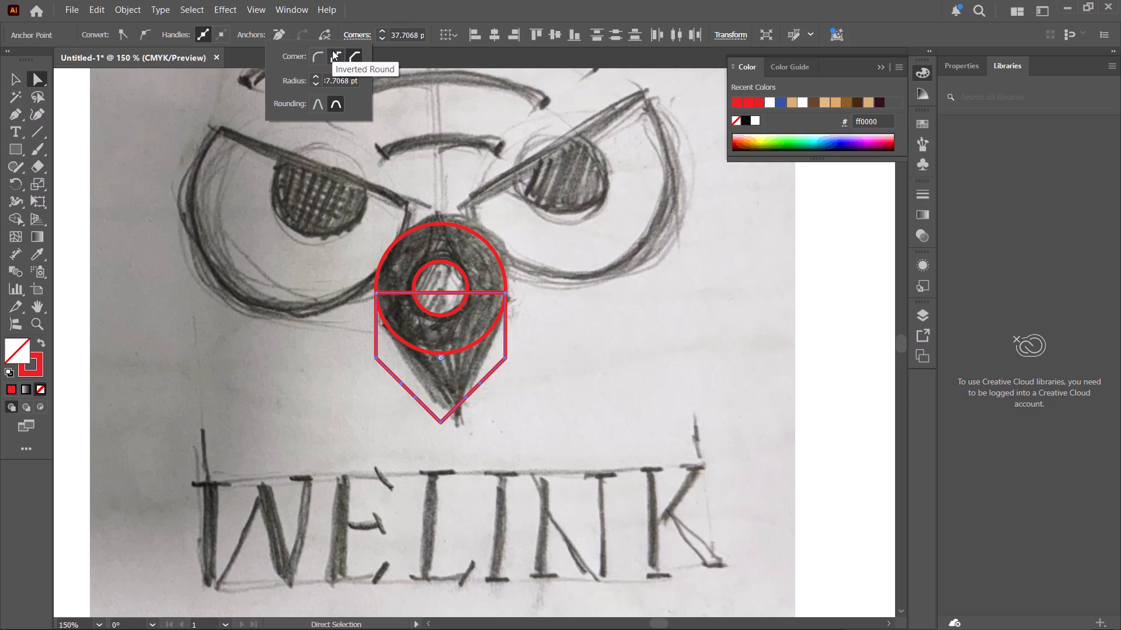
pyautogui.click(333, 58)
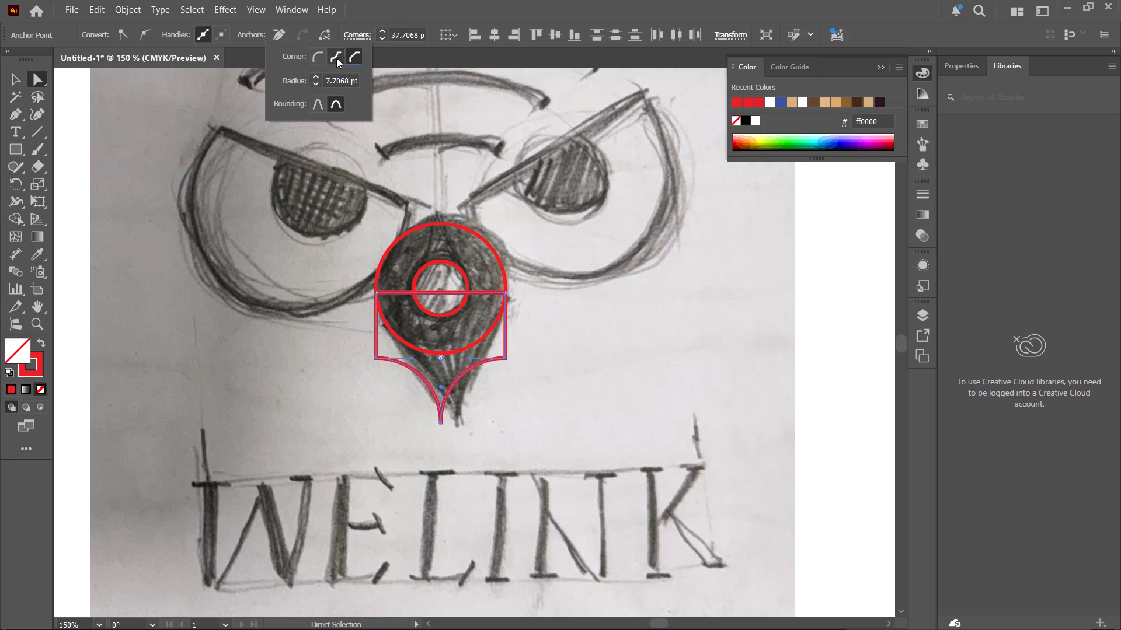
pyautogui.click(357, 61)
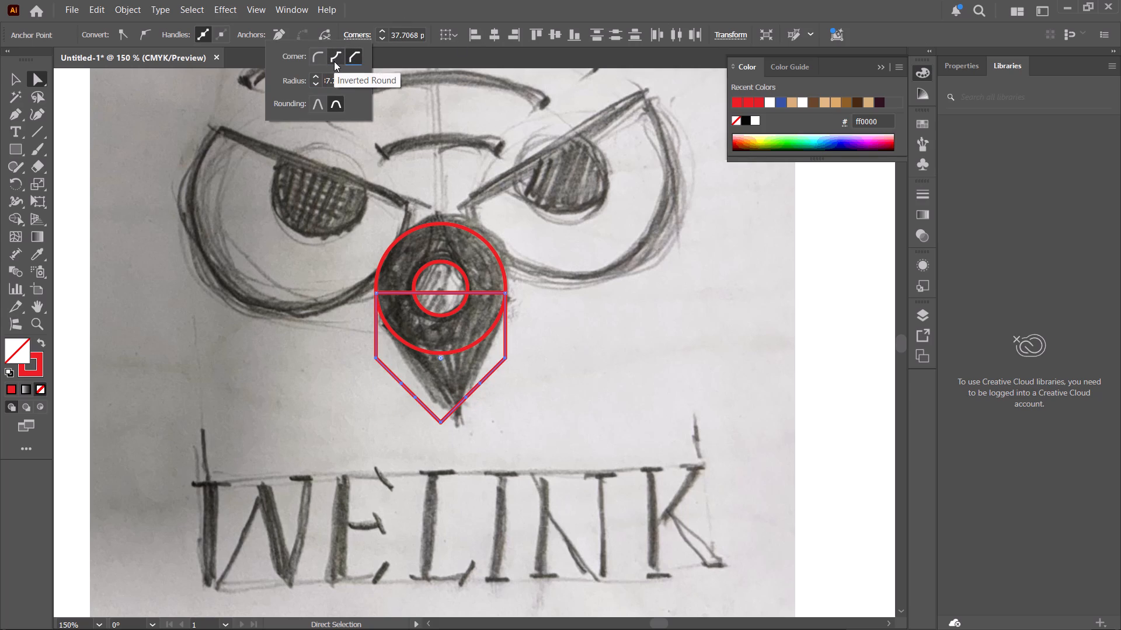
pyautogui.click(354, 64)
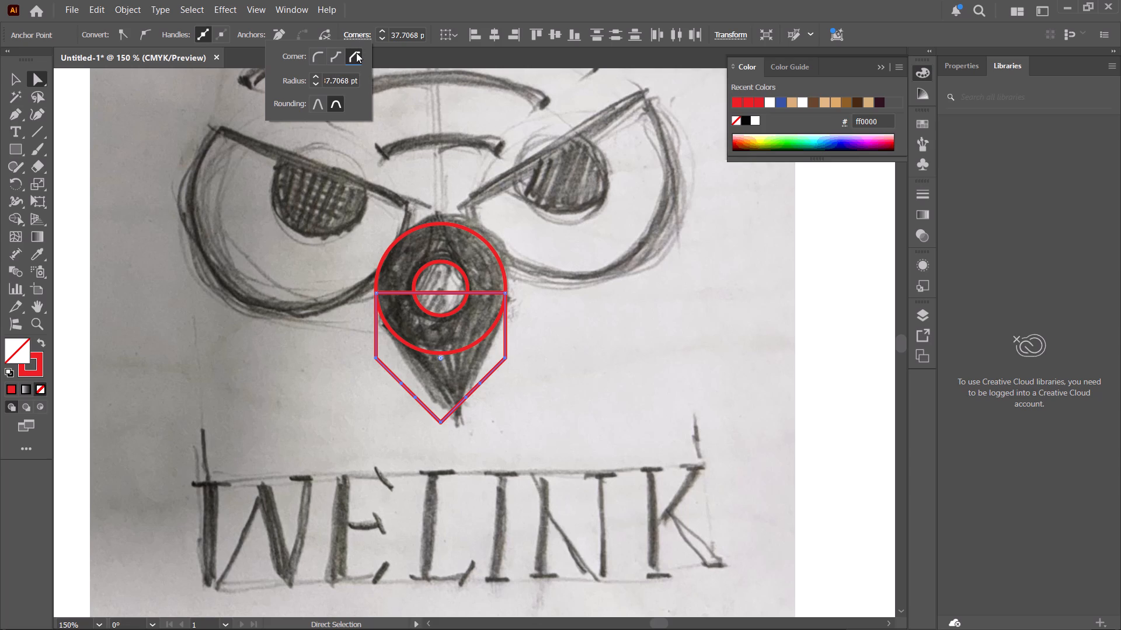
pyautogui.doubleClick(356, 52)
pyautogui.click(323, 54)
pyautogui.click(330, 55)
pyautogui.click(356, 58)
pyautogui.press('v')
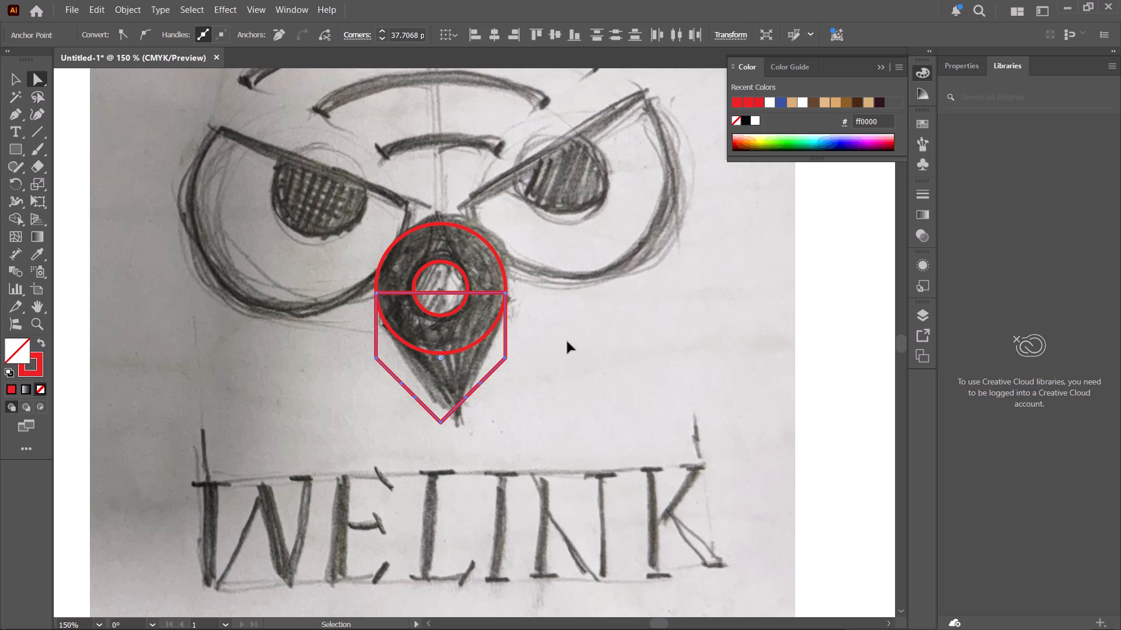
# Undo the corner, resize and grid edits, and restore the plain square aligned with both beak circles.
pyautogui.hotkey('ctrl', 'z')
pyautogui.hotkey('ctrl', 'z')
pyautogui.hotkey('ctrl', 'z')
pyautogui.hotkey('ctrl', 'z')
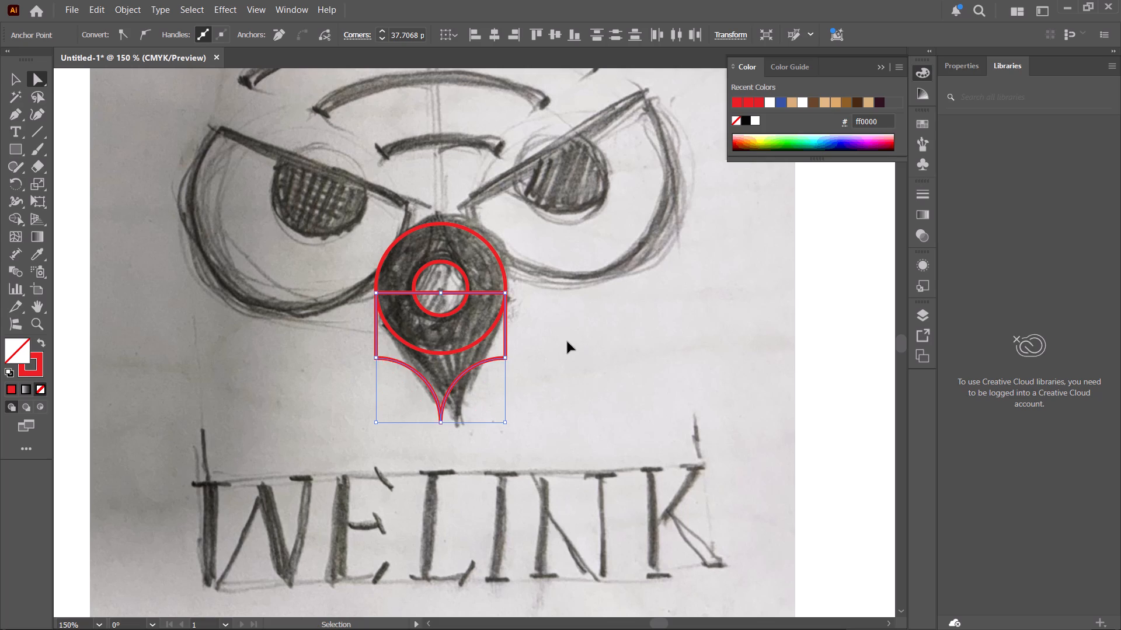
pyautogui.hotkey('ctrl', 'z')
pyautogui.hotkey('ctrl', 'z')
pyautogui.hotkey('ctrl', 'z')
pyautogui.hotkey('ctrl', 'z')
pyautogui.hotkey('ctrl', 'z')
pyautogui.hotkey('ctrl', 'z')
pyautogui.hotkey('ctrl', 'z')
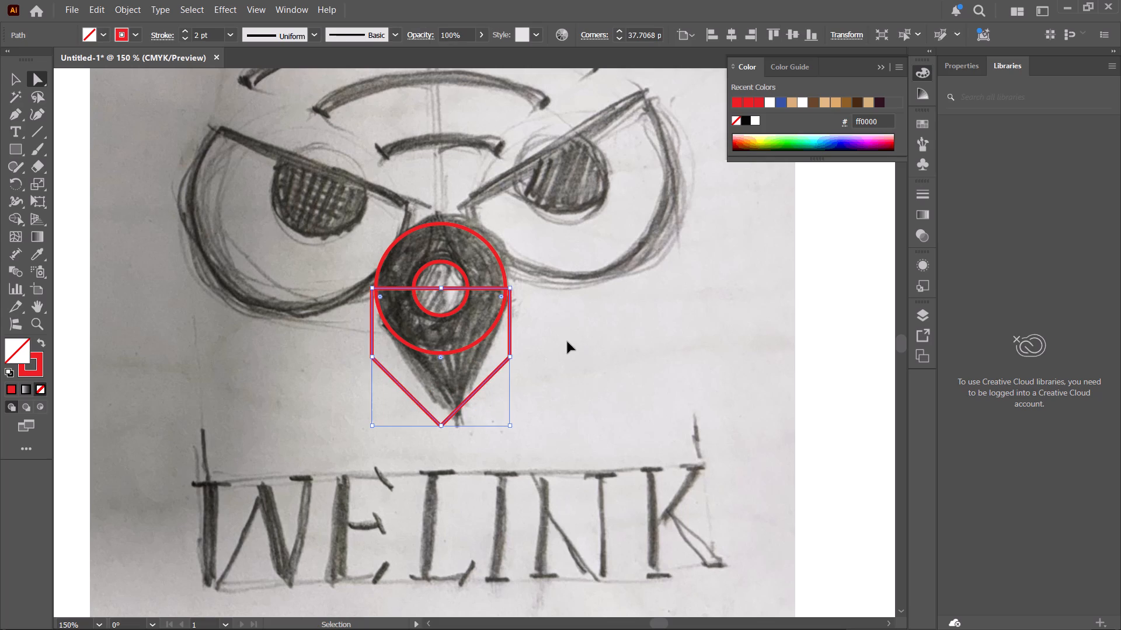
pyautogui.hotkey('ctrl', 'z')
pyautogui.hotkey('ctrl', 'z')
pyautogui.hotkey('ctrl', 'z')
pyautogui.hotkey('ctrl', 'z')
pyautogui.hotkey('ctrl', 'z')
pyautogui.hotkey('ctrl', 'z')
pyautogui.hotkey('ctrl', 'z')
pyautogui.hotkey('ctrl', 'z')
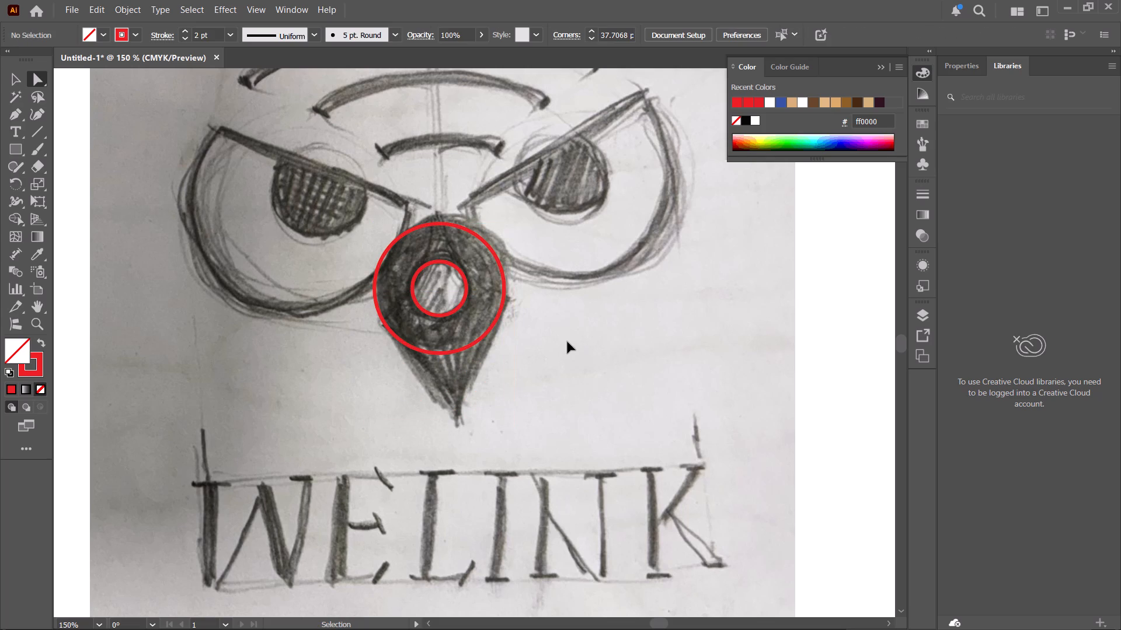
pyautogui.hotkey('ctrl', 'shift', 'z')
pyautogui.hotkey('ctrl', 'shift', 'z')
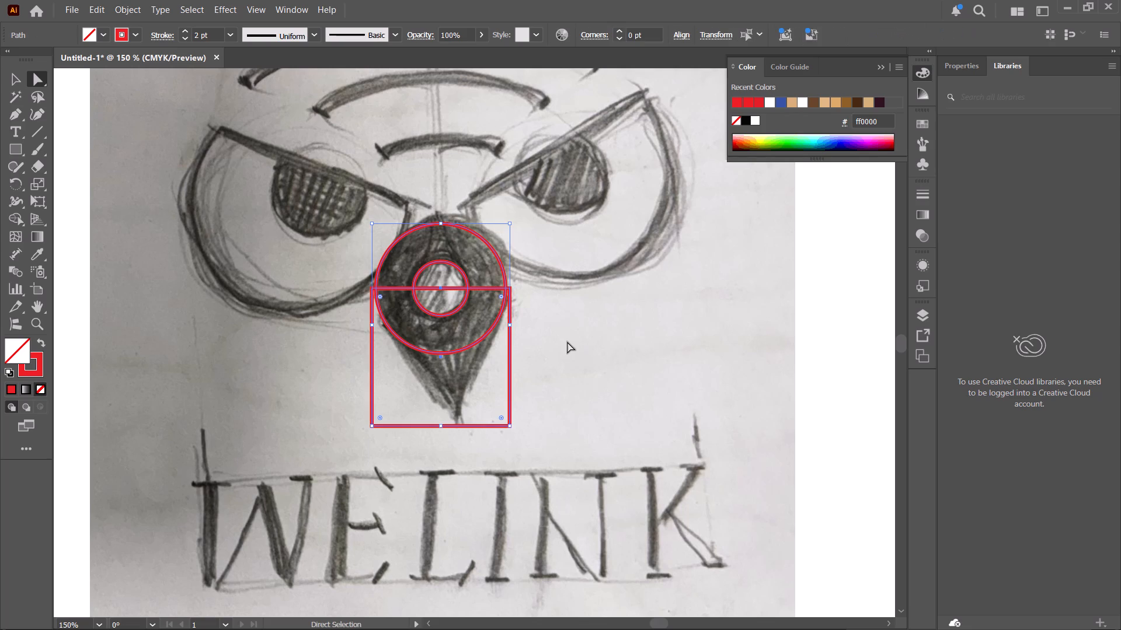
# Delete the plain square, keeping only the two concentric beak circles.
pyautogui.click(568, 342)
pyautogui.moveTo(569, 432); pyautogui.dragTo(463, 388)
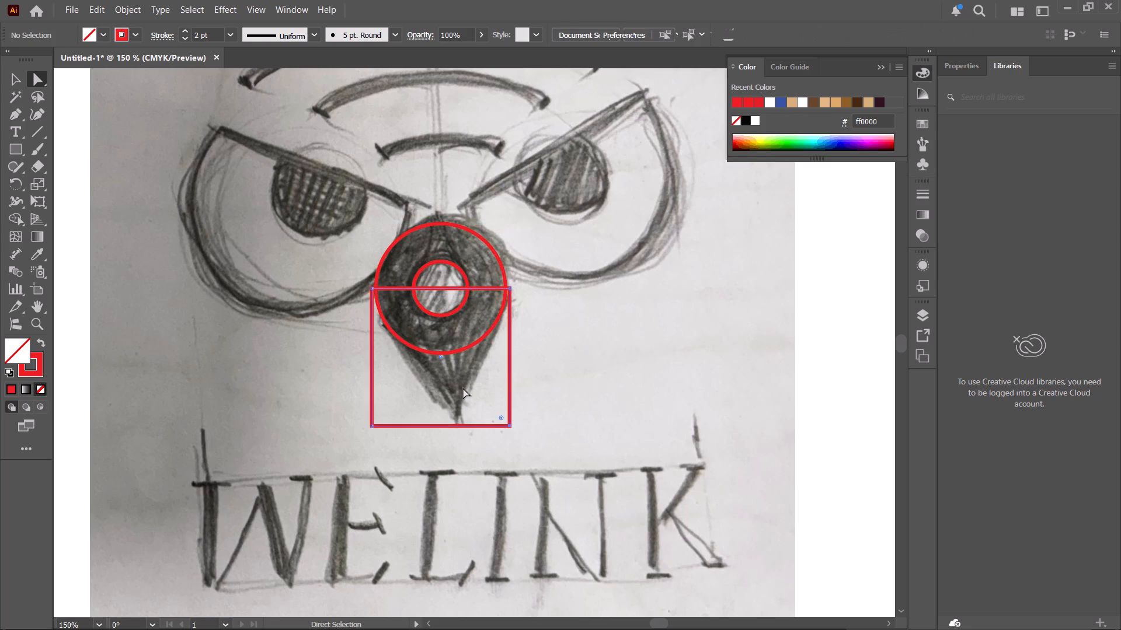
pyautogui.press('v')
pyautogui.moveTo(577, 487); pyautogui.dragTo(458, 400)
pyautogui.press('Delete')
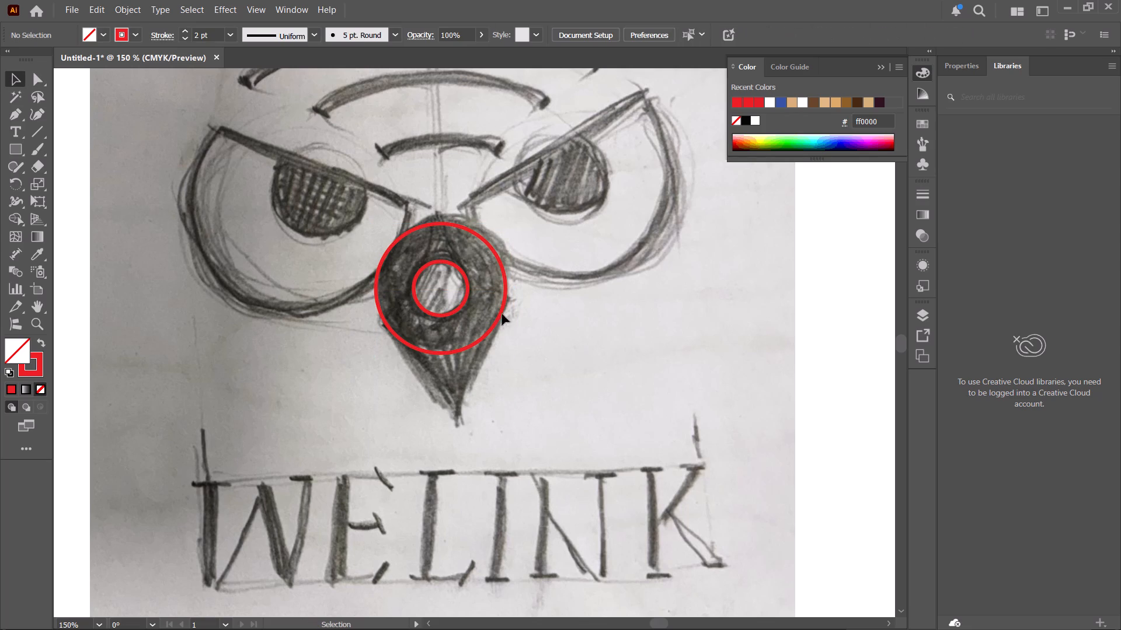
# Draw a square about 81 pt wide enclosing both concentric beak circles.
pyautogui.keyDown('alt'); pyautogui.scroll(1, 478, 264); pyautogui.keyUp('alt')
pyautogui.press('m')
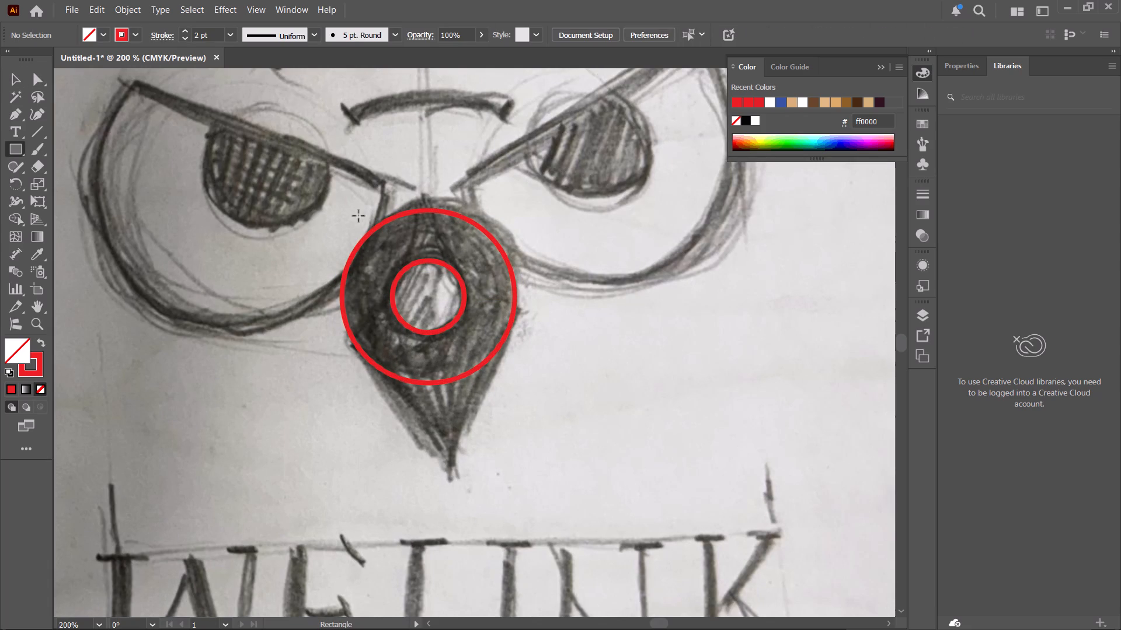
pyautogui.keyDown('shift'); pyautogui.moveTo(330, 203); pyautogui.dragTo(530, 368); pyautogui.keyUp('shift')
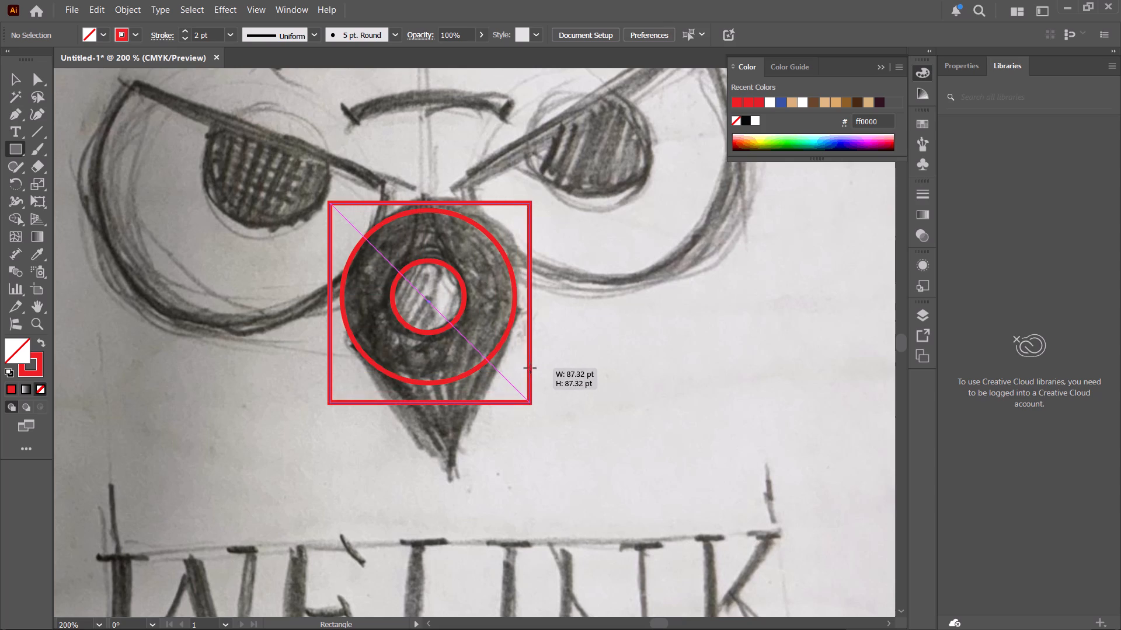
pyautogui.keyDown('shift'); pyautogui.moveTo(530, 368); pyautogui.dragTo(516, 334); pyautogui.keyUp('shift')
# Centre the new square and both beak circles on one another horizontally and vertically.
pyautogui.press('v')
pyautogui.moveTo(580, 384); pyautogui.dragTo(408, 251)
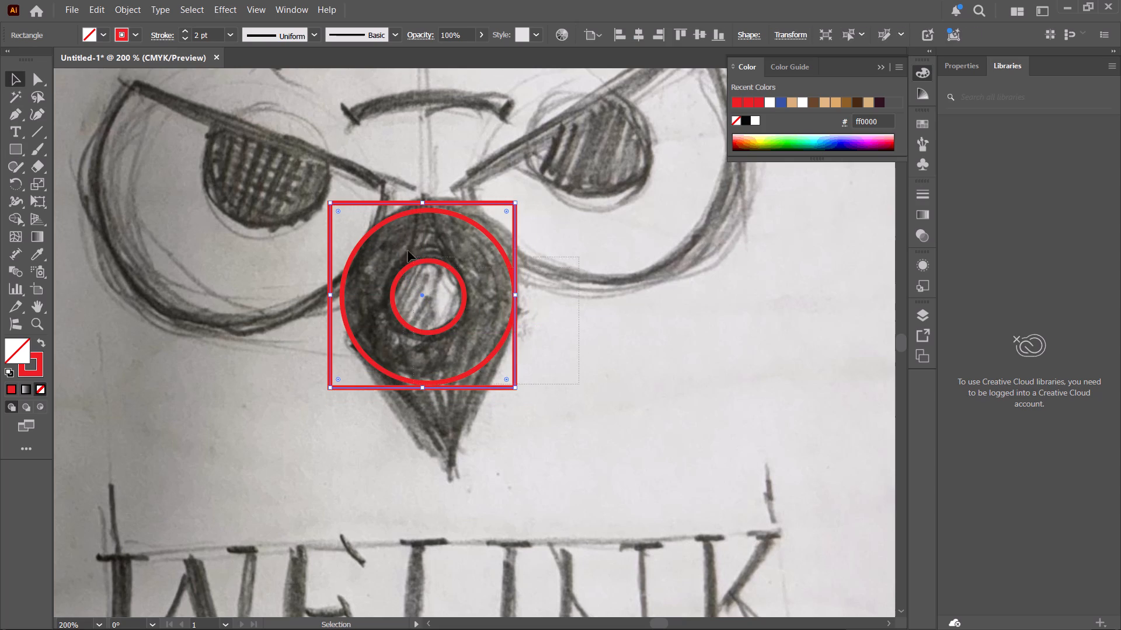
pyautogui.moveTo(408, 251); pyautogui.dragTo(359, 222)
pyautogui.click(633, 37)
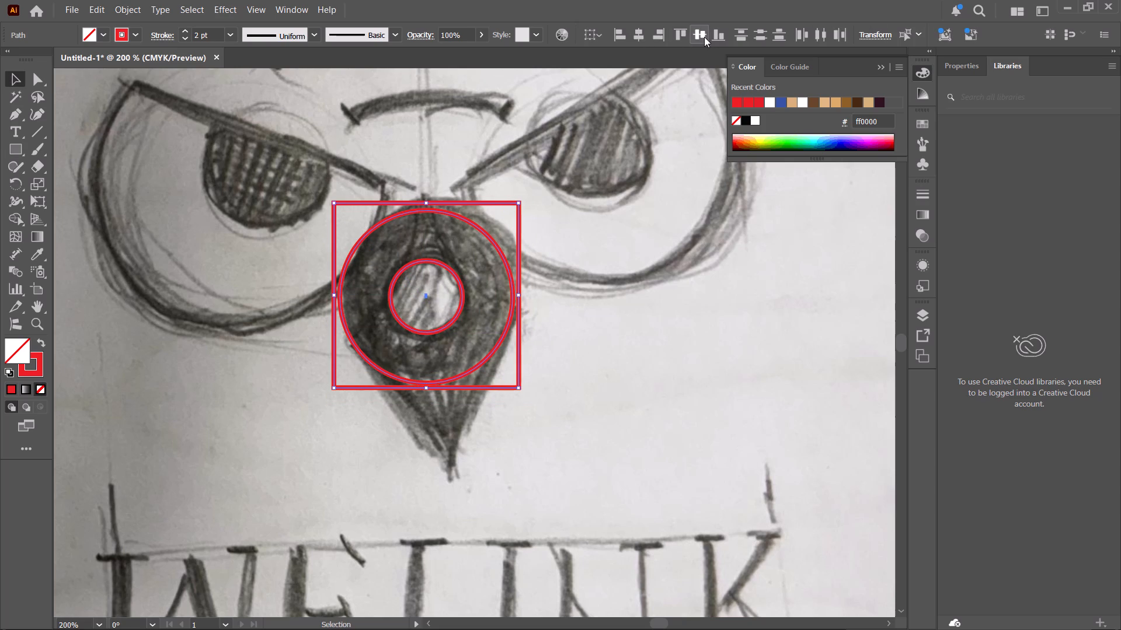
pyautogui.click(704, 37)
pyautogui.click(632, 274)
pyautogui.moveTo(647, 457); pyautogui.dragTo(250, 94)
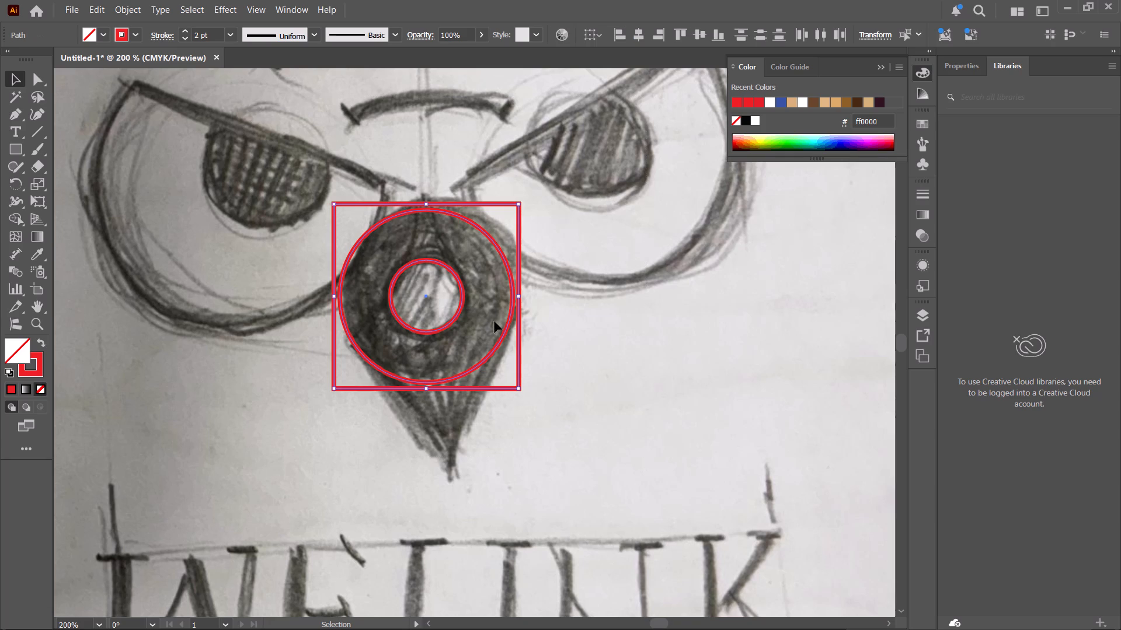
pyautogui.click(577, 272)
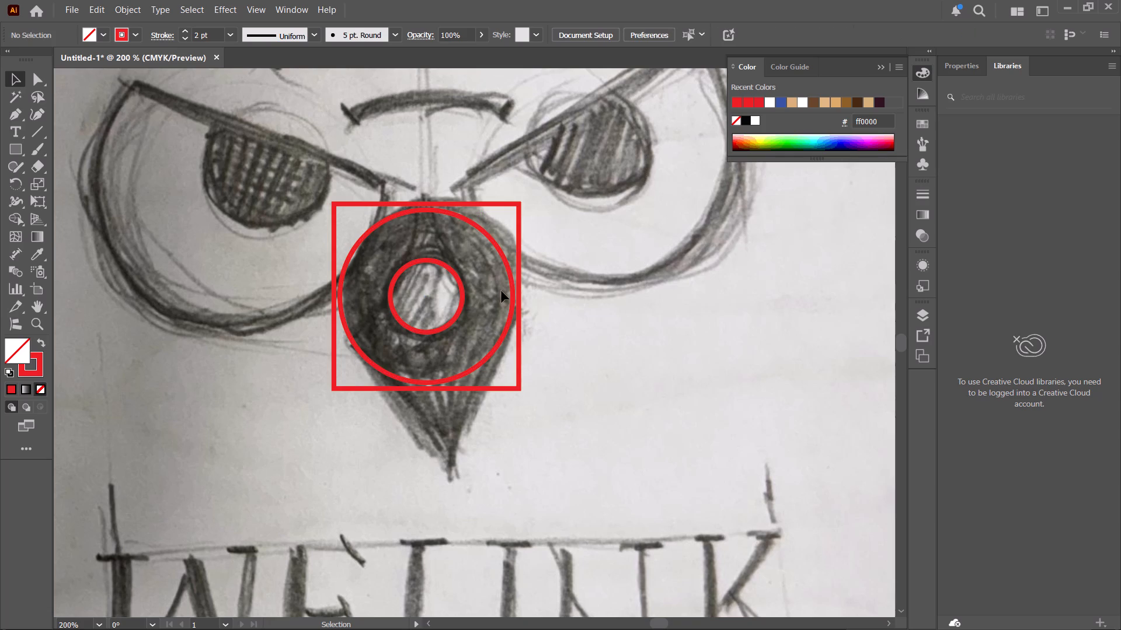
# Shrink the square evenly about its centre to about 76 pt so its edges meet the outer beak circle.
pyautogui.keyDown('alt'); pyautogui.scroll(1, 428, 196); pyautogui.keyUp('alt')
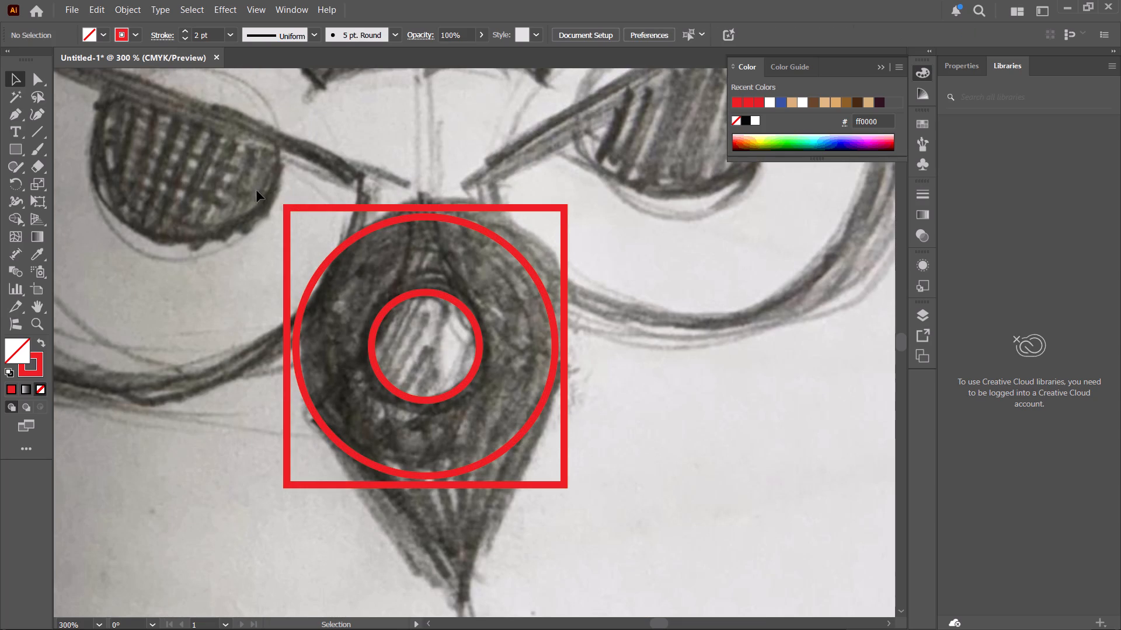
pyautogui.moveTo(256, 192); pyautogui.dragTo(614, 206)
pyautogui.moveTo(578, 205); pyautogui.dragTo(545, 214)
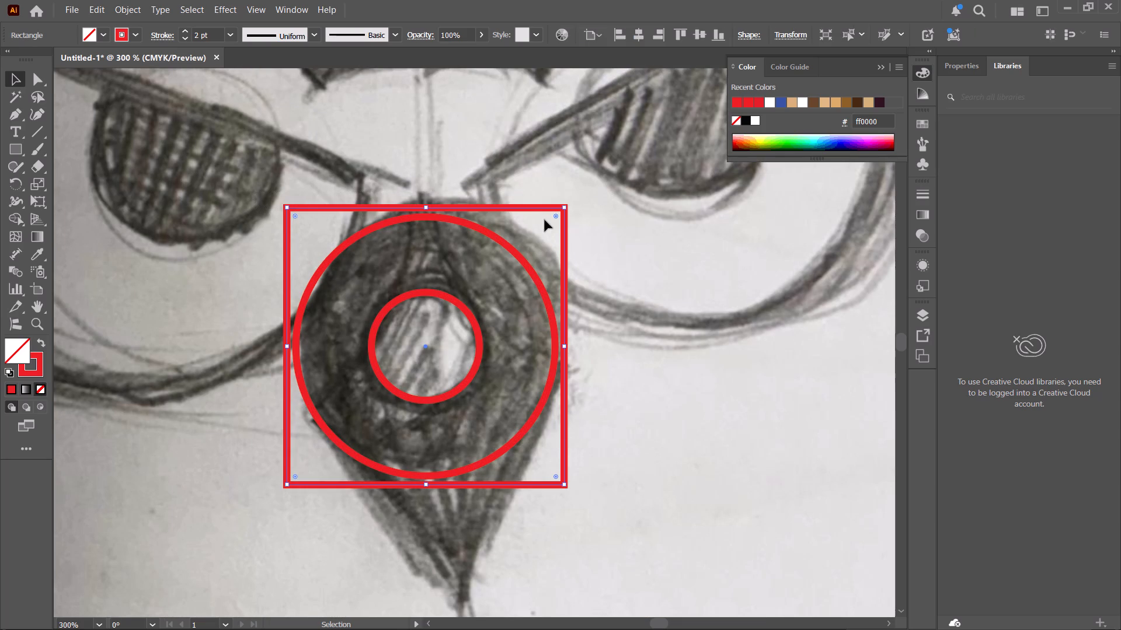
pyautogui.keyDown('shift'); pyautogui.moveTo(424, 204); pyautogui.dragTo(423, 206); pyautogui.keyUp('shift')
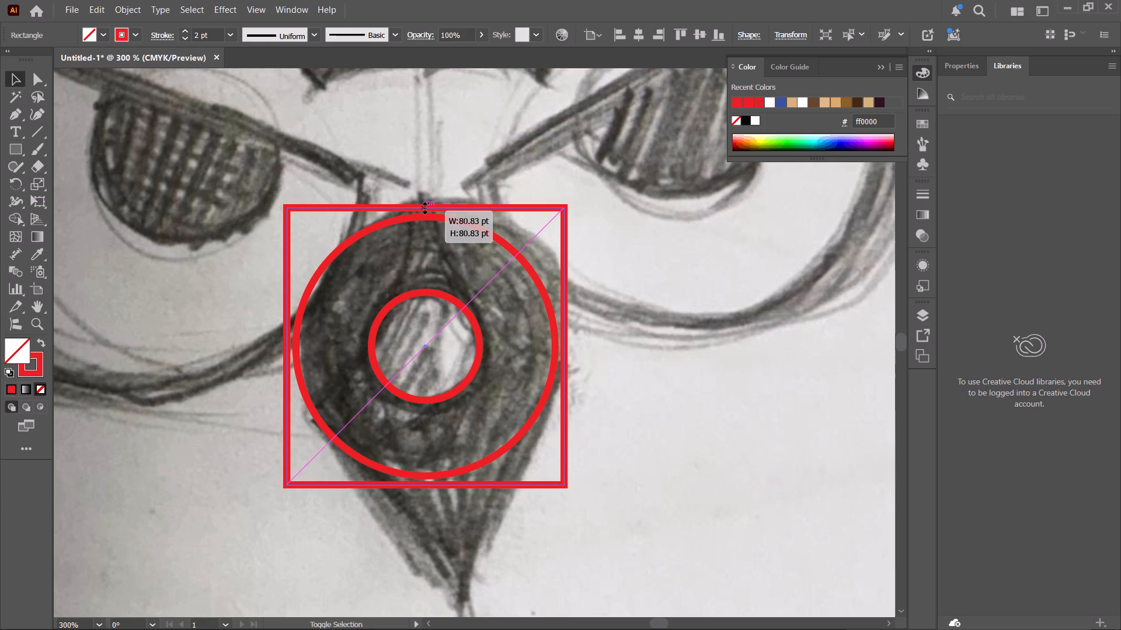
pyautogui.keyDown('shift'); pyautogui.moveTo(423, 206); pyautogui.dragTo(410, 217); pyautogui.keyUp('shift')
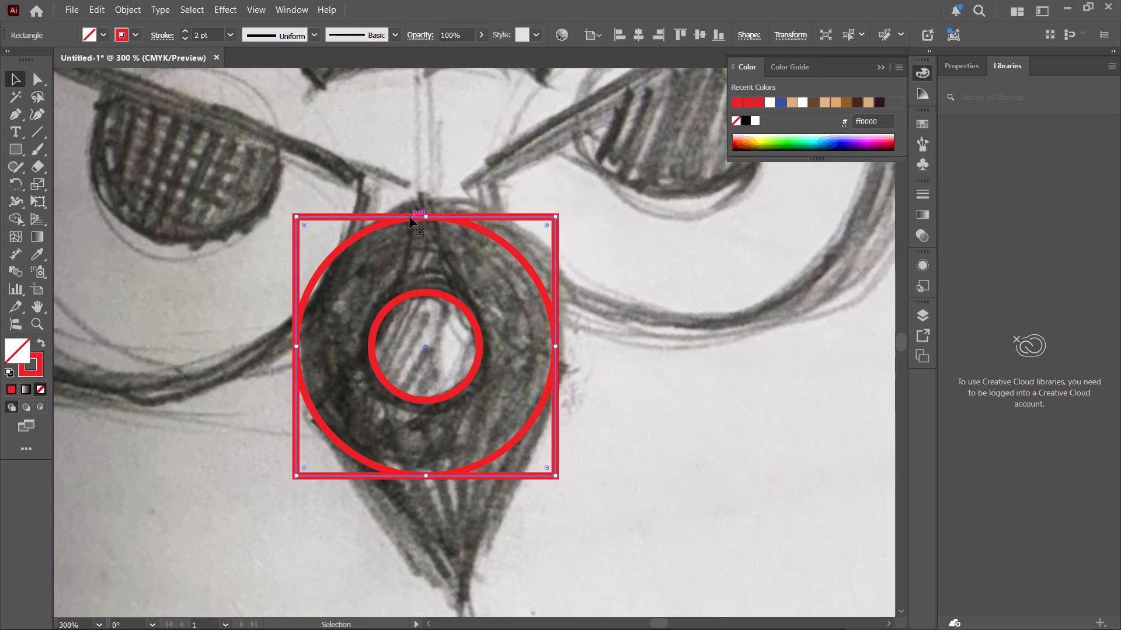
pyautogui.click(619, 328)
pyautogui.hotkey('ctrl', 'y')
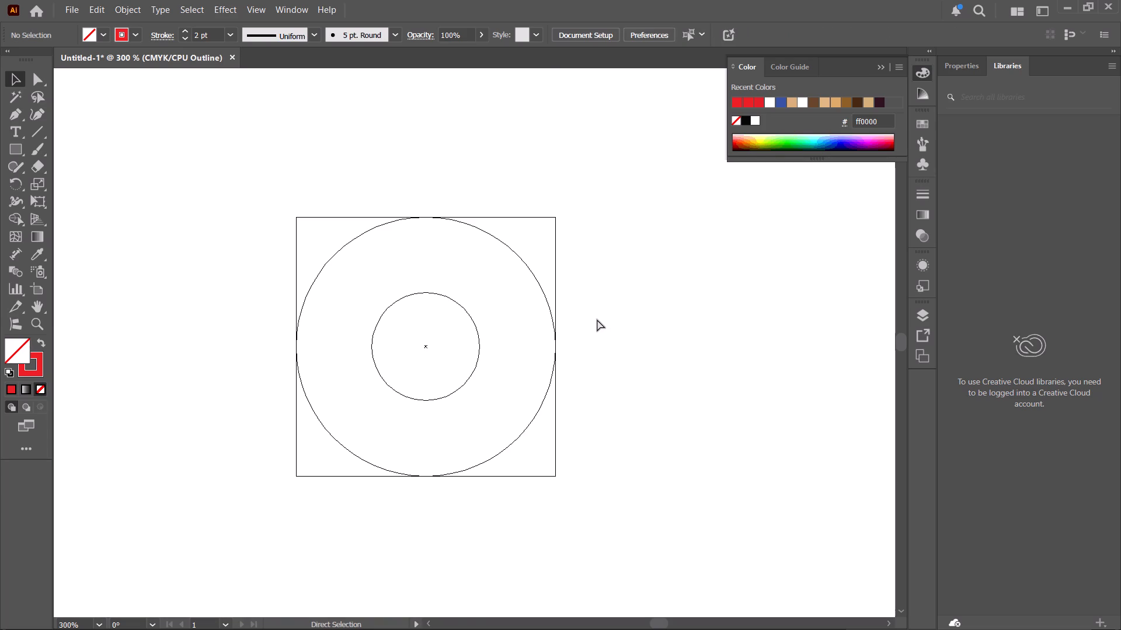
pyautogui.hotkey('ctrl', 'y')
# Align the centres of the resized square and both beak circles horizontally and vertically.
pyautogui.keyDown('alt'); pyautogui.scroll(-2, 596, 324); pyautogui.keyUp('alt')
pyautogui.moveTo(658, 452); pyautogui.dragTo(256, 168)
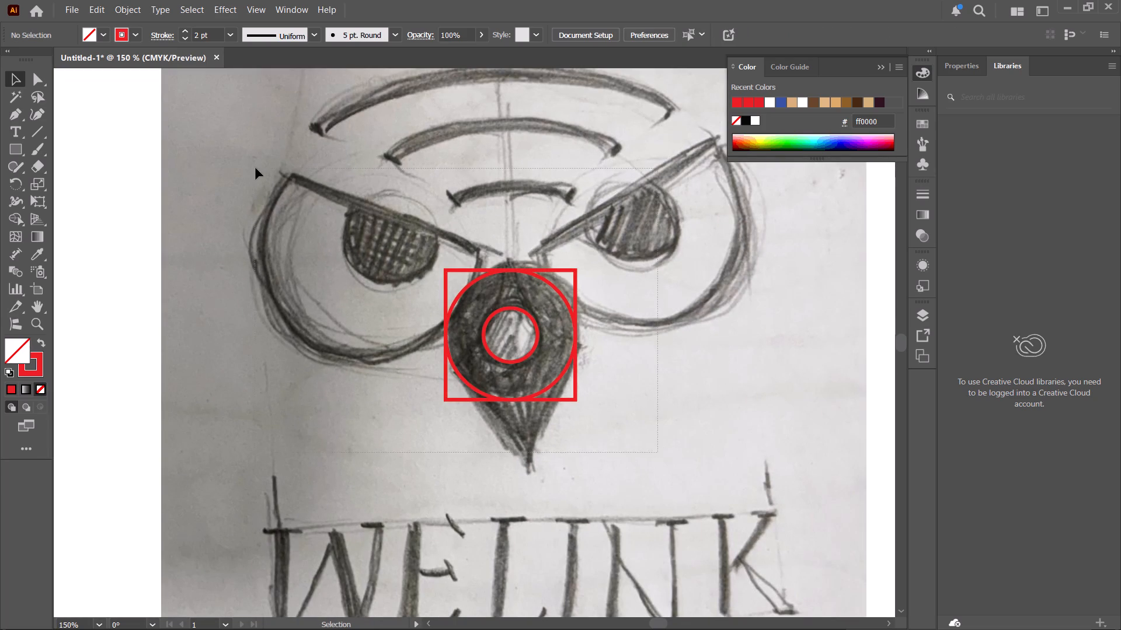
pyautogui.click(631, 34)
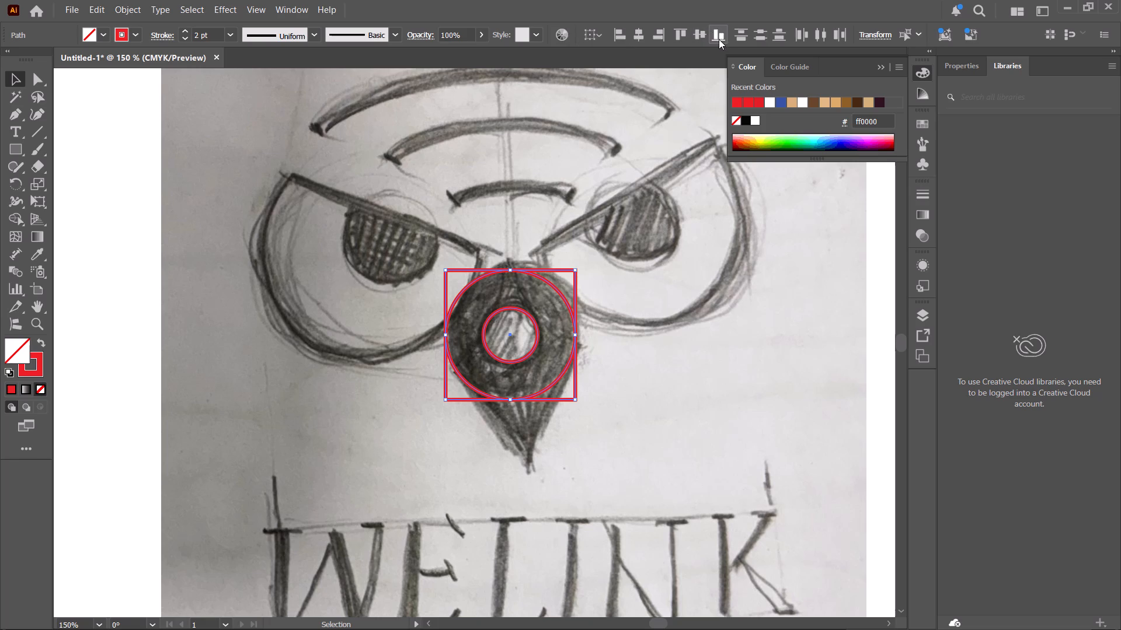
pyautogui.click(702, 36)
pyautogui.click(656, 372)
# Stretch the square's lower edge down to the sketched beak tip, making the rectangle about 117 pt tall.
pyautogui.keyDown('alt'); pyautogui.scroll(2, 528, 428); pyautogui.keyUp('alt')
pyautogui.moveTo(598, 360); pyautogui.dragTo(604, 391)
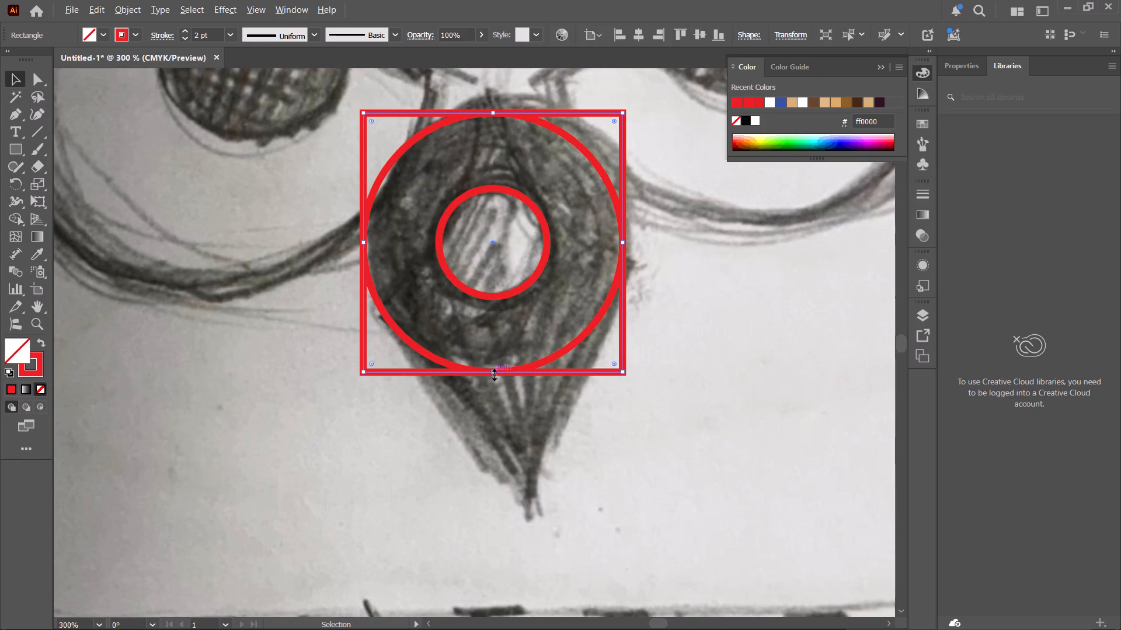
pyautogui.keyDown('alt'); pyautogui.moveTo(493, 373); pyautogui.dragTo(493, 387); pyautogui.keyUp('alt')
pyautogui.hotkey('ctrl', 'z')
pyautogui.moveTo(493, 375); pyautogui.dragTo(503, 510)
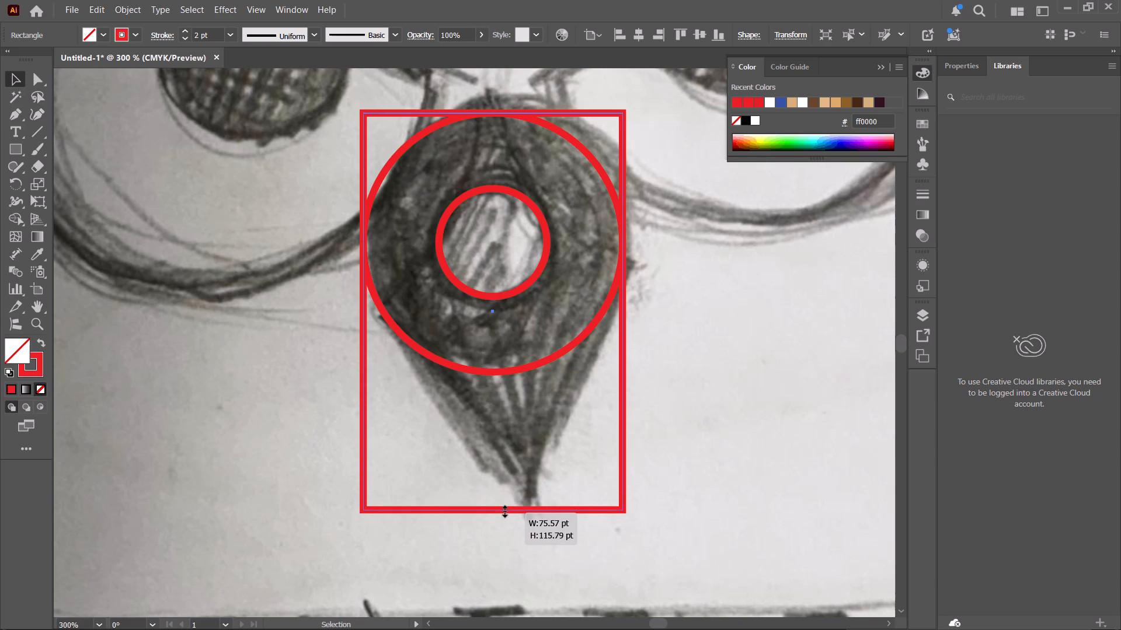
pyautogui.moveTo(503, 510); pyautogui.dragTo(516, 513)
pyautogui.rightClick(516, 513)
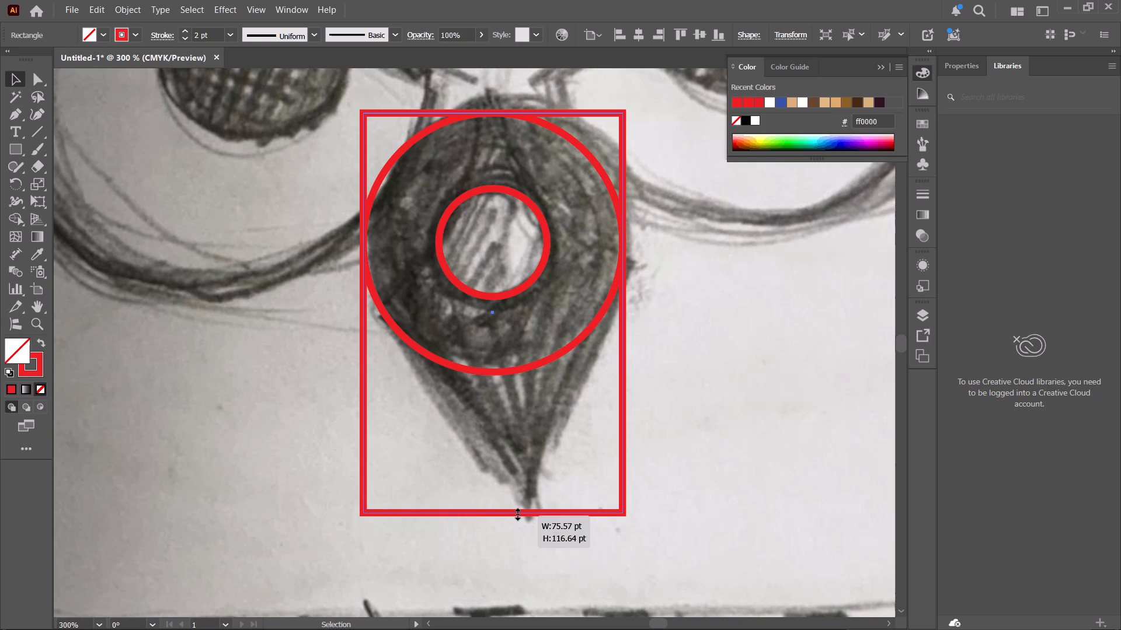
pyautogui.moveTo(516, 513); pyautogui.dragTo(516, 523)
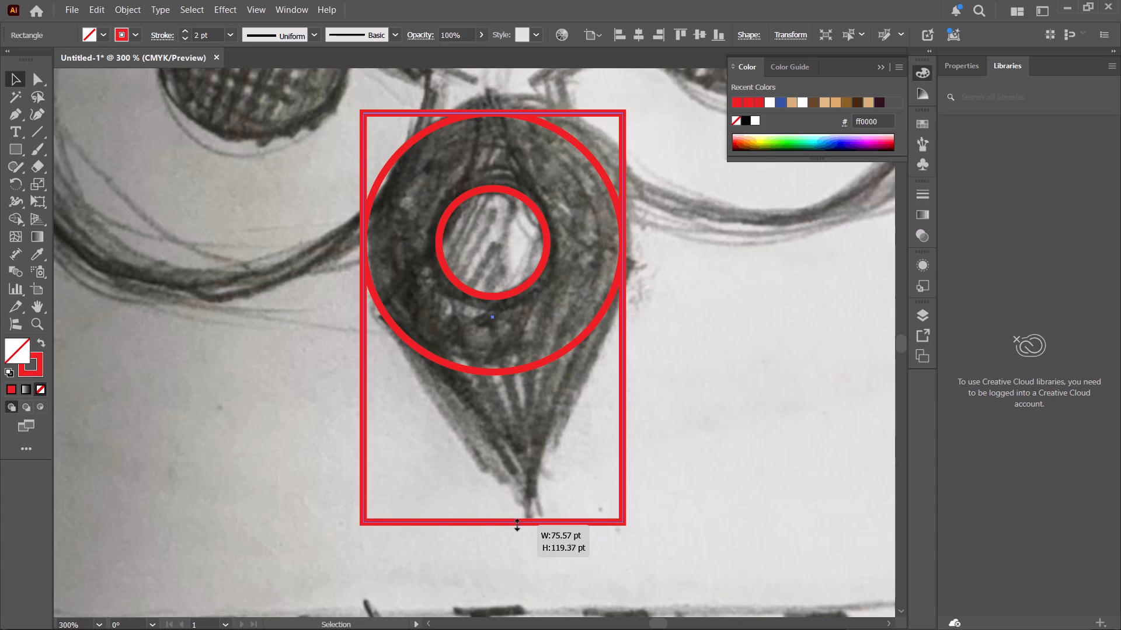
pyautogui.moveTo(516, 523); pyautogui.dragTo(520, 514)
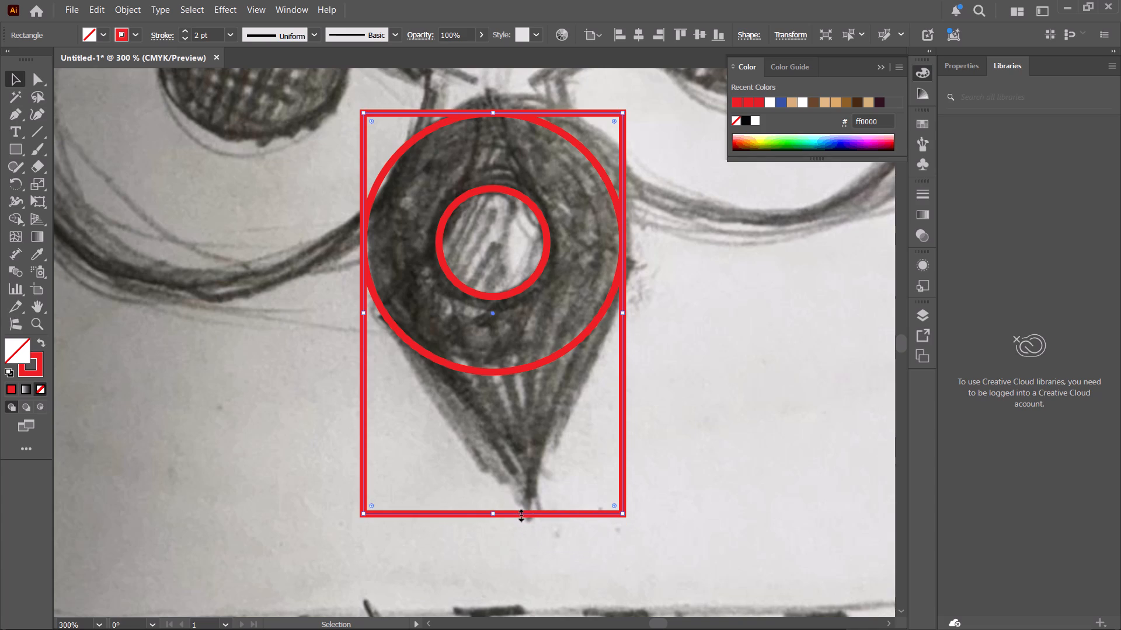
# Apply Split Into Grid to the tall rectangle with 1 row and 1 column.
pyautogui.click(126, 8)
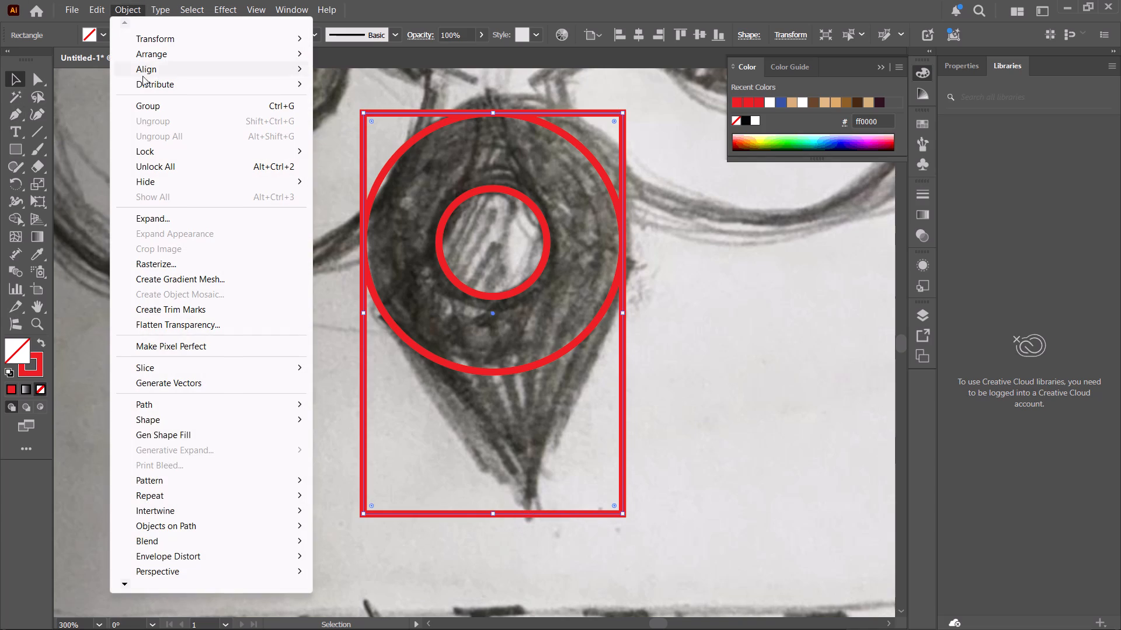
pyautogui.click(168, 405)
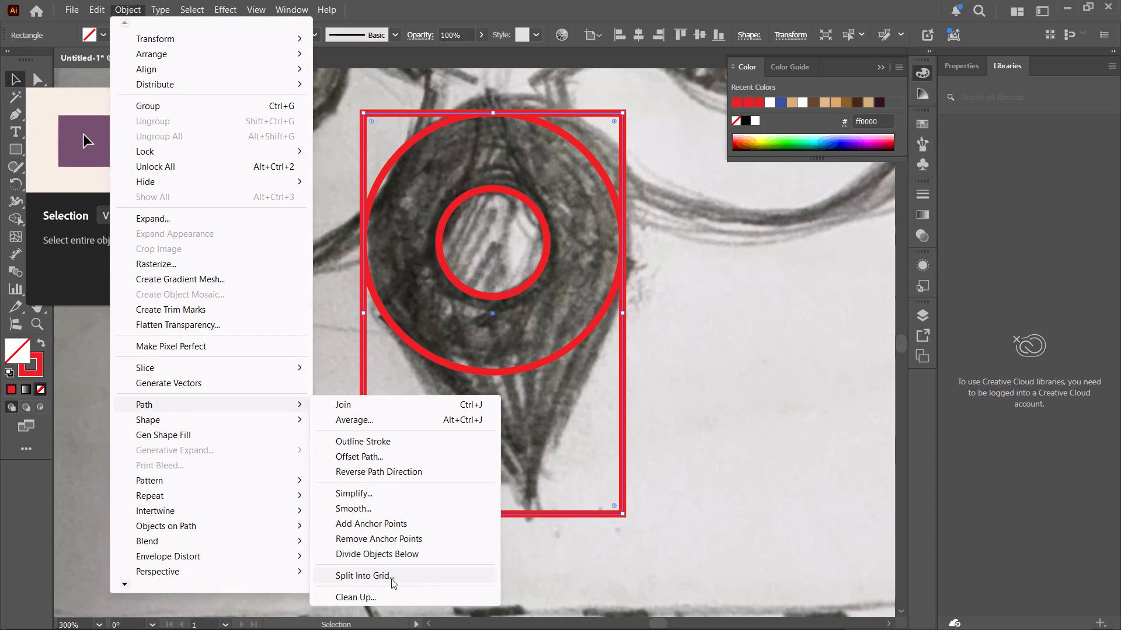
pyautogui.click(383, 579)
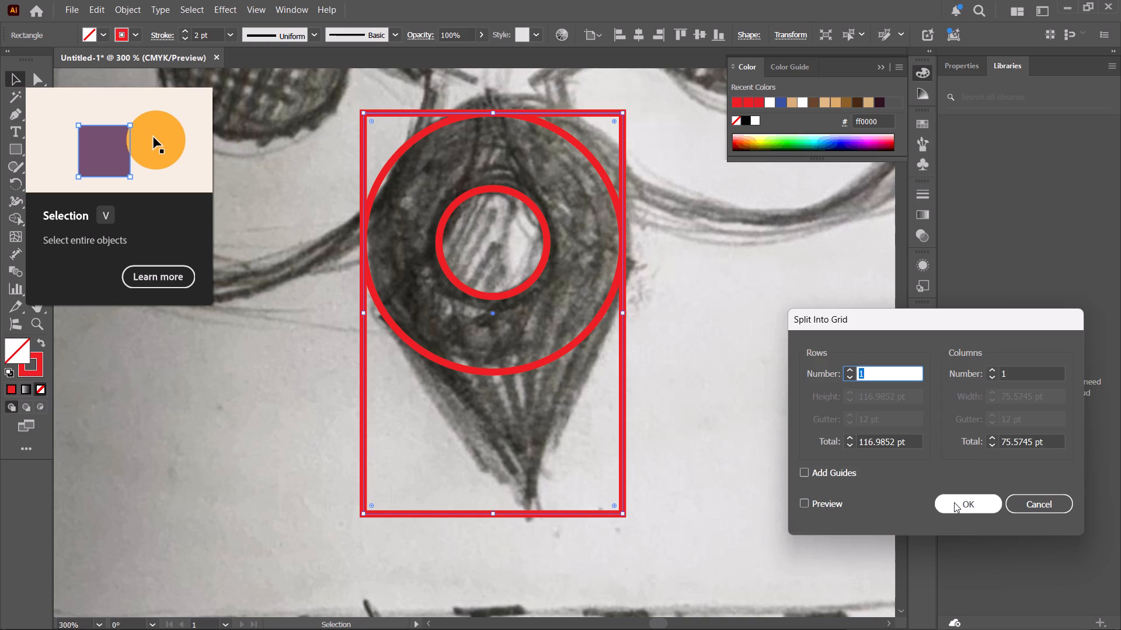
pyautogui.click(954, 502)
# Chamfer the rectangle's two lower corners at the maximum radius of about 37.79 pt to form a point.
pyautogui.press('a')
pyautogui.moveTo(330, 432); pyautogui.dragTo(641, 475)
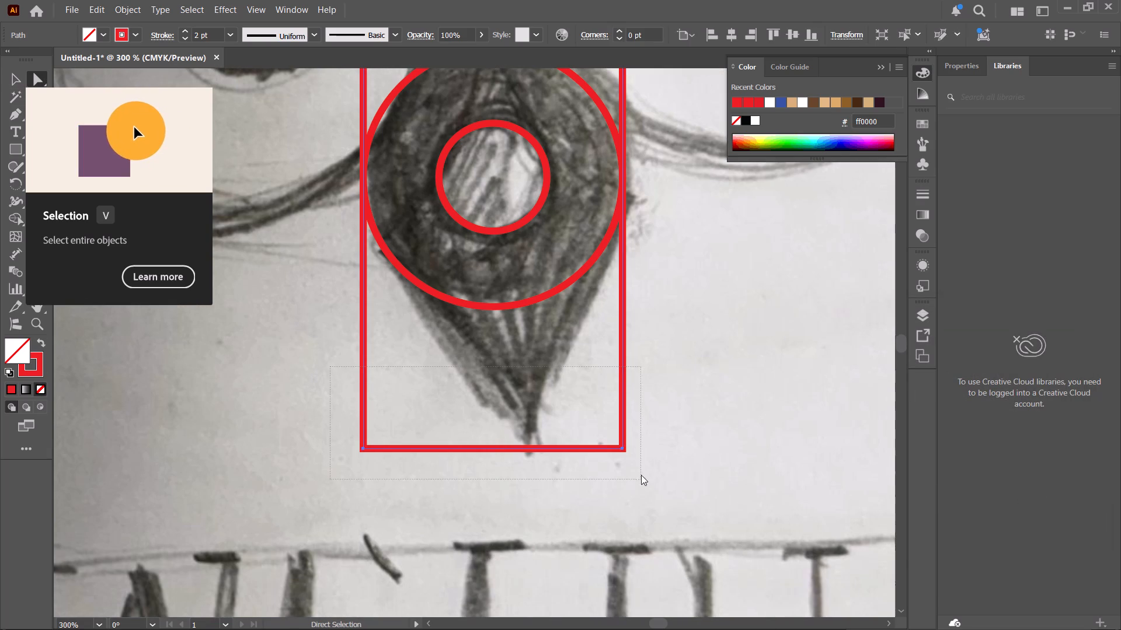
pyautogui.moveTo(641, 475); pyautogui.dragTo(642, 474)
pyautogui.moveTo(614, 439); pyautogui.dragTo(490, 293)
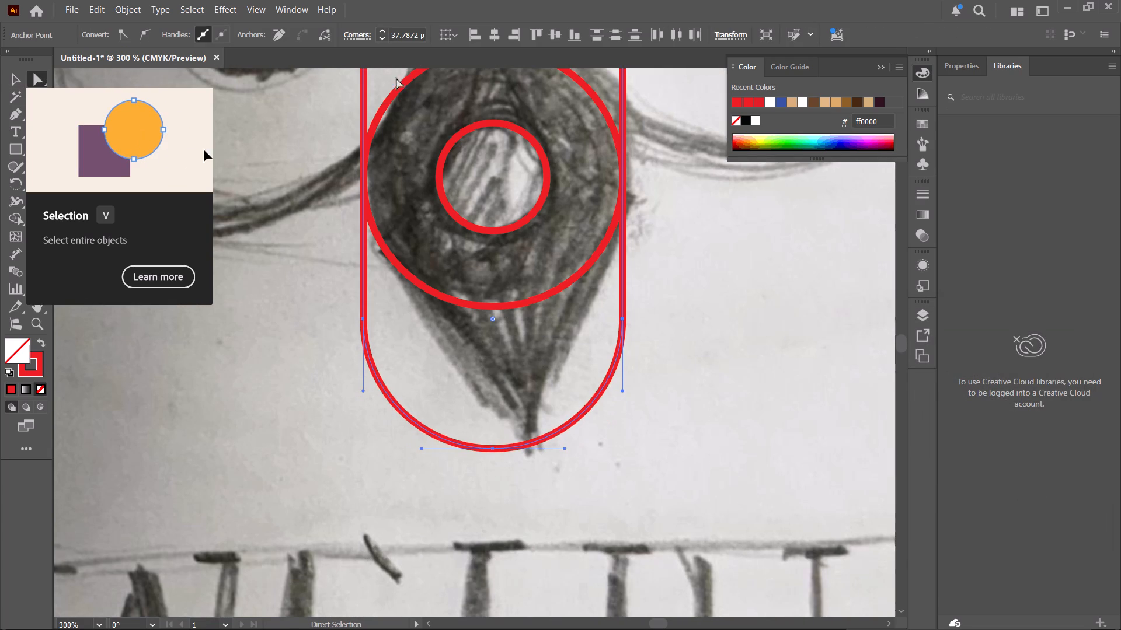
pyautogui.click(356, 34)
pyautogui.click(357, 64)
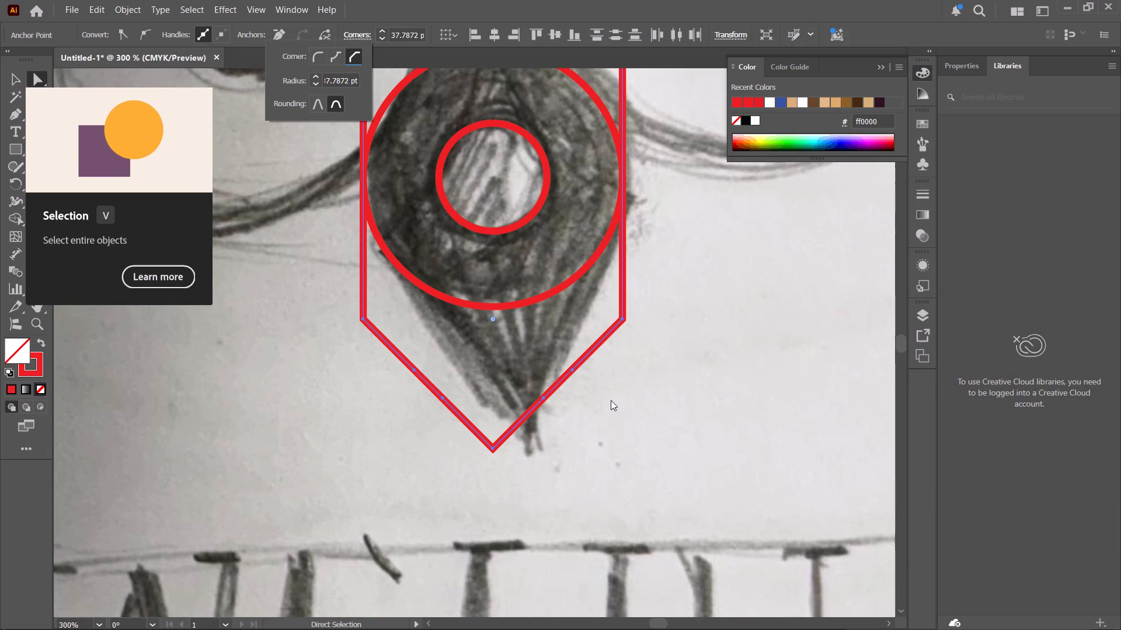
pyautogui.keyDown('ctrl'); pyautogui.scroll(-3, 609, 400); pyautogui.keyUp('ctrl')
pyautogui.click(329, 225)
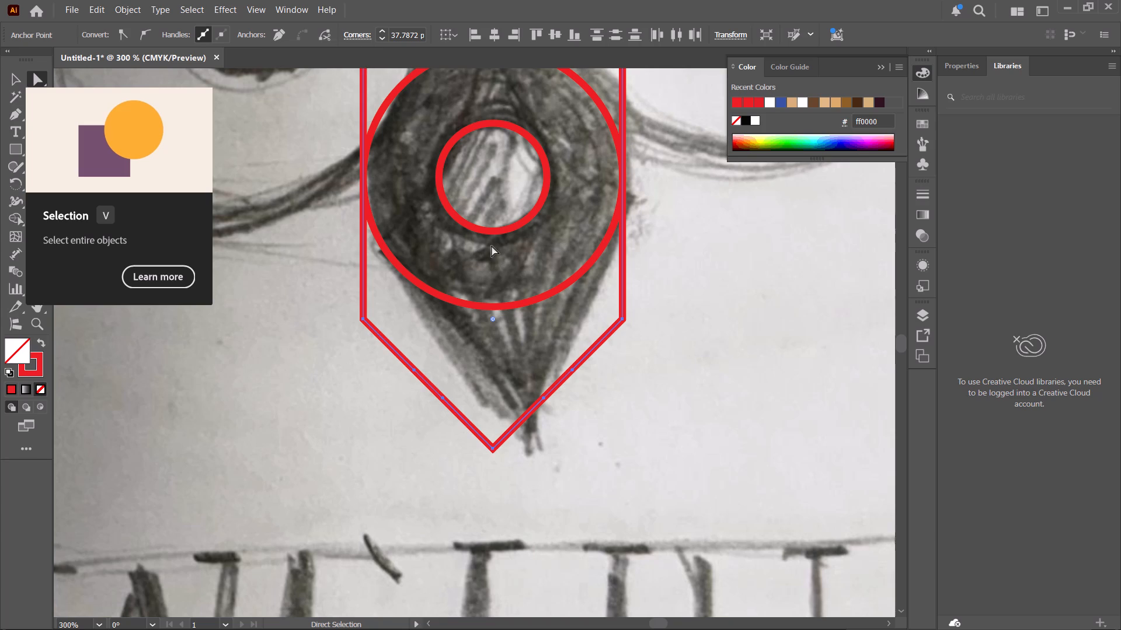
# With Shape Builder, remove the pointed shape's two upper corner areas outside the circle, and define the inner circle and ring regions.
pyautogui.keyDown('ctrl'); pyautogui.scroll(-3, 490, 260); pyautogui.keyUp('ctrl')
pyautogui.scroll(4, 490, 260)
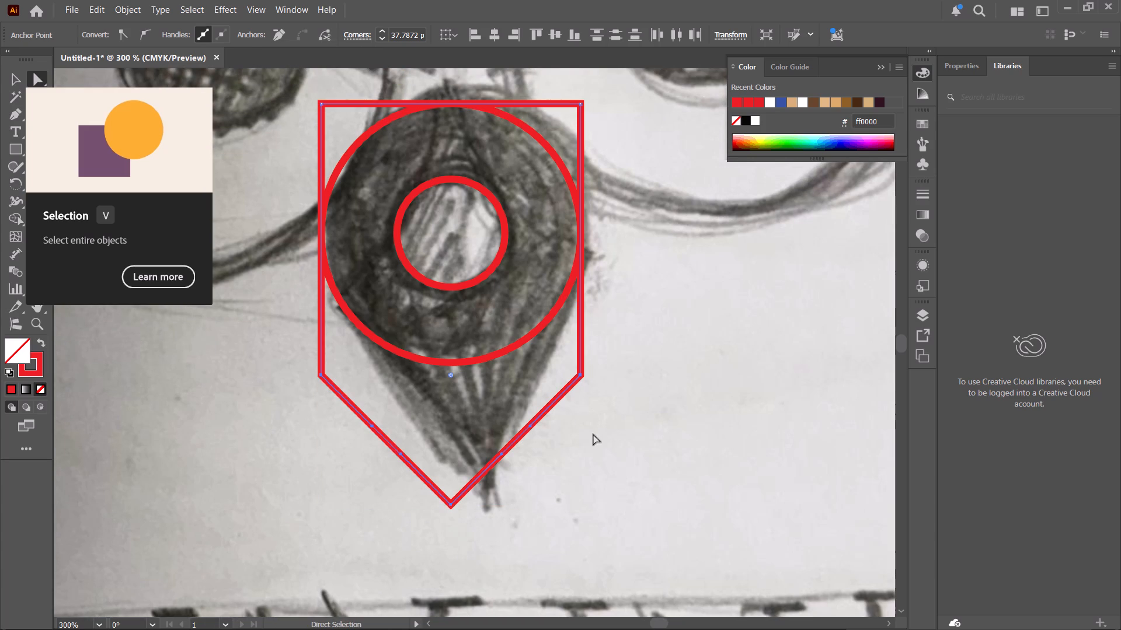
pyautogui.press('v')
pyautogui.hotkey('ctrl', 'a')
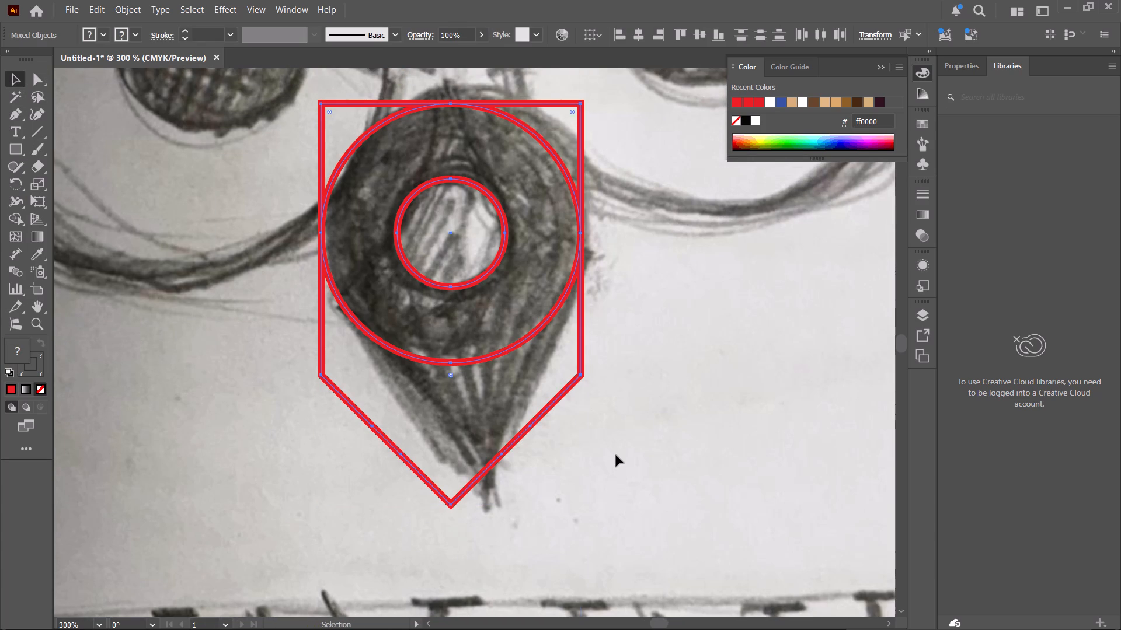
pyautogui.hotkey('shift', 'm')
pyautogui.keyDown('alt'); pyautogui.moveTo(556, 119); pyautogui.dragTo(623, 107); pyautogui.keyUp('alt')
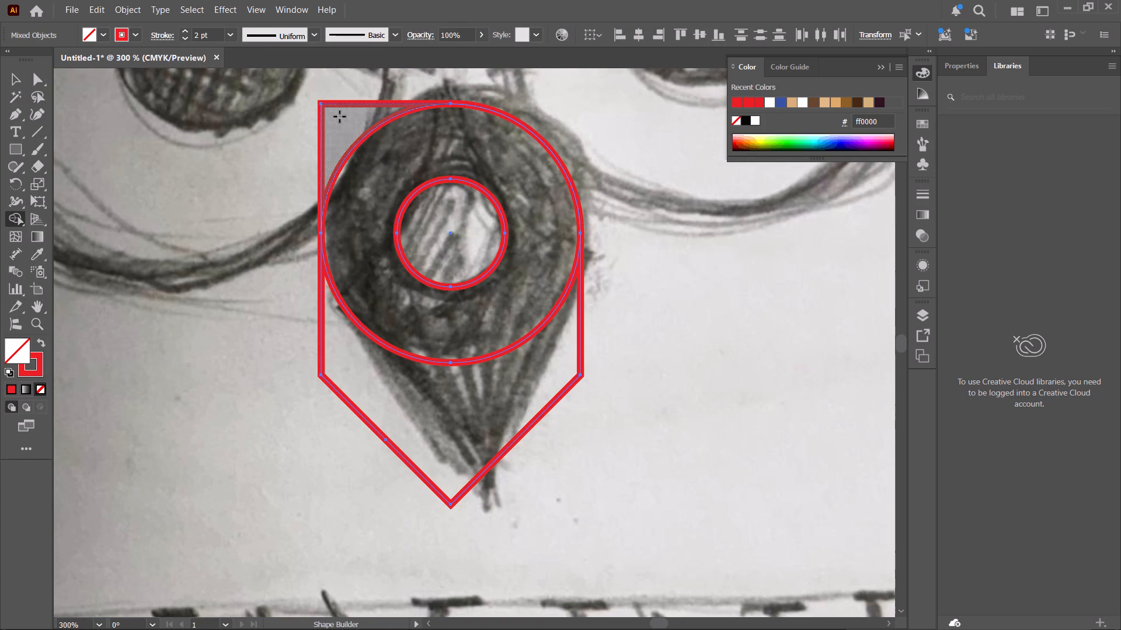
pyautogui.keyDown('alt'); pyautogui.moveTo(340, 117); pyautogui.dragTo(296, 68); pyautogui.keyUp('alt')
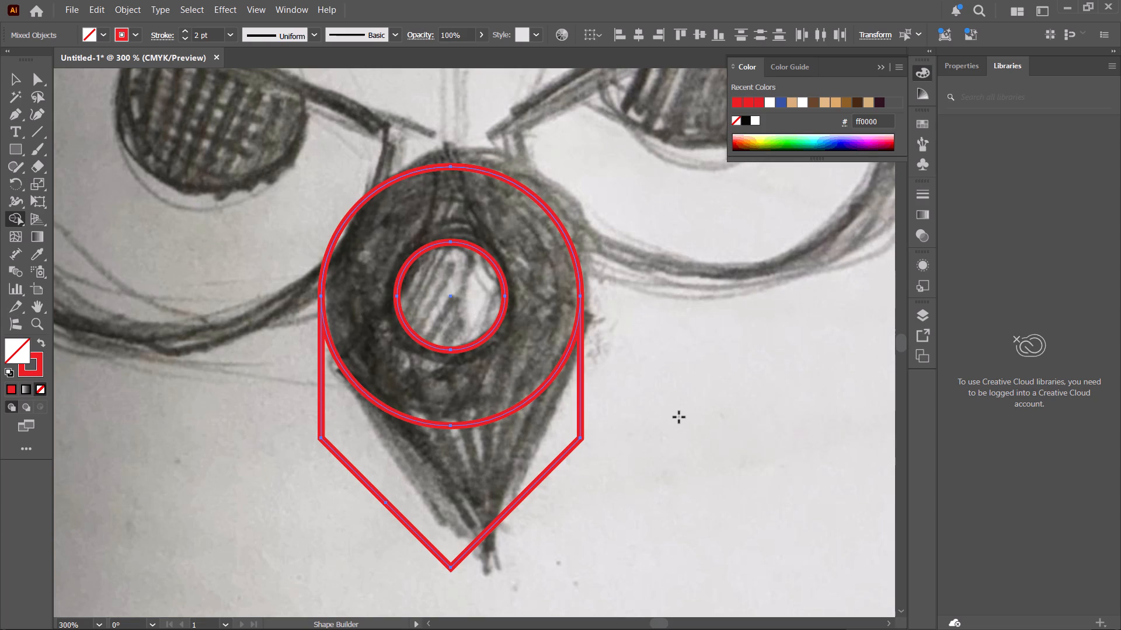
pyautogui.click(459, 322)
pyautogui.click(564, 304)
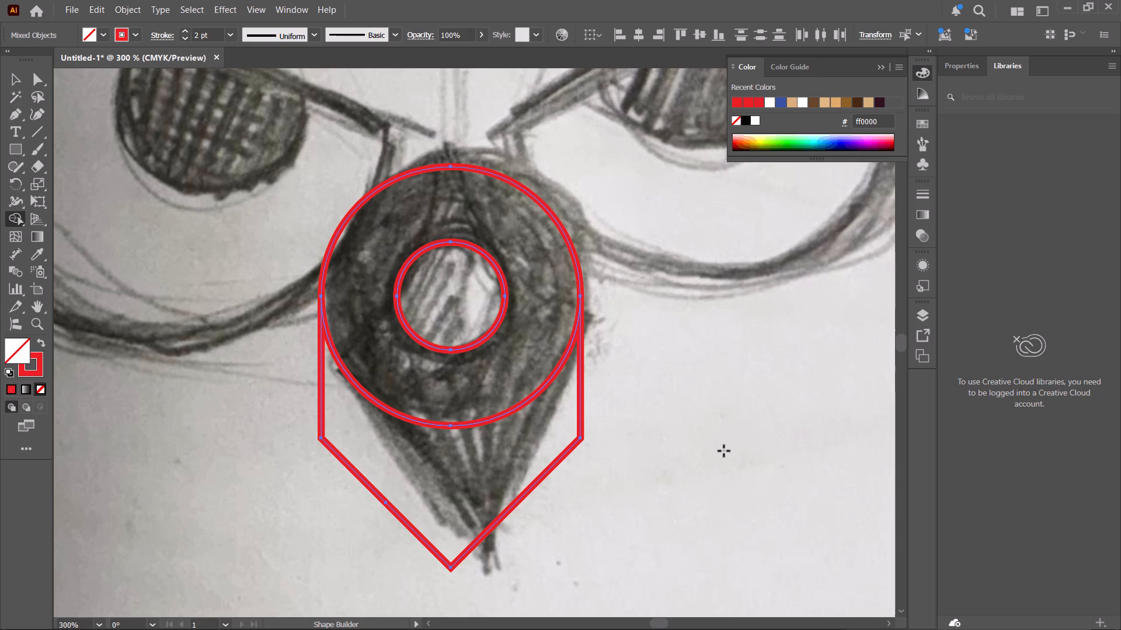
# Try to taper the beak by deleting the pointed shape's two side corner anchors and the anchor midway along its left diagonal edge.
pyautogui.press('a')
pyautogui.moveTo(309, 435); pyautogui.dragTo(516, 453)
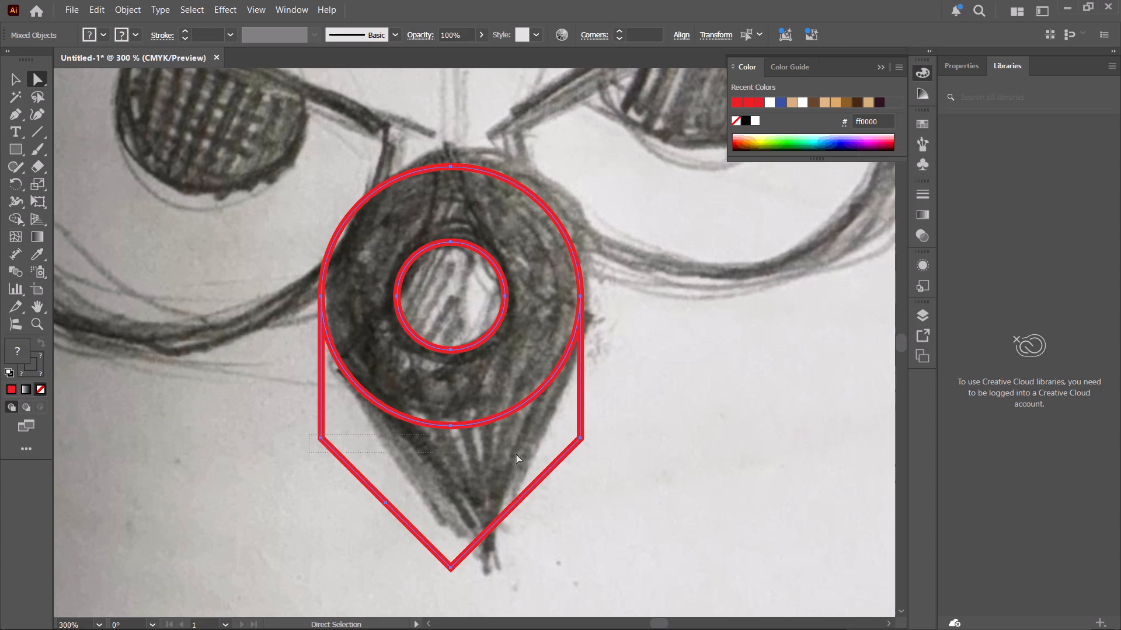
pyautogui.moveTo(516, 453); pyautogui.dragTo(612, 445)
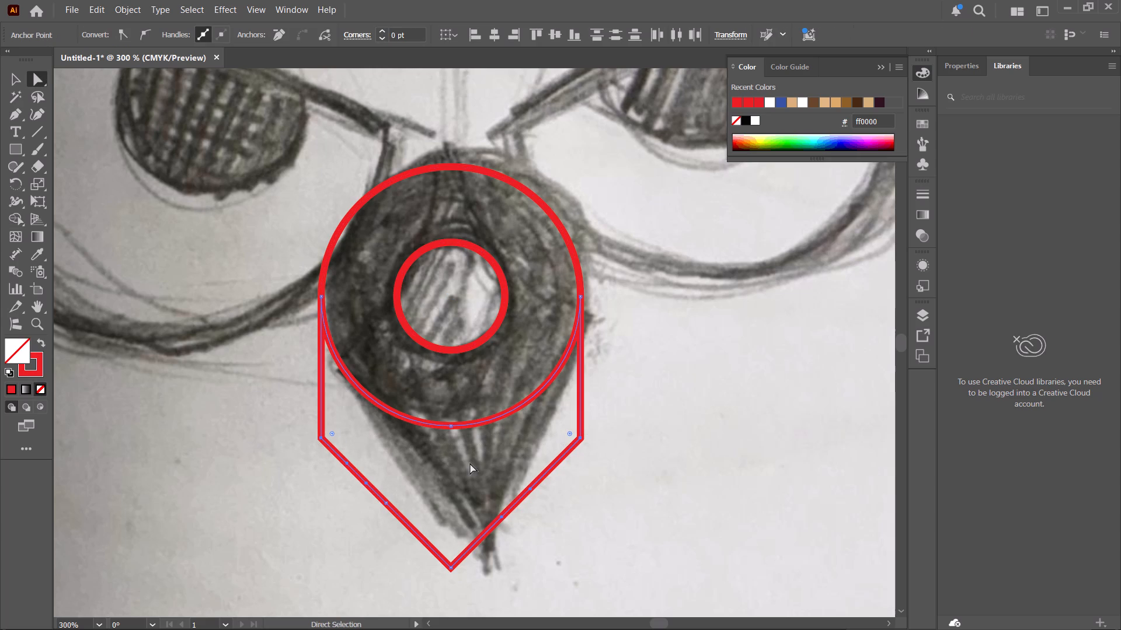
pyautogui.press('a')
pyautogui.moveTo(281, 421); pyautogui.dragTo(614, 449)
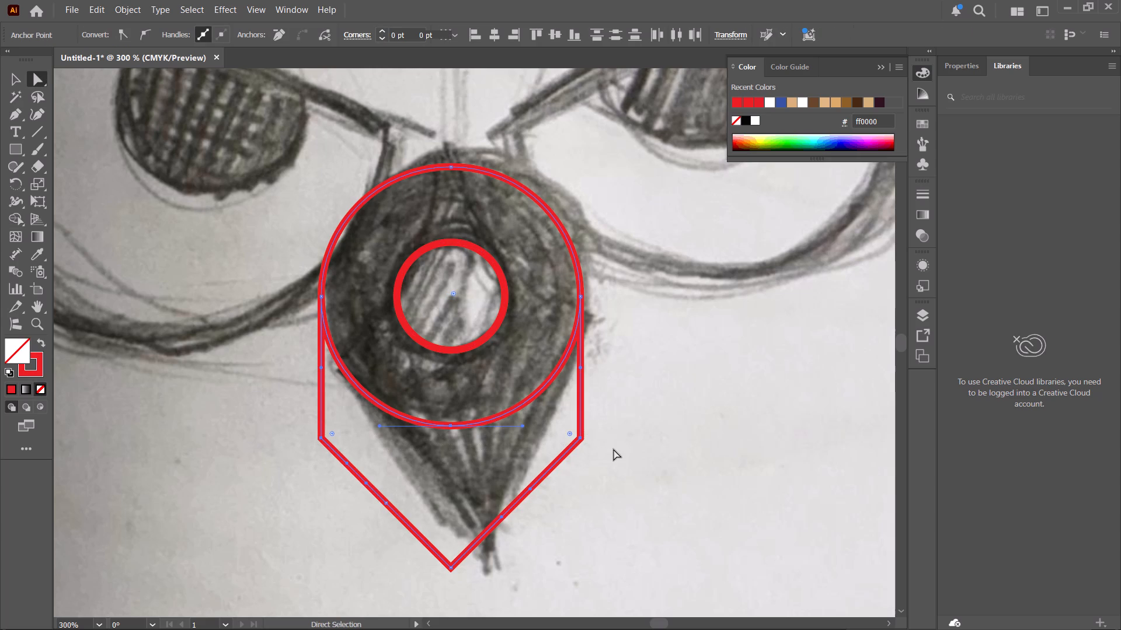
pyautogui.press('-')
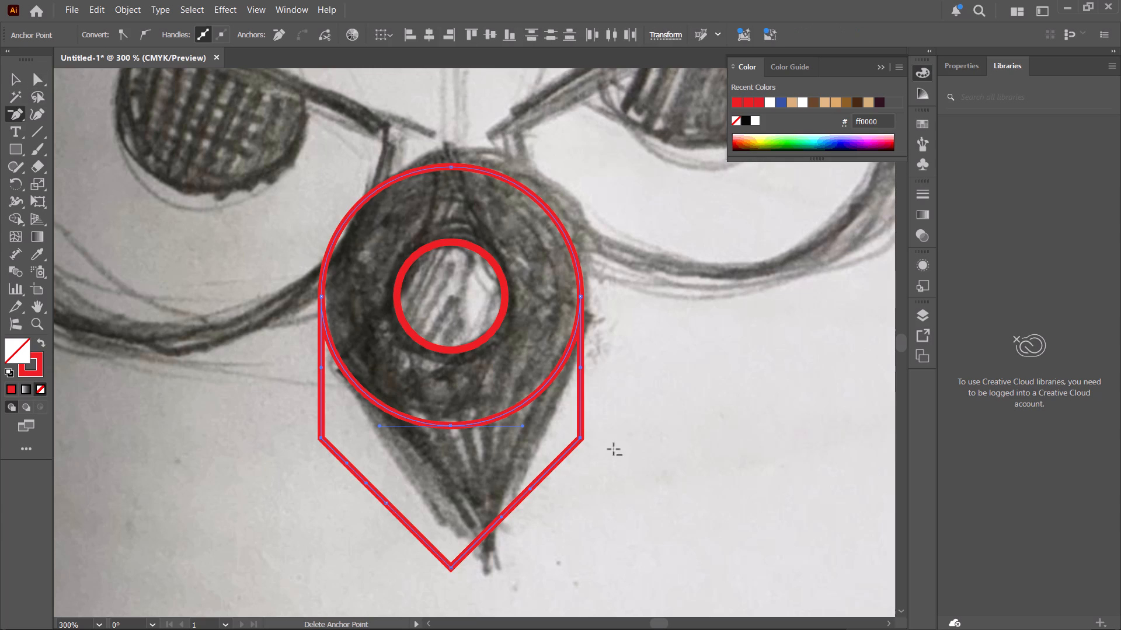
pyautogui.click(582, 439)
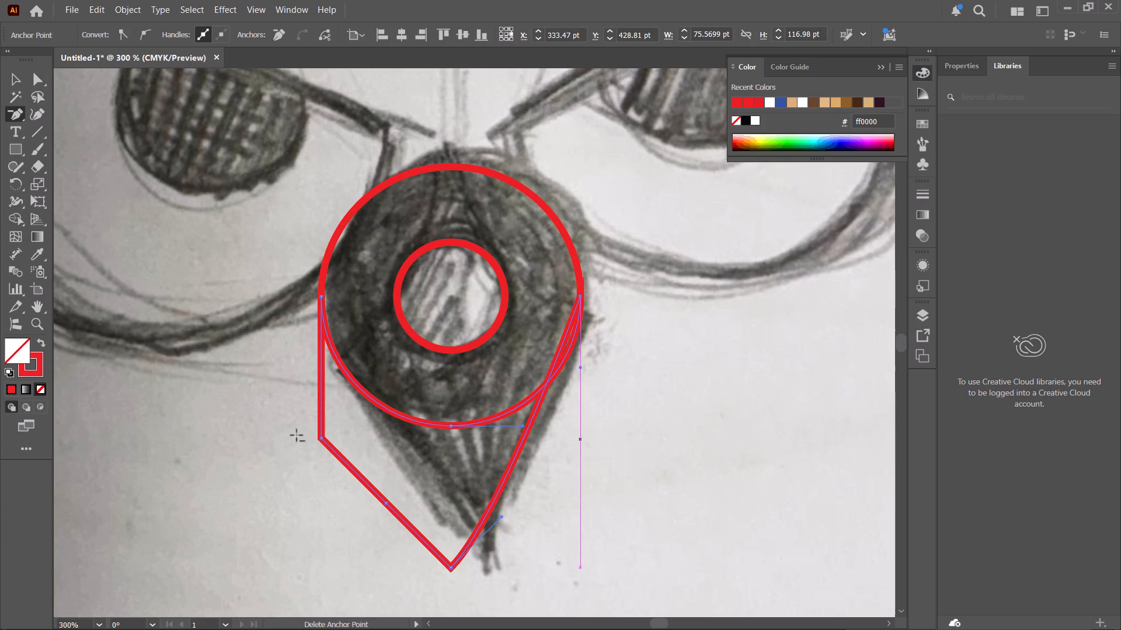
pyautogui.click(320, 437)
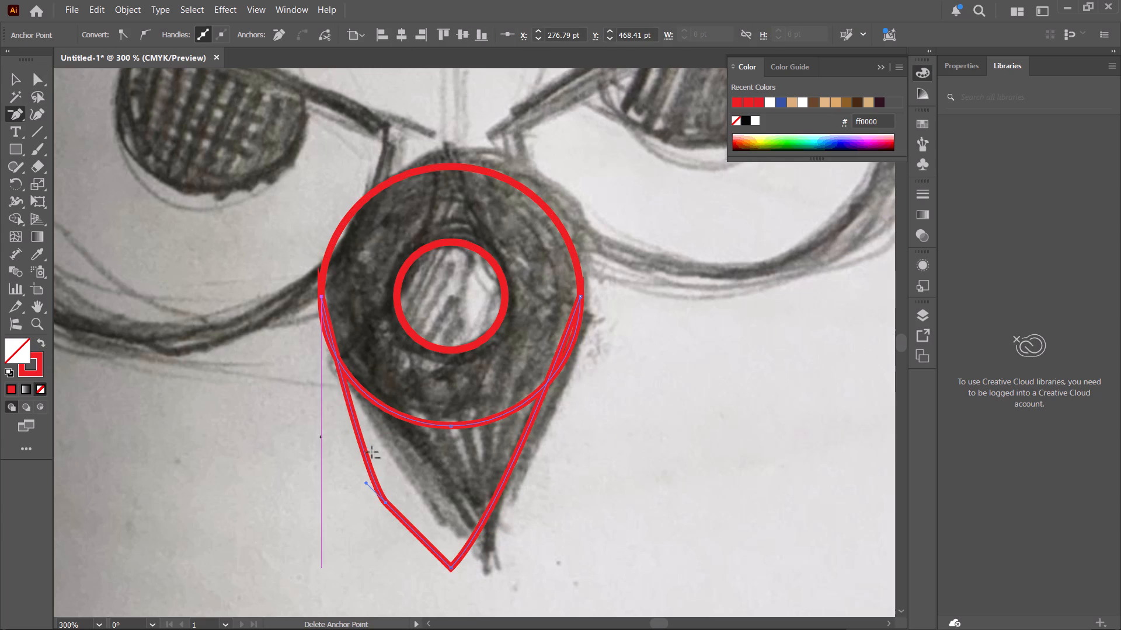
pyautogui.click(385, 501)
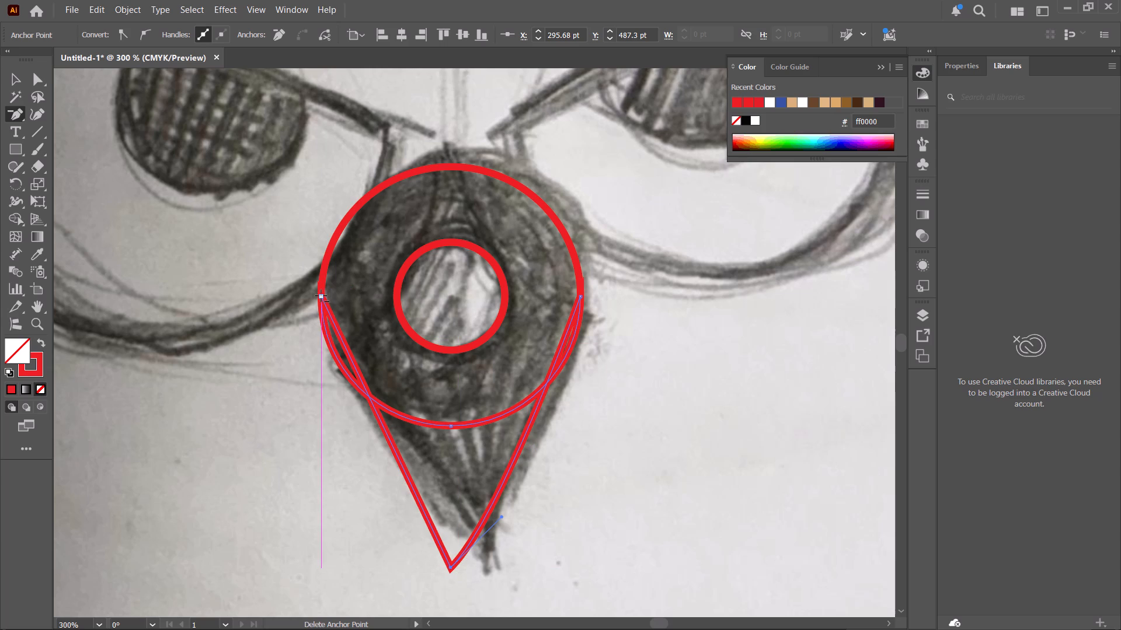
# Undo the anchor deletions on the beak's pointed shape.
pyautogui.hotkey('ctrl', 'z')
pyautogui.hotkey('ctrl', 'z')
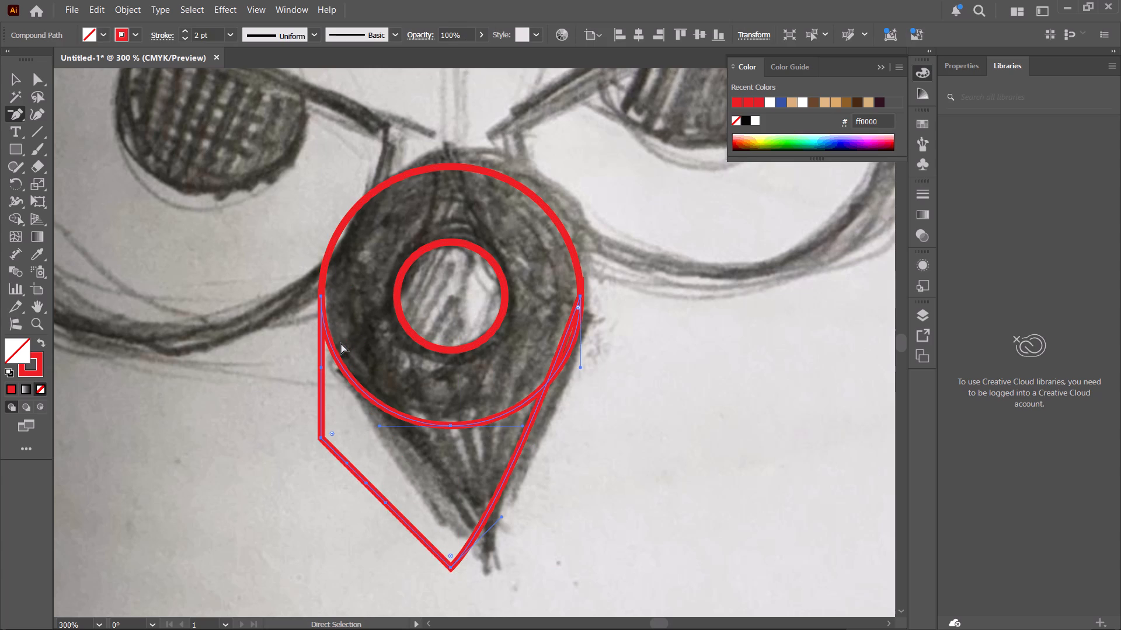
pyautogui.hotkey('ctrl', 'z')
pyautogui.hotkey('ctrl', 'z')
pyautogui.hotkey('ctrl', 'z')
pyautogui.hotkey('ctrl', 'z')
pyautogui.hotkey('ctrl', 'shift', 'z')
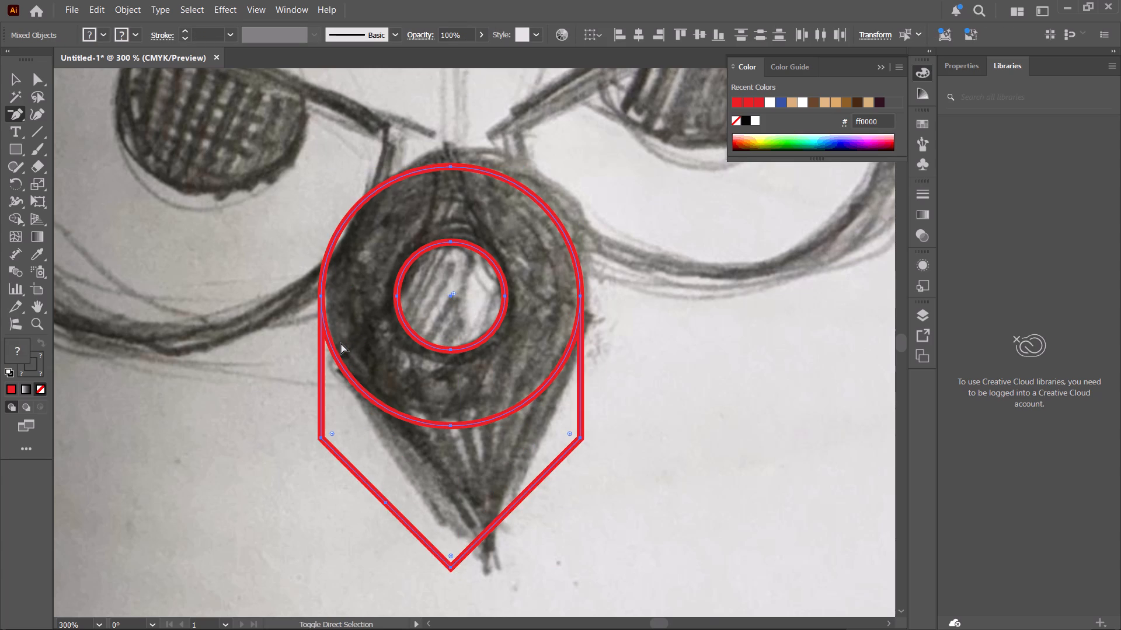
# Move the complete beak construction off the sketch to the empty area beside the artboard, centred above the three red signal arcs.
pyautogui.press('v')
pyautogui.click(640, 425)
pyautogui.keyDown('alt'); pyautogui.scroll(-4, 644, 426); pyautogui.keyUp('alt')
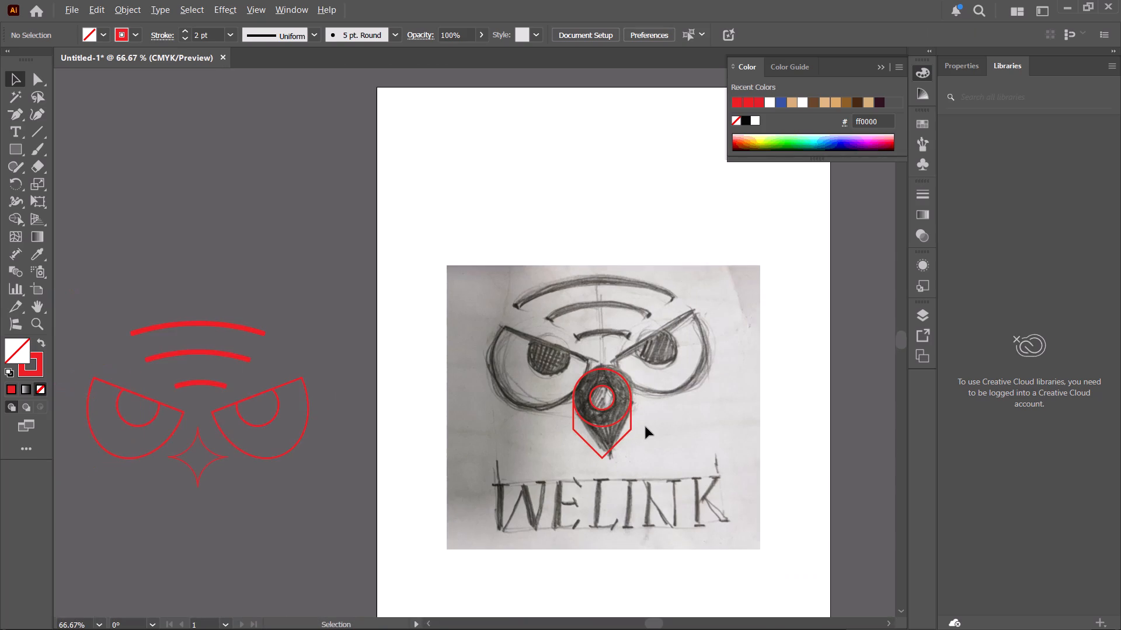
pyautogui.moveTo(656, 483); pyautogui.dragTo(566, 323)
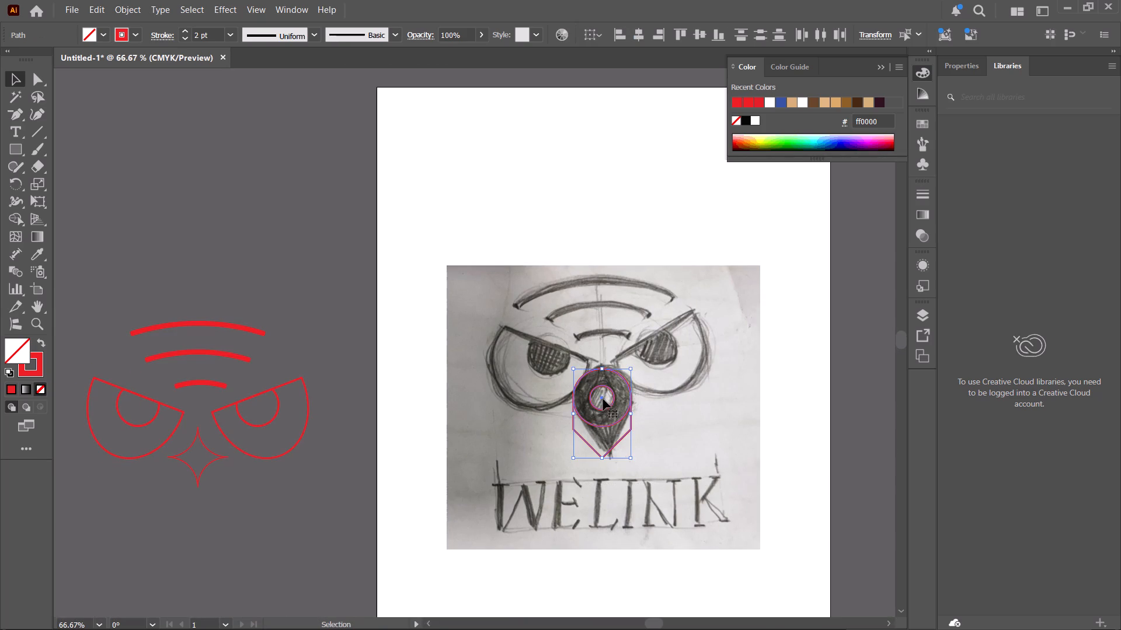
pyautogui.moveTo(603, 399); pyautogui.dragTo(193, 242)
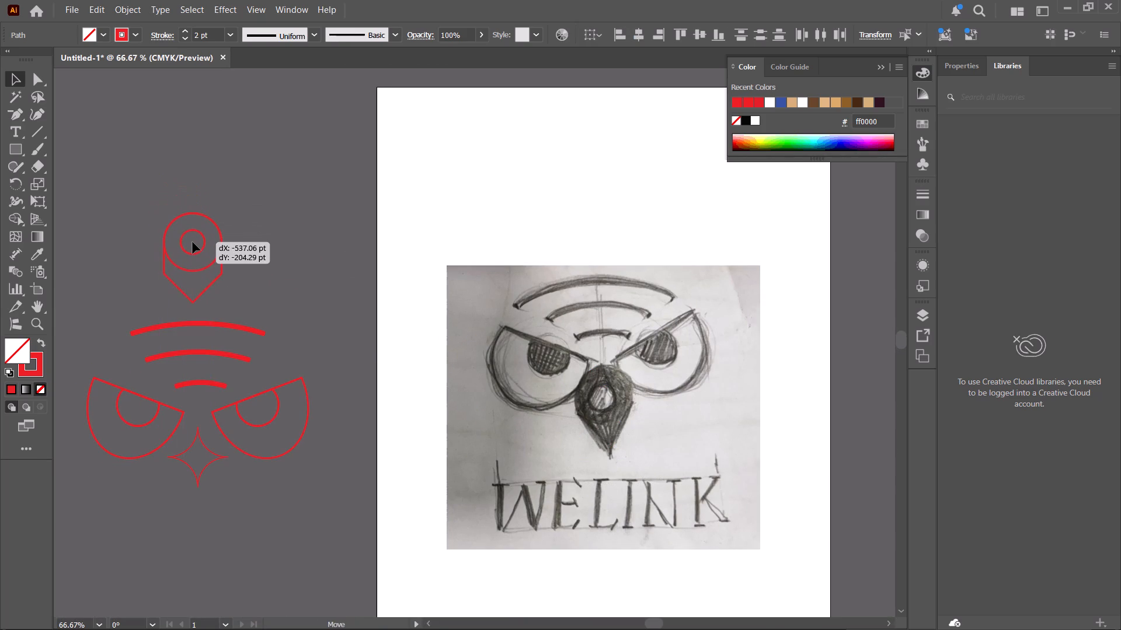
pyautogui.moveTo(193, 242); pyautogui.dragTo(193, 231)
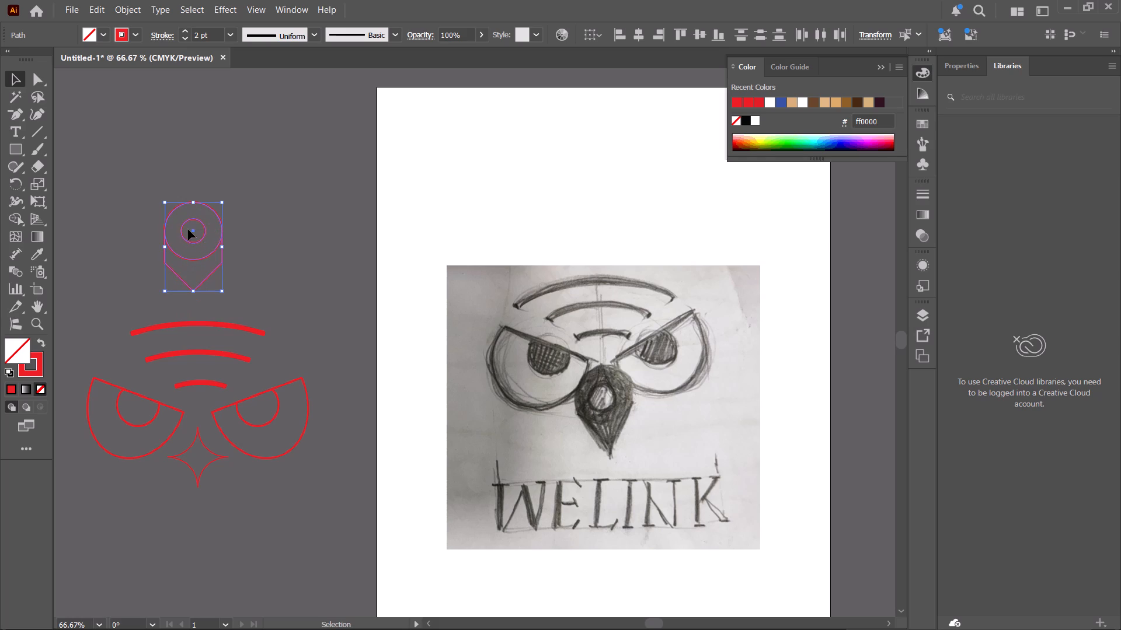
pyautogui.moveTo(159, 243); pyautogui.dragTo(168, 268)
pyautogui.hotkey('ctrl', 'z')
pyautogui.click(283, 255)
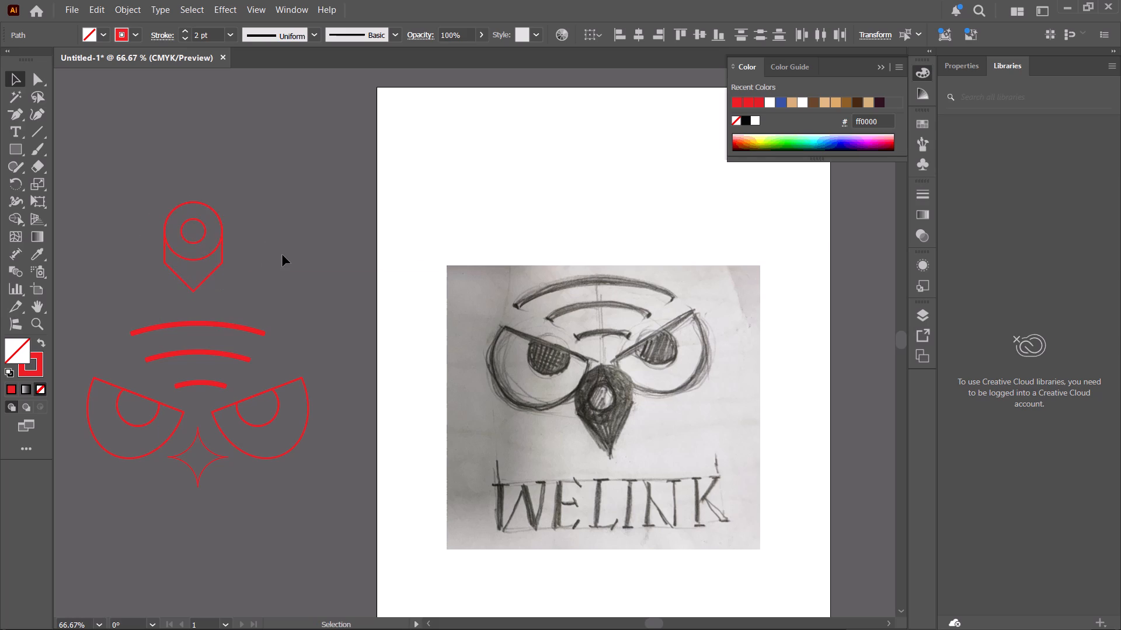